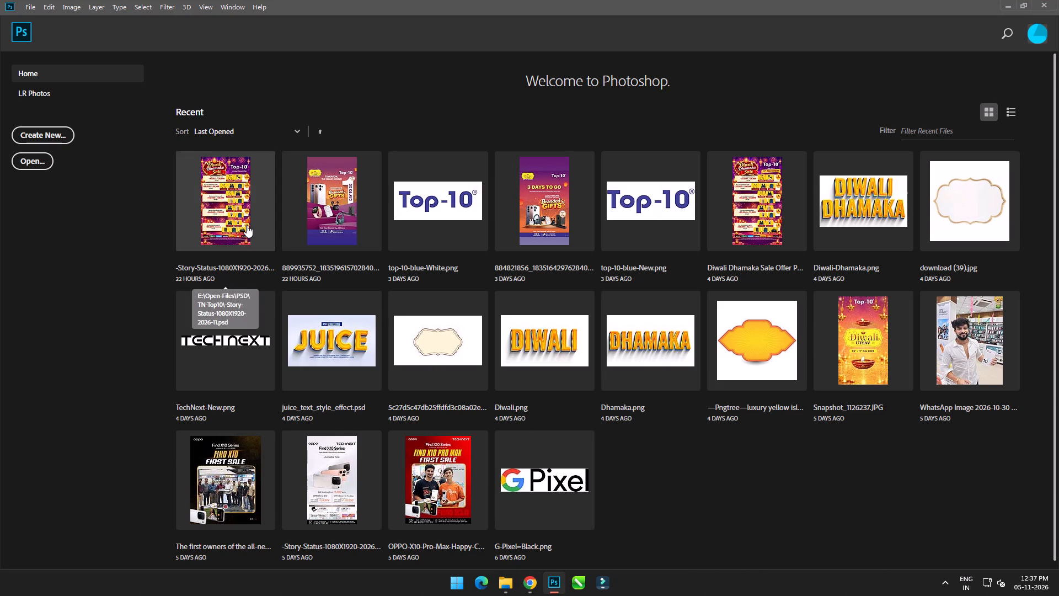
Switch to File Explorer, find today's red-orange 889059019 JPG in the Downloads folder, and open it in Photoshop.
click(512, 579)
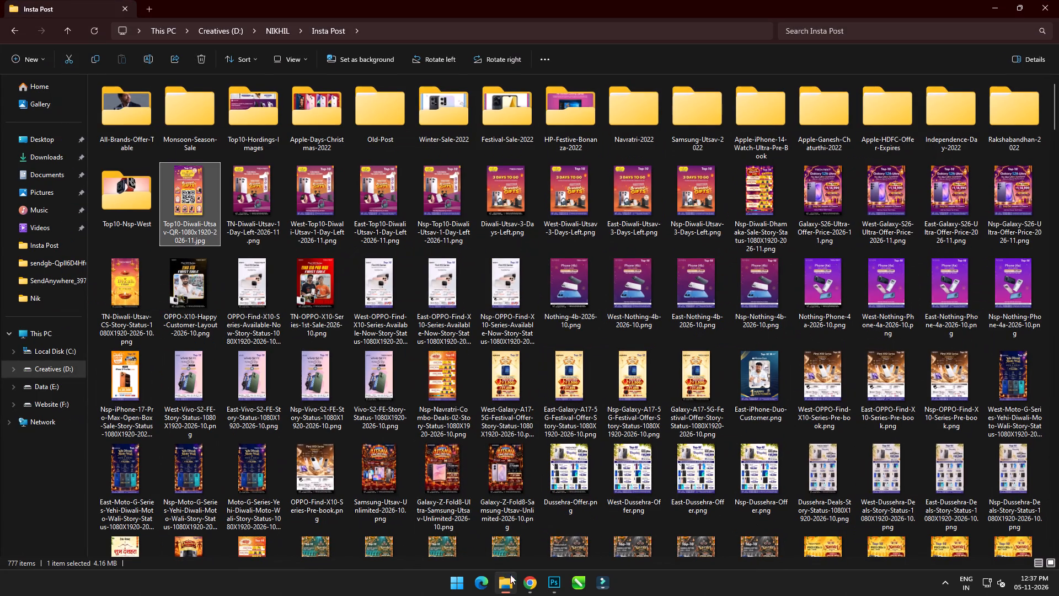
middle_click(517, 586)
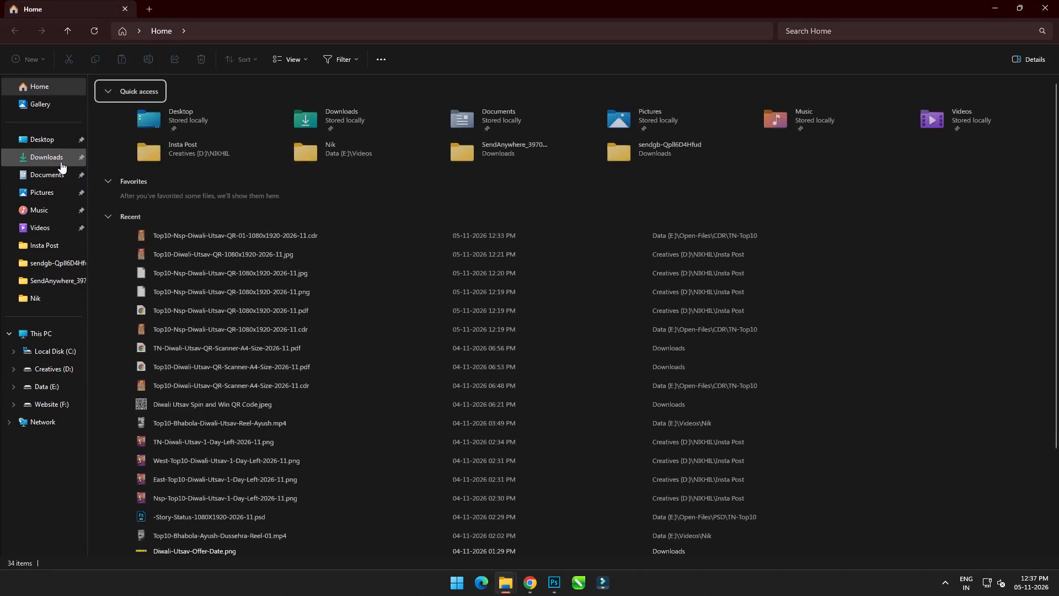
click(60, 161)
click(345, 140)
click(314, 121)
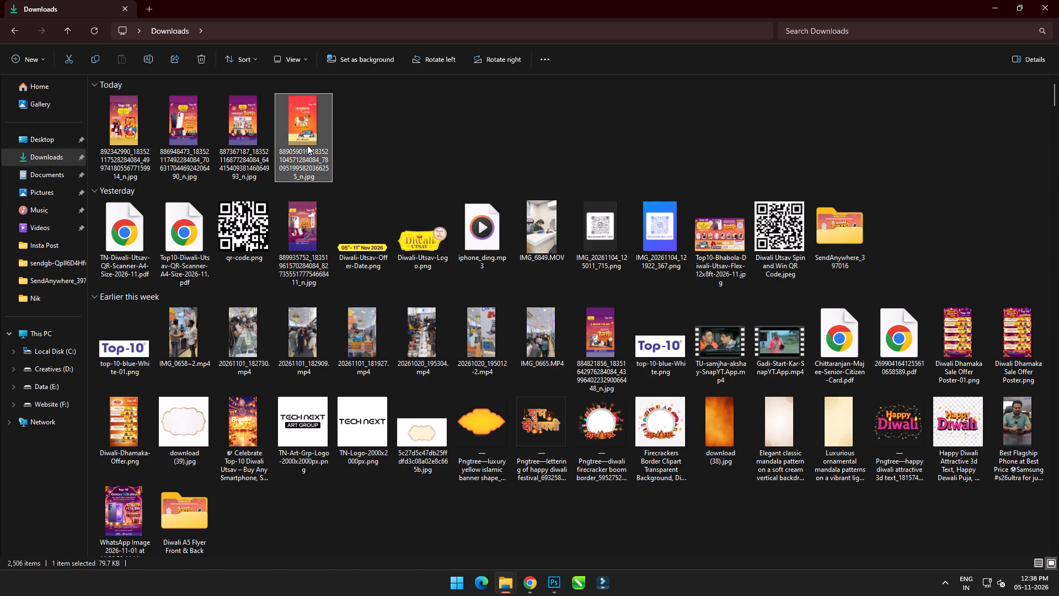
click(560, 578)
key(alt+Tab)
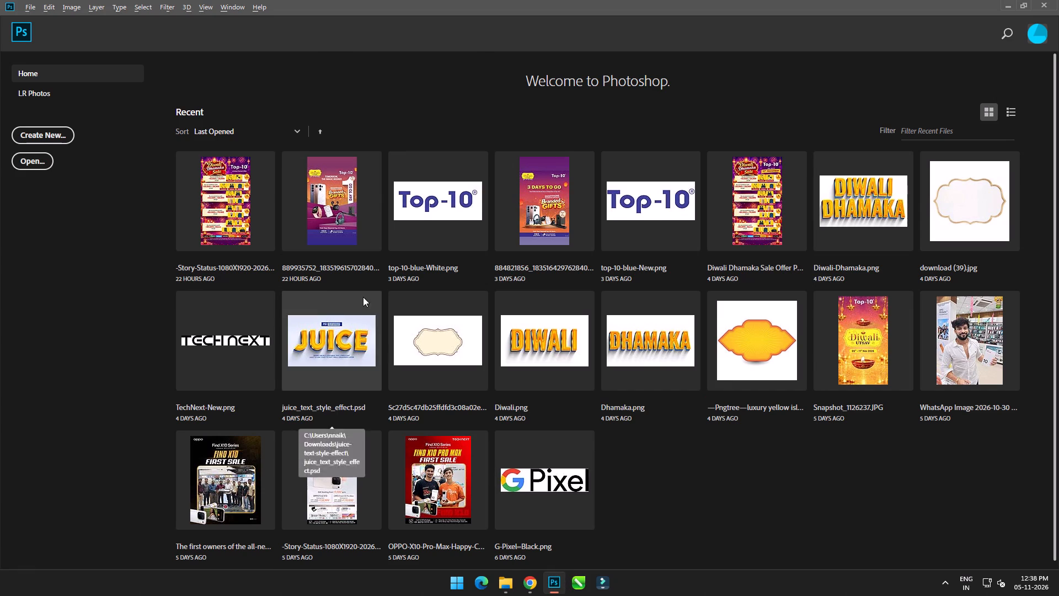
drag(290, 125, 416, 104)
key(alt+Tab)
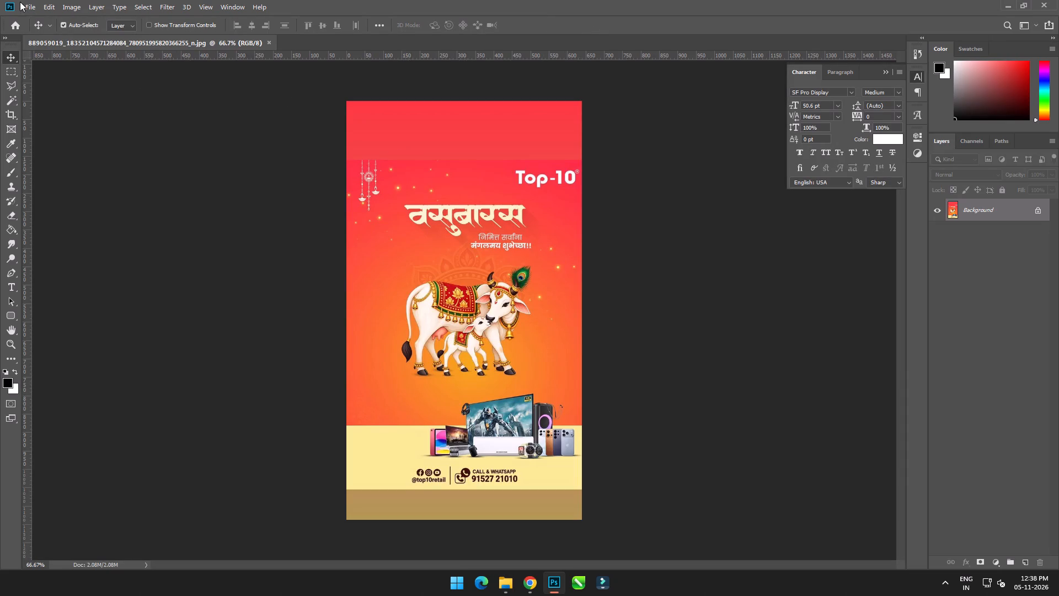
Bring up the Open dialog to browse the PSD files in the TN-Top10 folder.
click(27, 2)
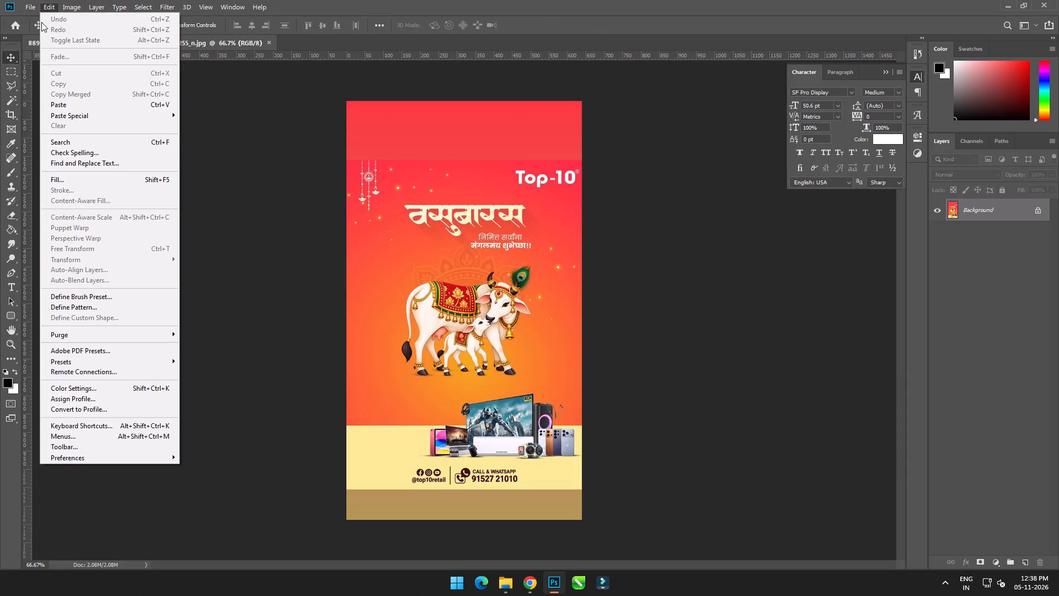
click(48, 28)
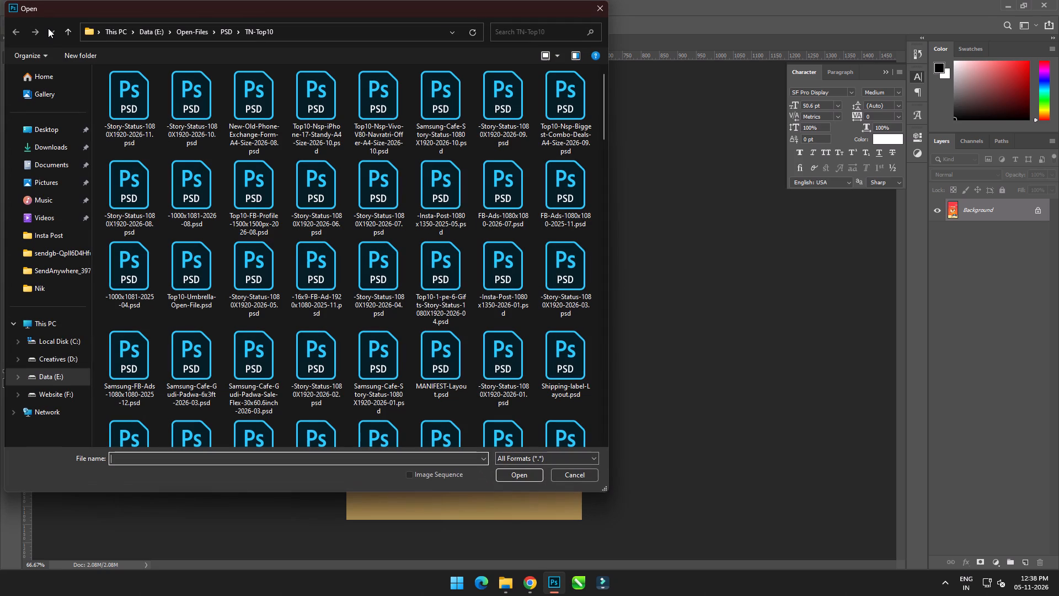
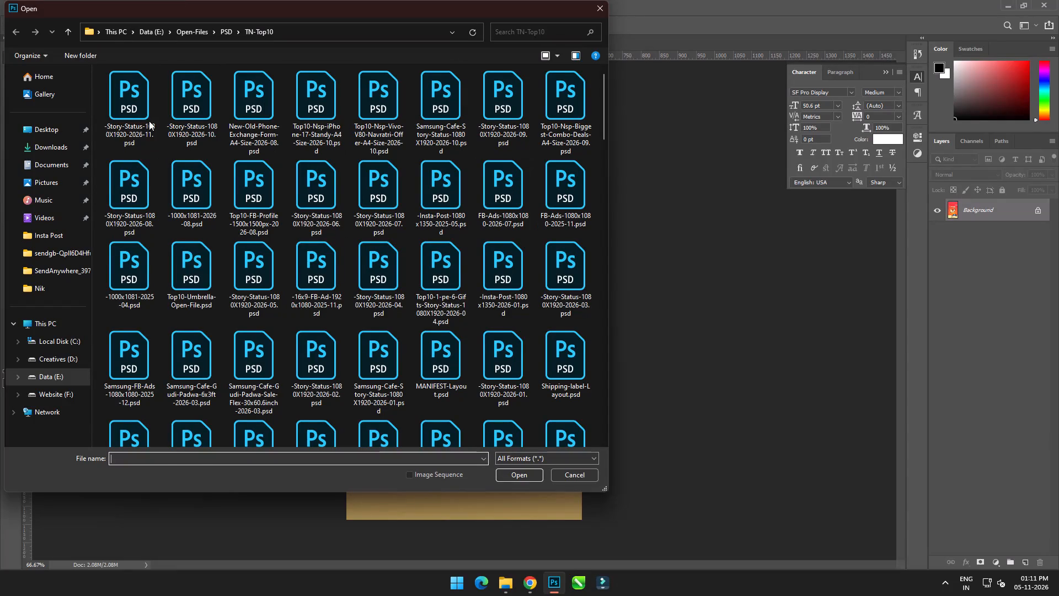
Open the file -Story-Status-1080X1920-2026-11.psd from the TN-Top10 folder.
click(114, 111)
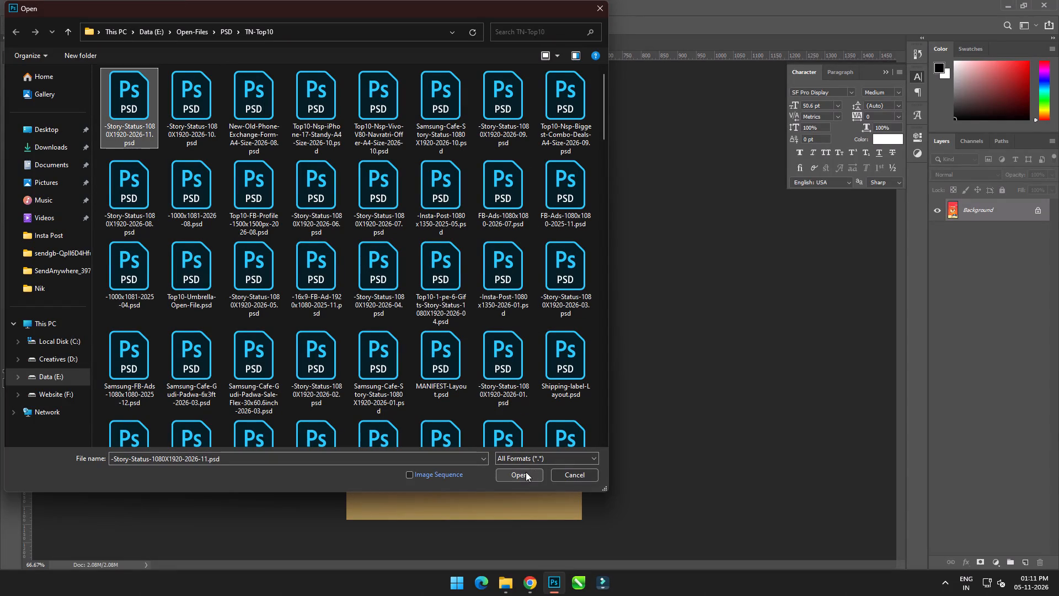
click(526, 472)
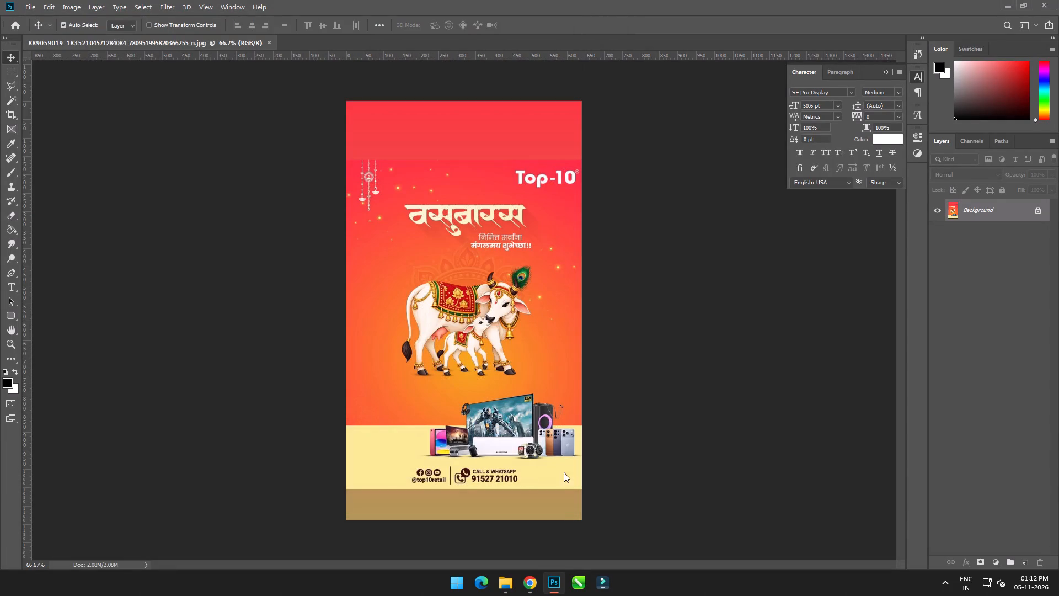
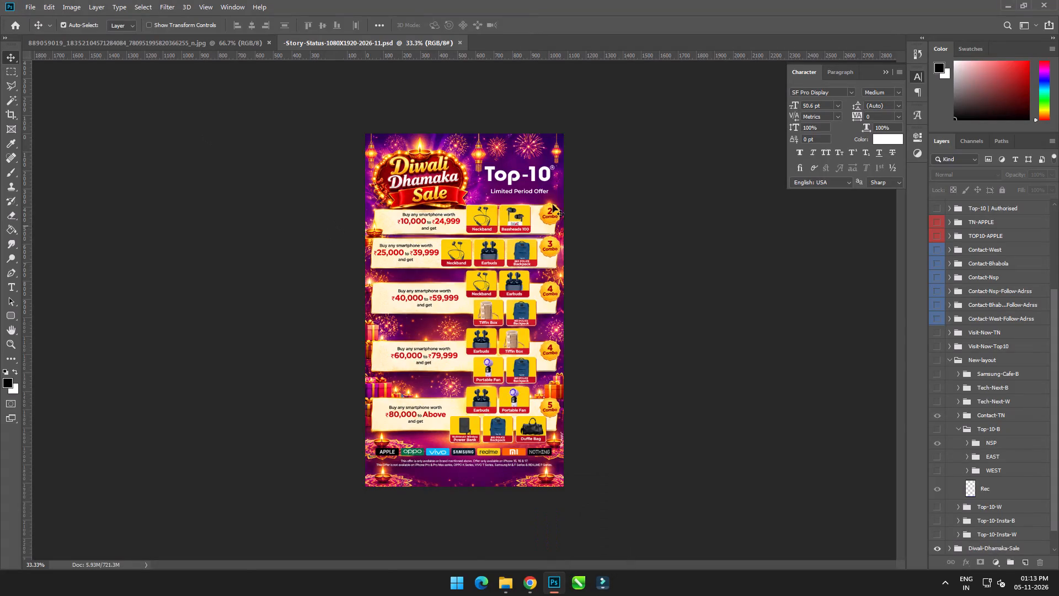
Copy the Contact-West, Contact-Bhabola and Contact-Nsp layer groups in the story status PSD.
key(ctrl+0)
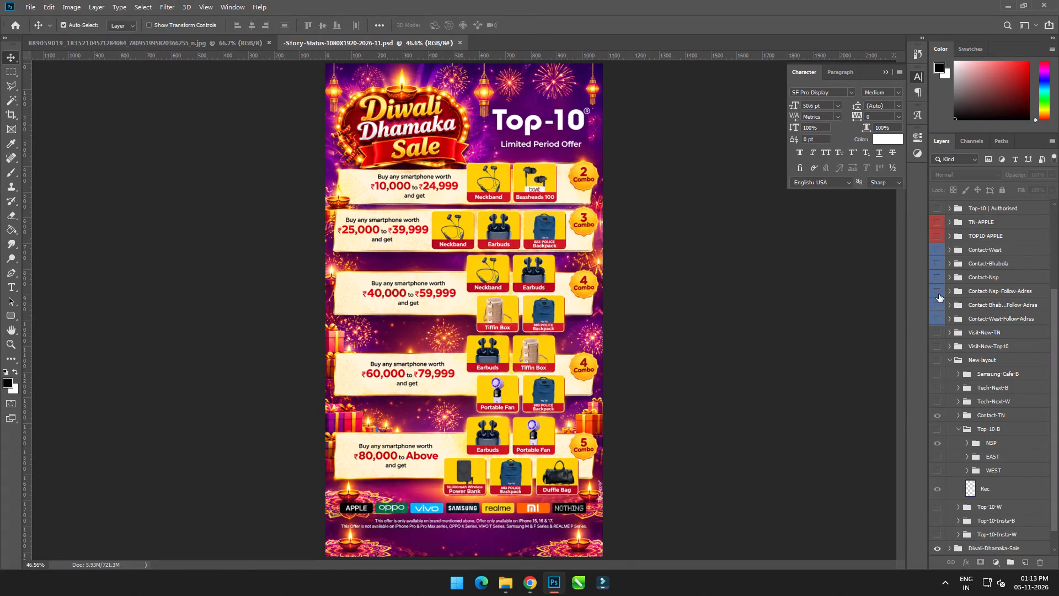
scroll(988, 324, down, 2)
scroll(988, 324, up, 4)
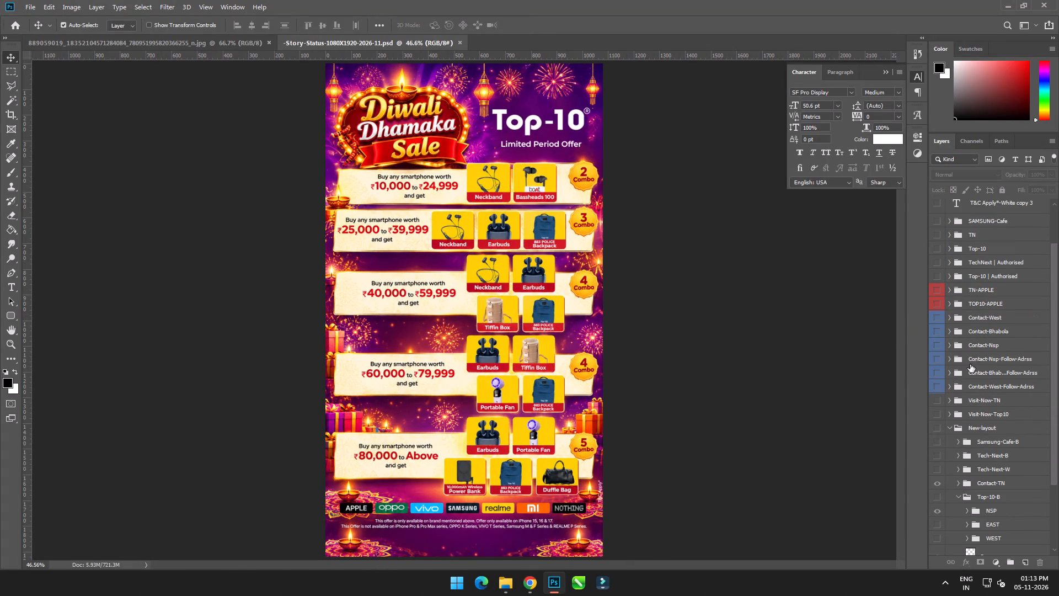
click(993, 344)
shift+scroll(997, 328, up, 1)
shift+click(998, 324)
scroll(998, 324, down, 4)
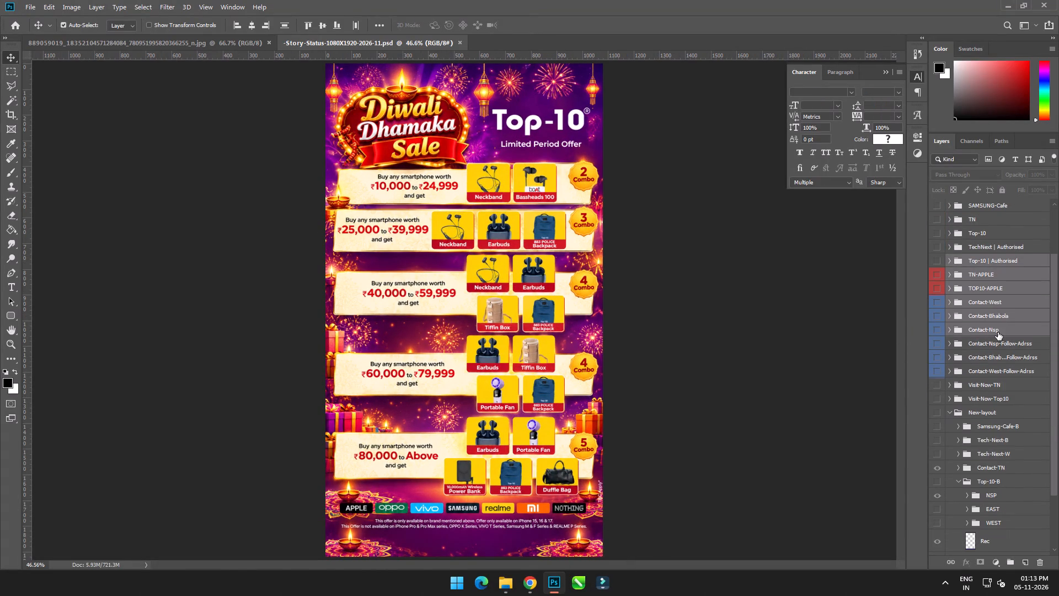
click(1001, 307)
shift+click(1006, 280)
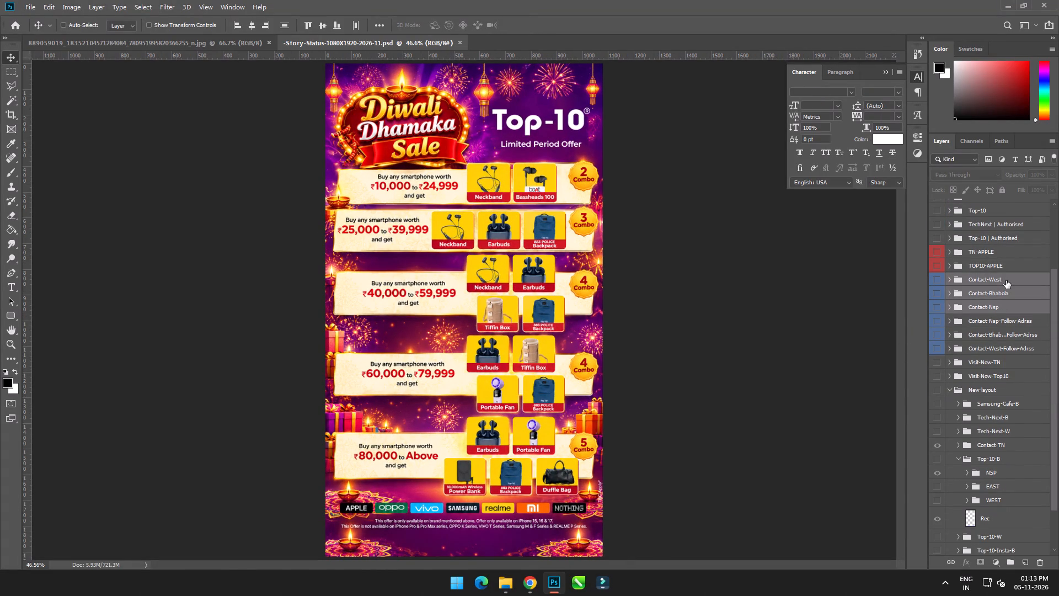
key(ctrl+c)
In the Vasubaras greeting image, set the crop's upper edge just below the plain red band, for a height of about 979 px.
click(211, 36)
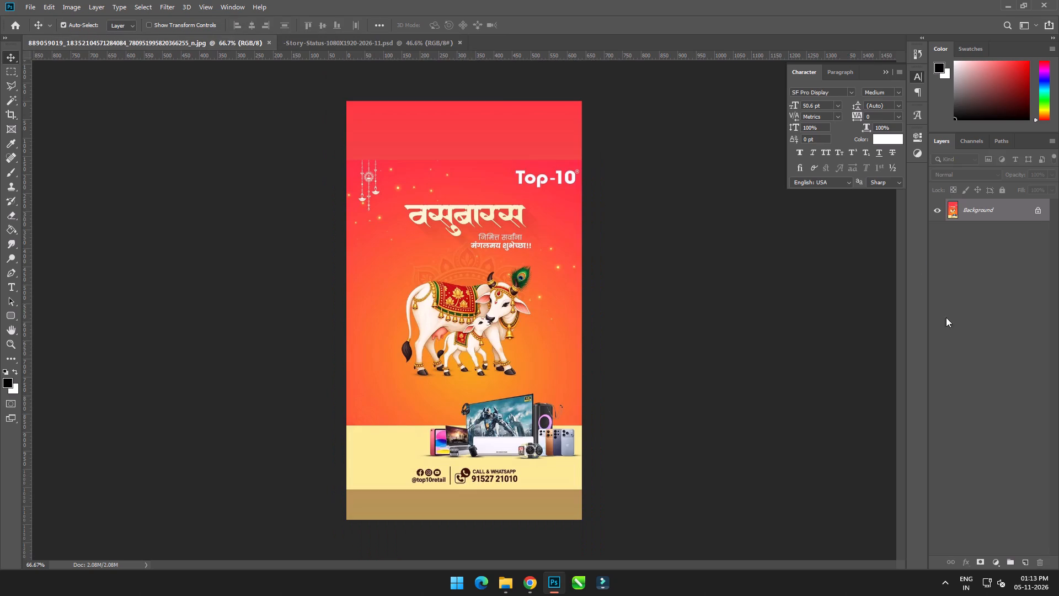
click(1035, 211)
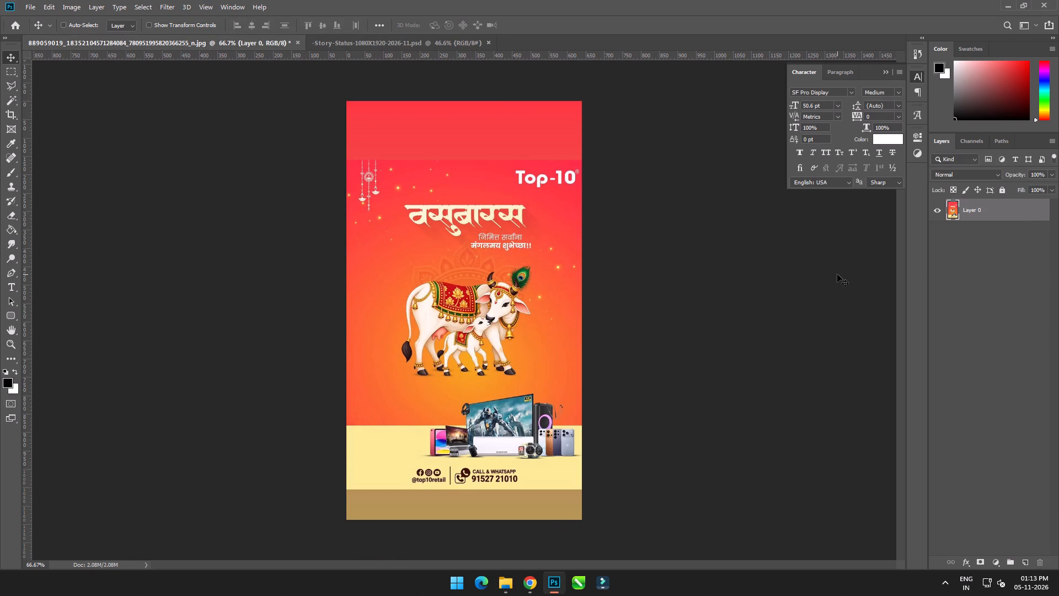
key(ctrl+z)
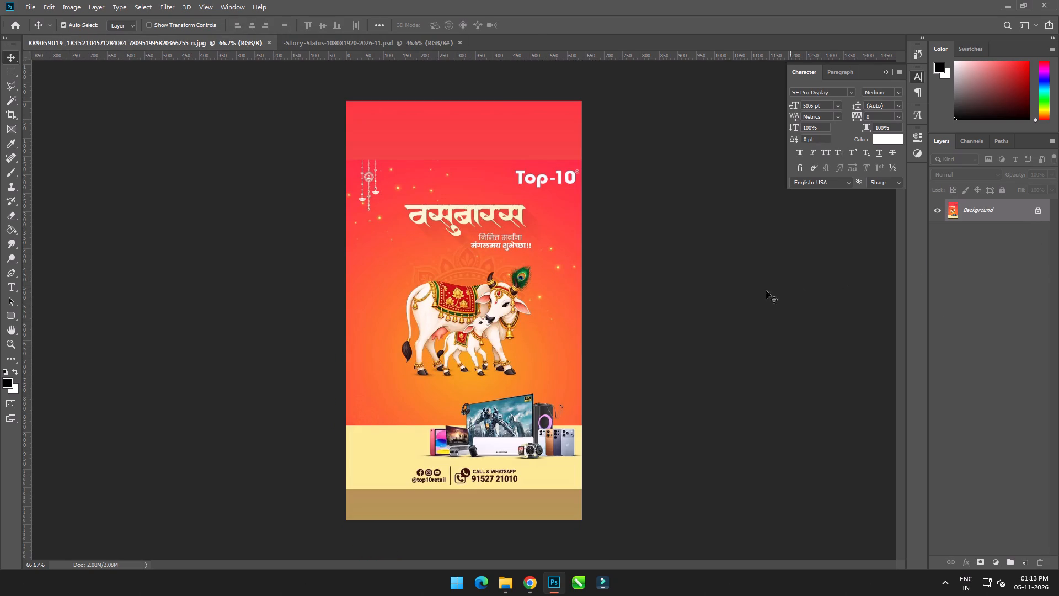
key(c)
drag(334, 94, 635, 537)
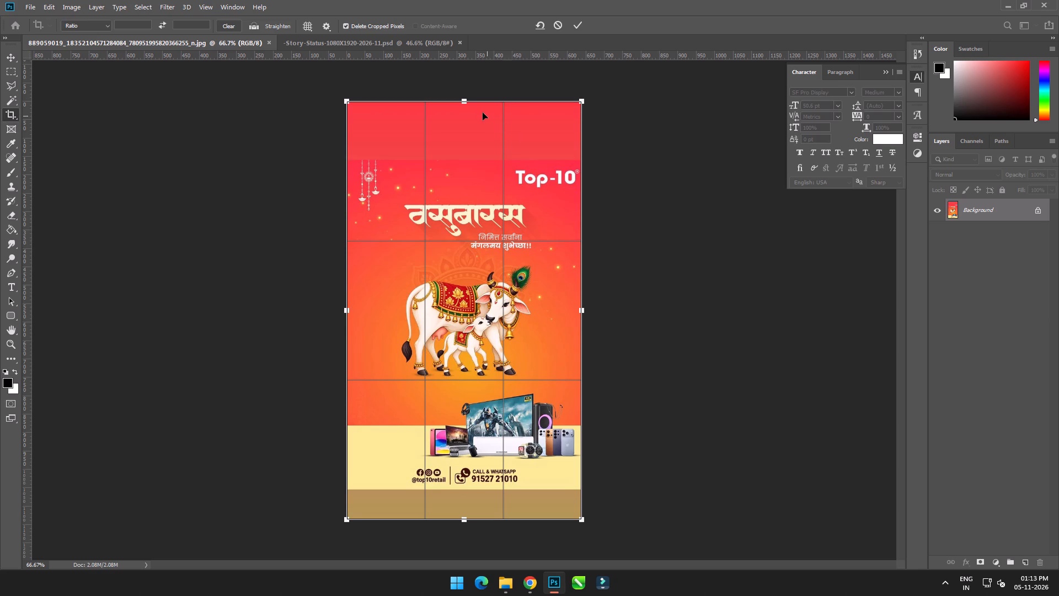
drag(466, 100, 472, 120)
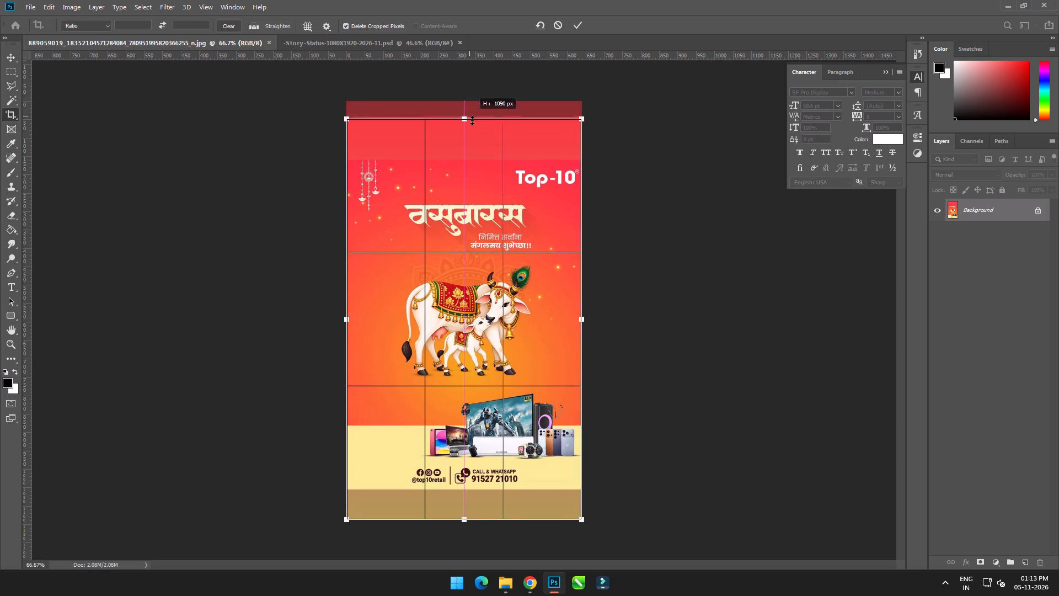
drag(472, 120, 526, 157)
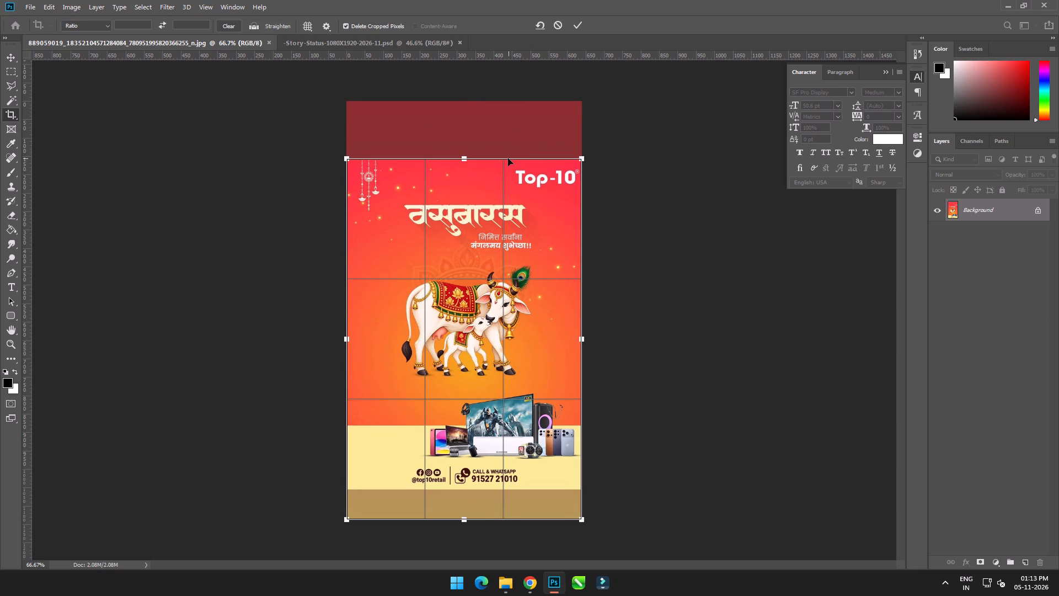
alt+scroll(491, 182, up, 14)
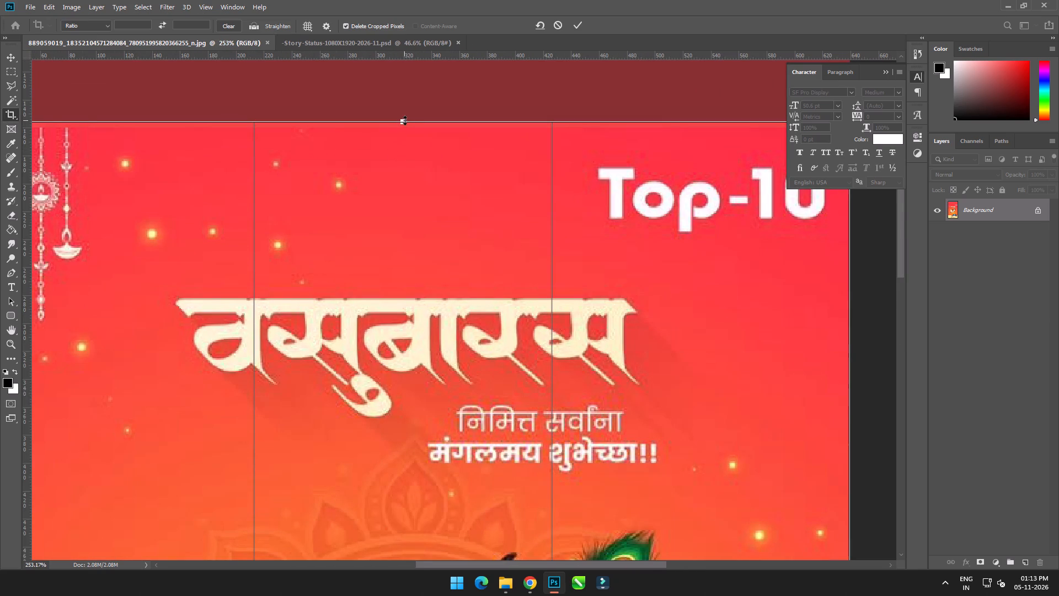
drag(404, 119, 431, 124)
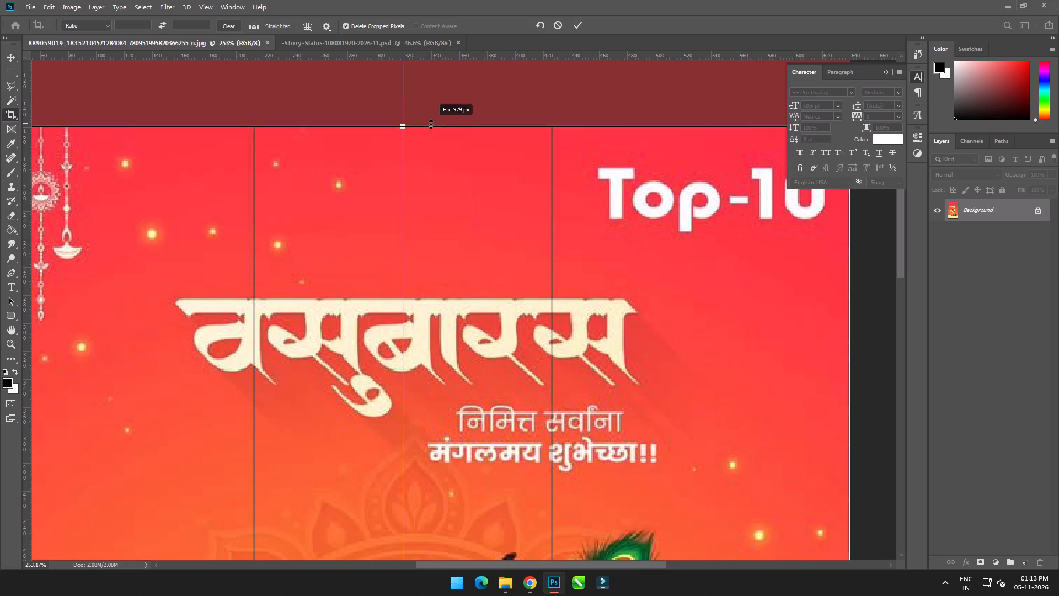
drag(431, 124, 431, 125)
alt+scroll(428, 164, down, 12)
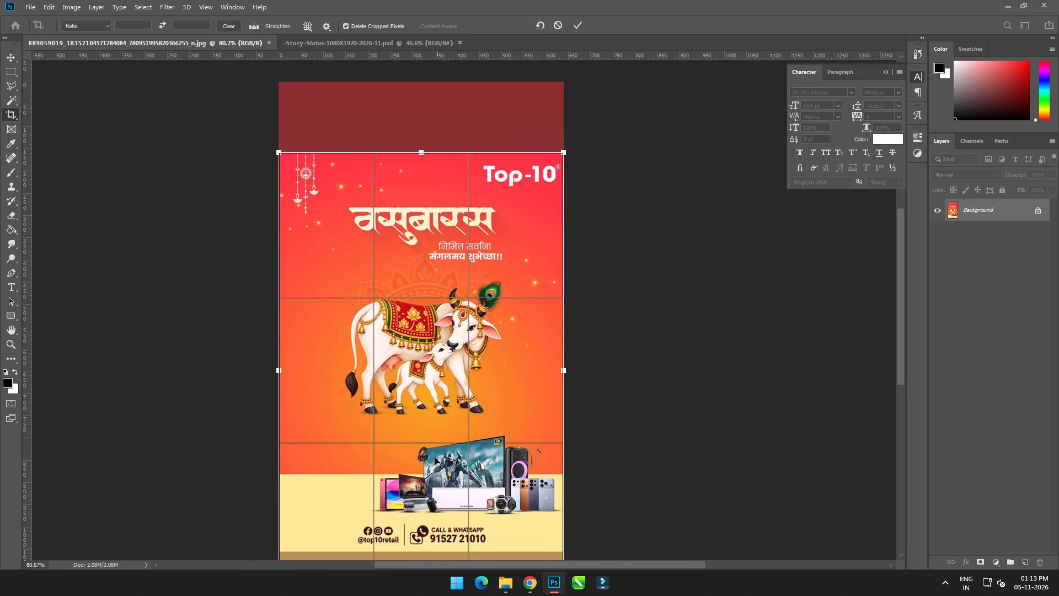
Raise the crop's lower edge to exclude the brown band beneath the cream strip and apply the crop.
alt+scroll(429, 471, down, 5)
alt+scroll(421, 495, up, 12)
scroll(479, 448, down, 10)
drag(470, 501, 471, 485)
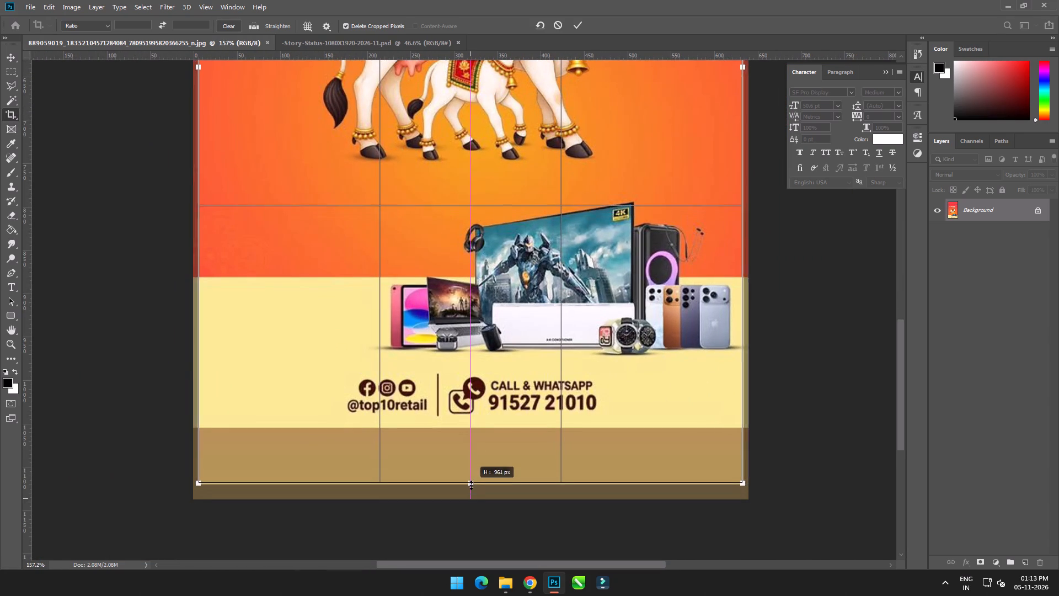
drag(471, 485, 495, 430)
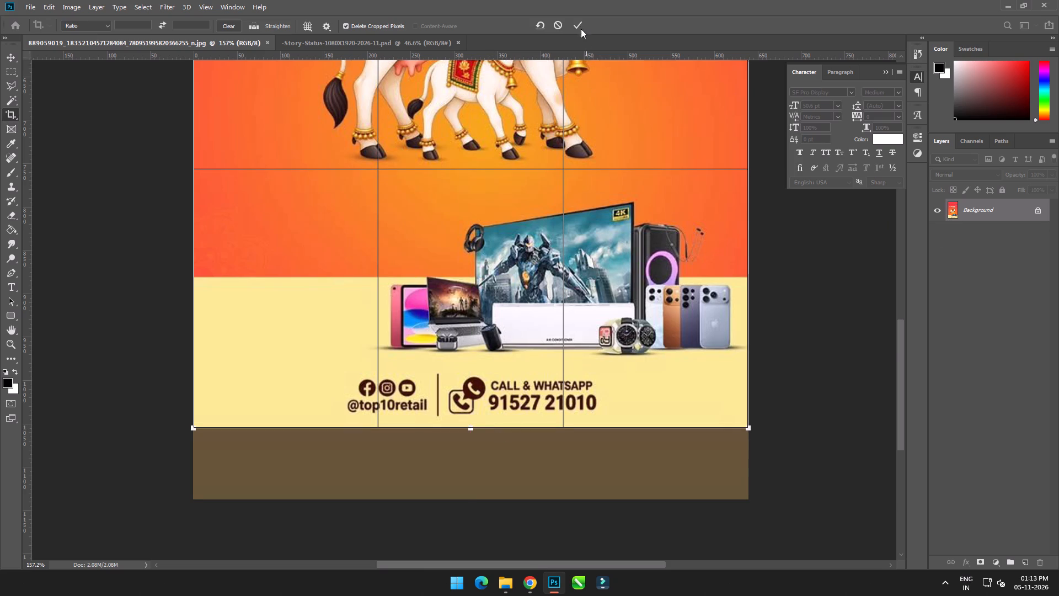
click(580, 26)
key(ctrl+0)
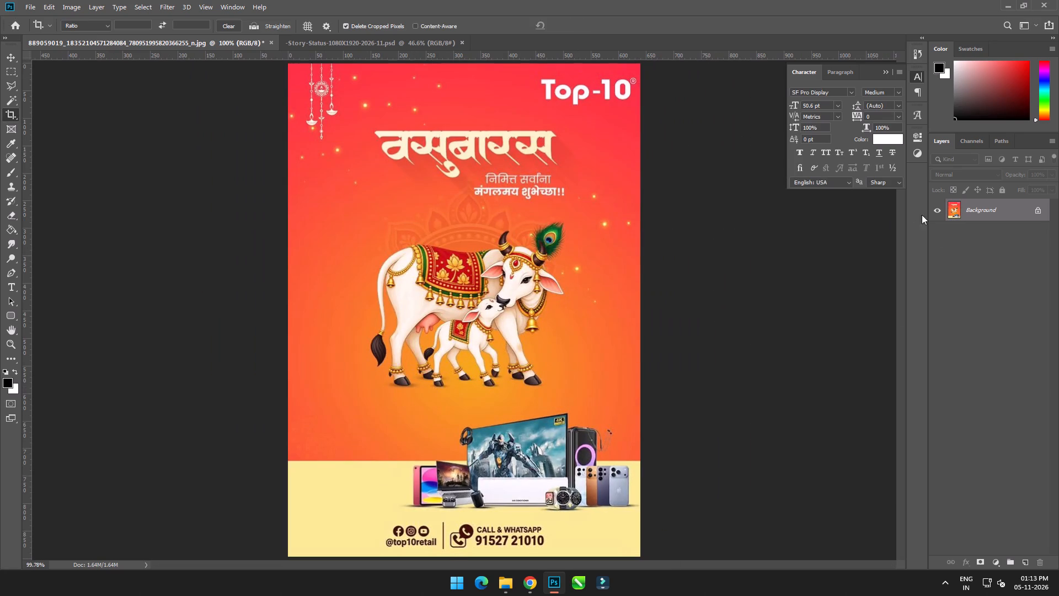
Copy the three selected contact groups from the story status PSD again and paste them into the cropped greeting image.
click(356, 40)
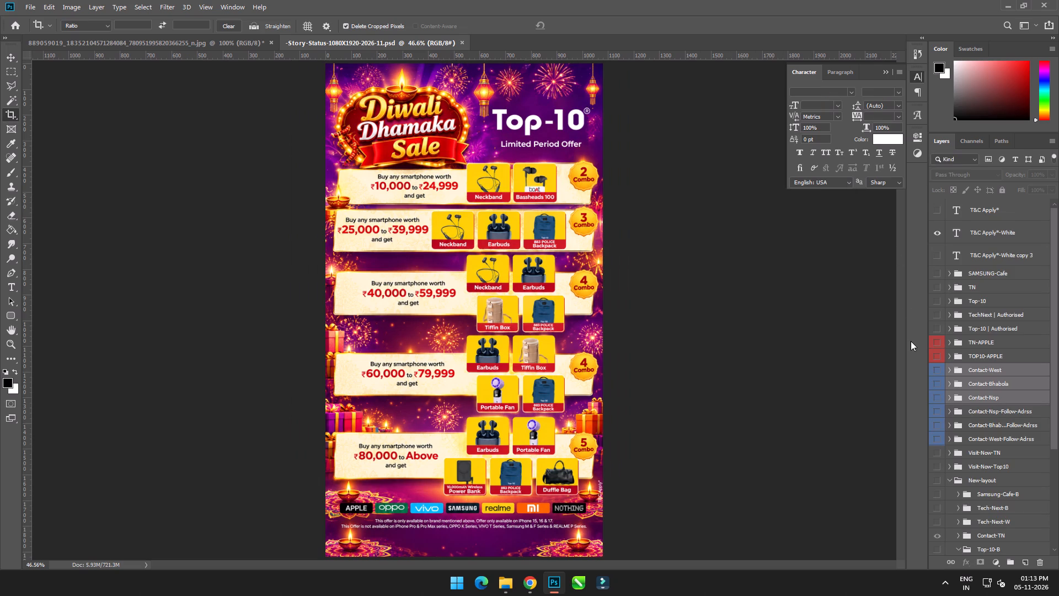
key(ctrl+c)
click(181, 44)
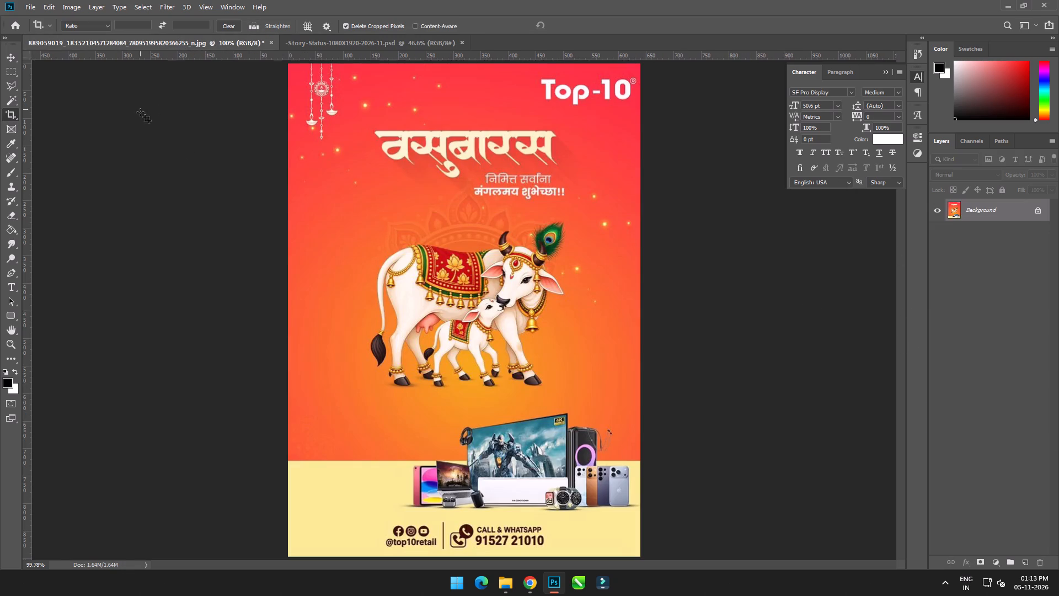
key(v)
key(ctrl+v)
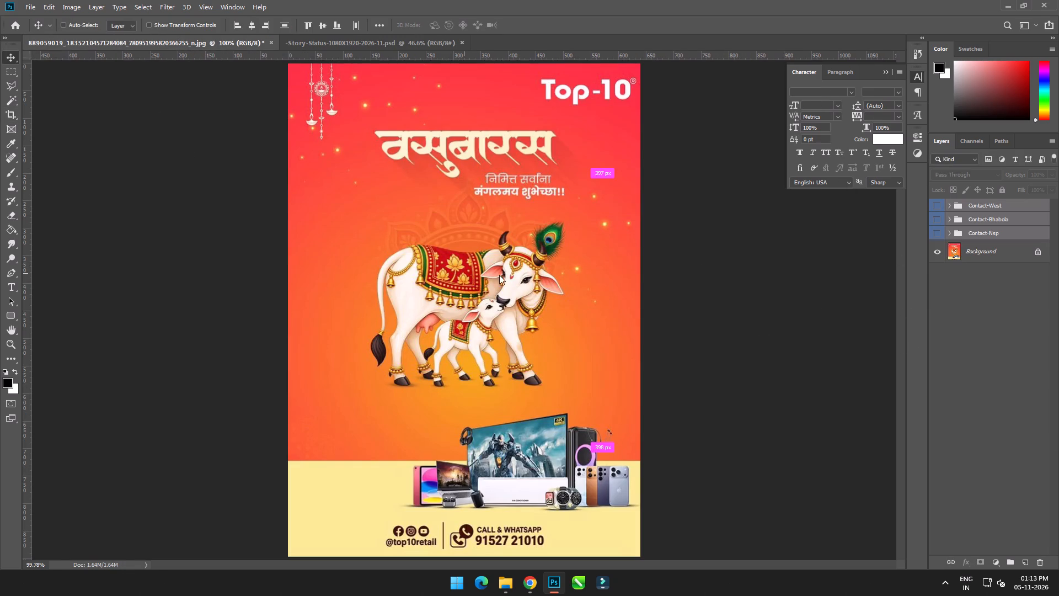
Show Contact-Nsp, scale the three contact groups to 59.15% to fit the image width, and move them to the artwork's lower edge.
click(934, 234)
key(ctrl+t)
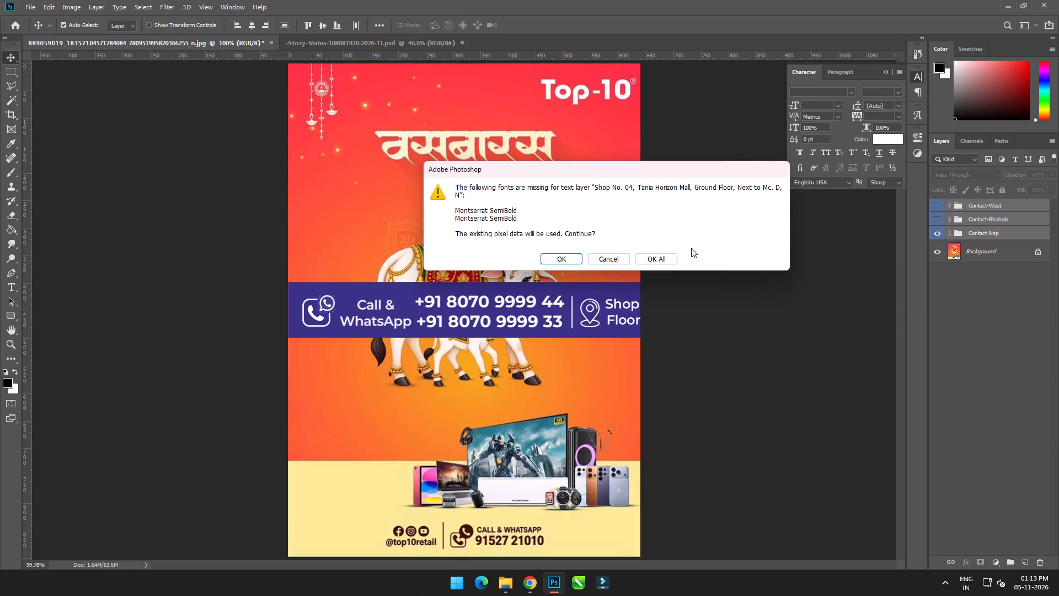
click(672, 257)
drag(885, 311, 756, 311)
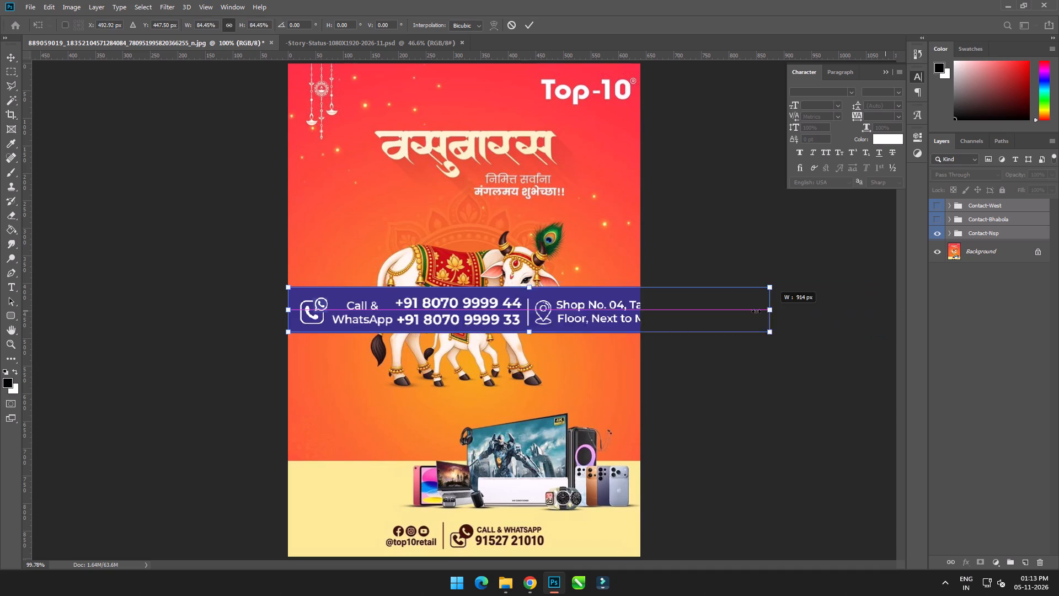
drag(756, 311, 645, 311)
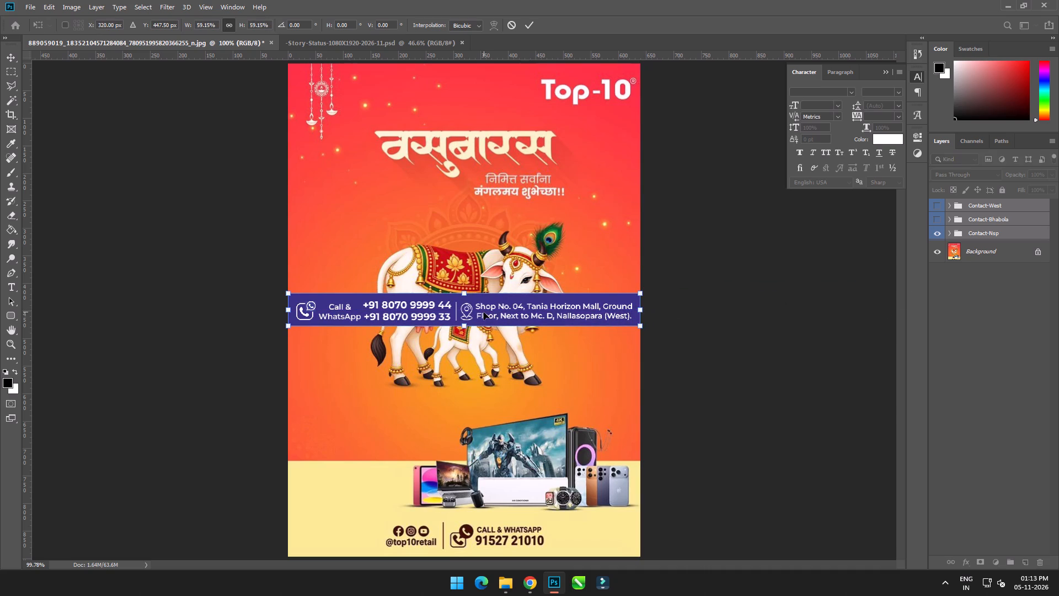
drag(486, 306, 474, 537)
alt+scroll(475, 535, up, 6)
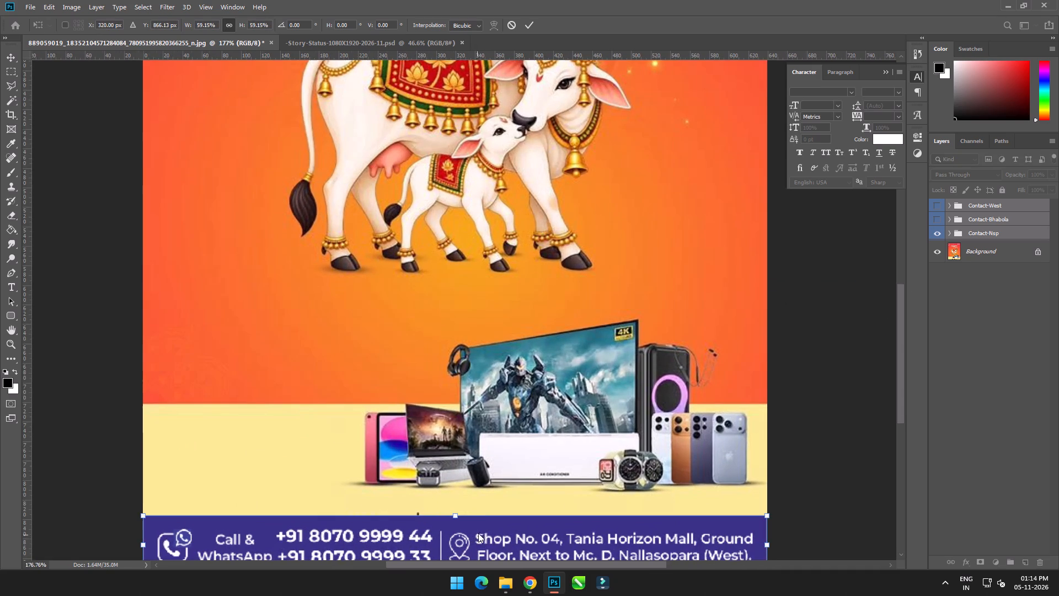
scroll(487, 502, down, 3)
click(528, 22)
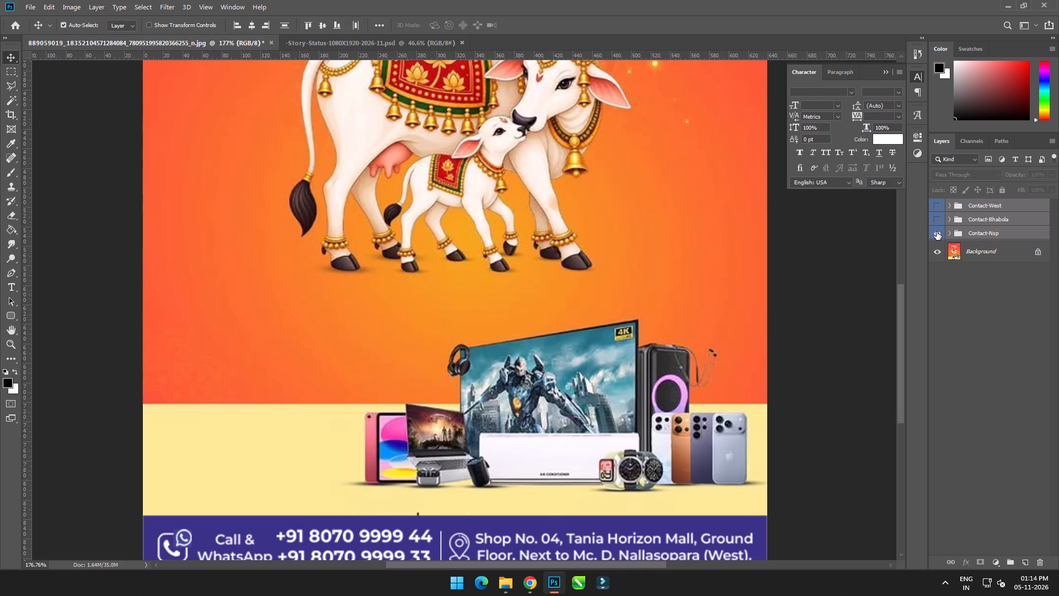
click(937, 232)
scroll(510, 464, down, 4)
scroll(418, 518, up, 1)
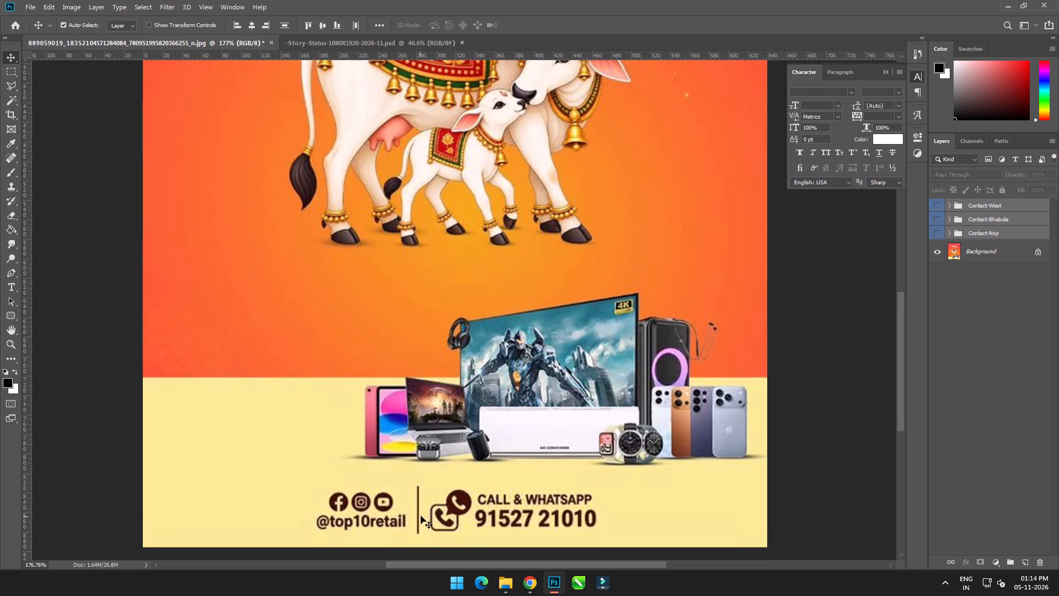
key(m)
alt+scroll(451, 523, up, 4)
scroll(458, 479, down, 4)
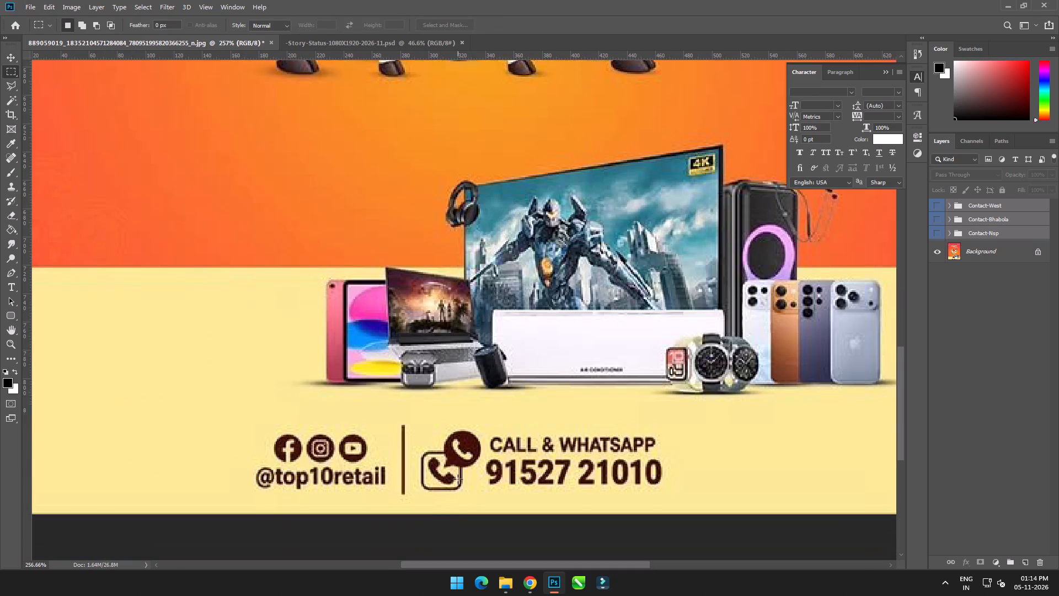
scroll(458, 479, down, 11)
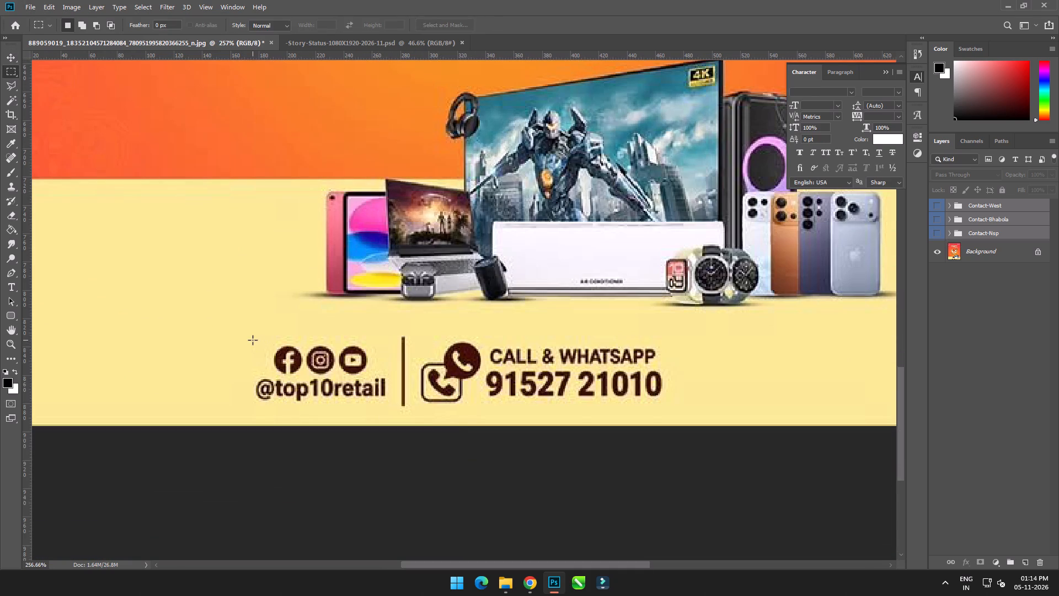
drag(254, 335, 329, 406)
drag(250, 334, 649, 418)
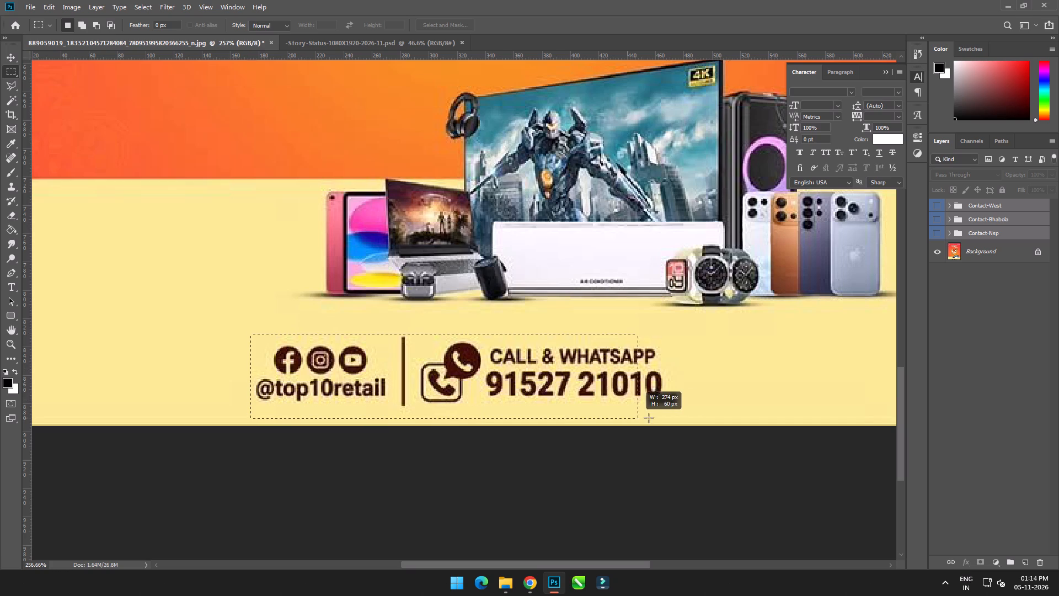
drag(649, 418, 667, 411)
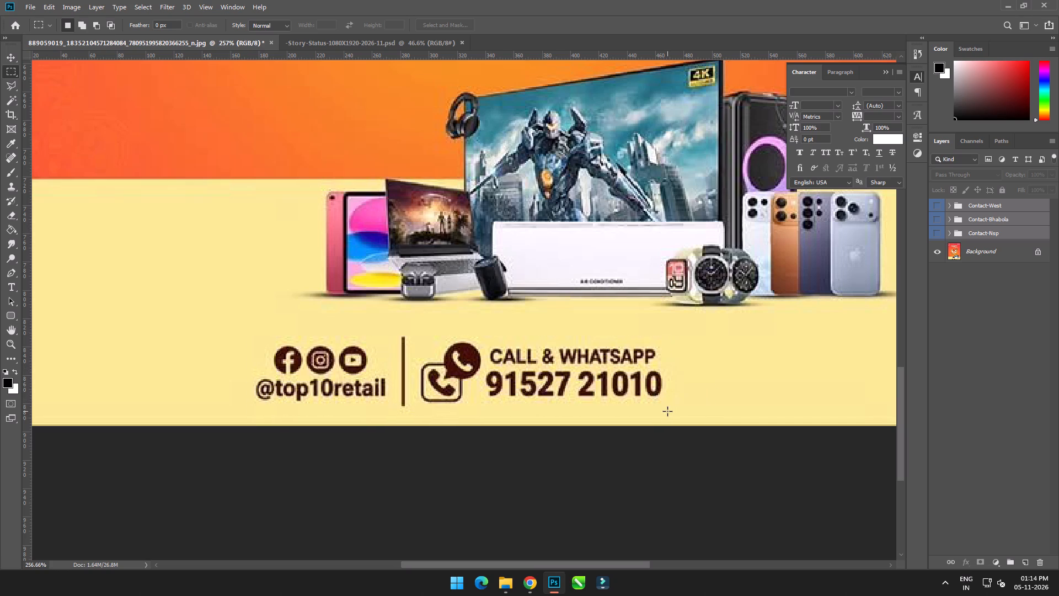
click(985, 250)
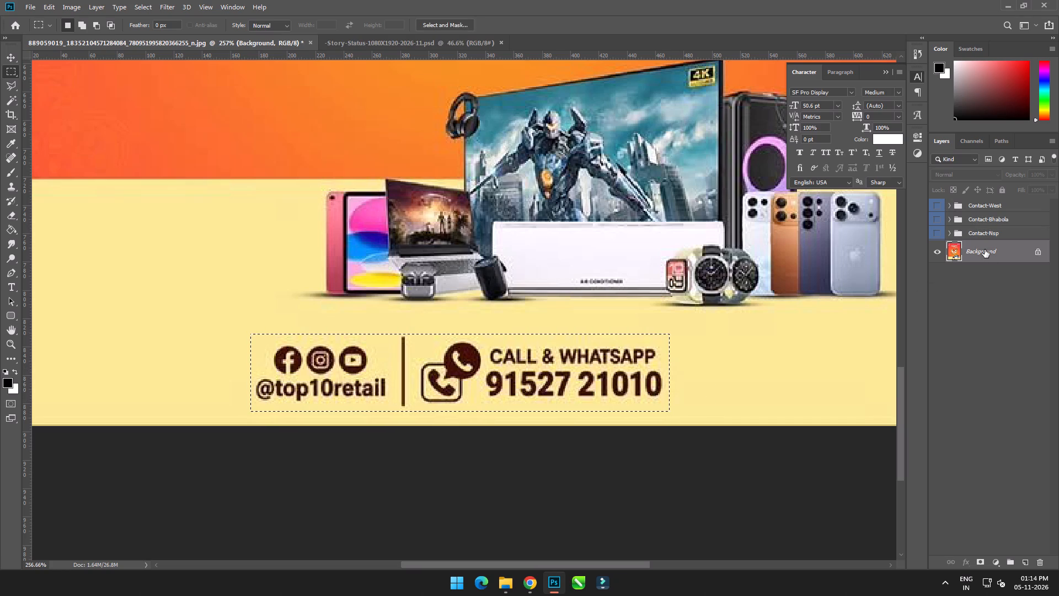
click(1041, 256)
key(Delete)
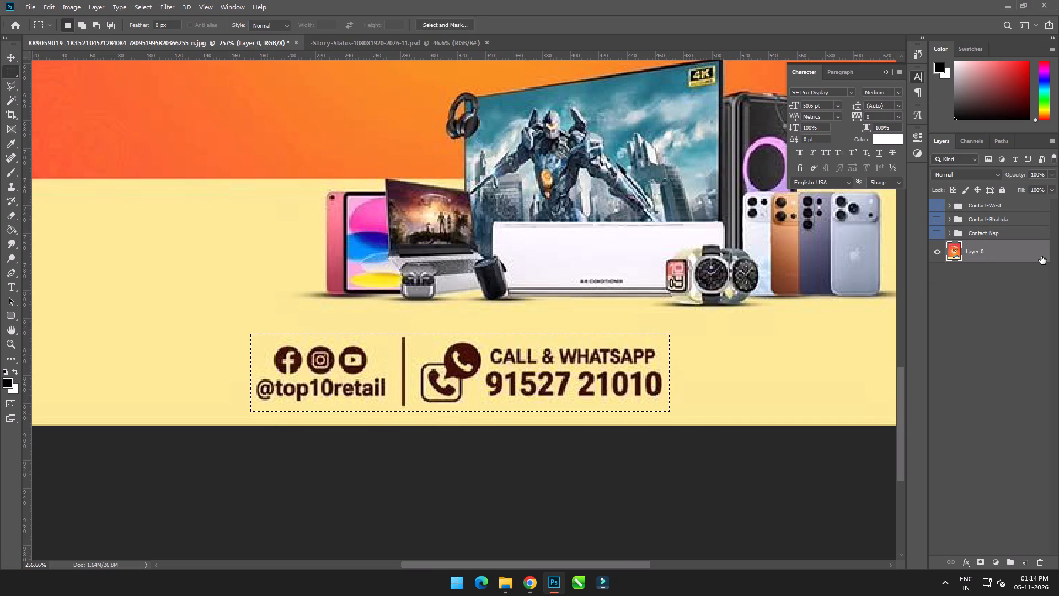
Fill the cleared rectangle with the cream colour sampled from the surrounding strip and deselect it.
key(g)
alt+click(244, 366)
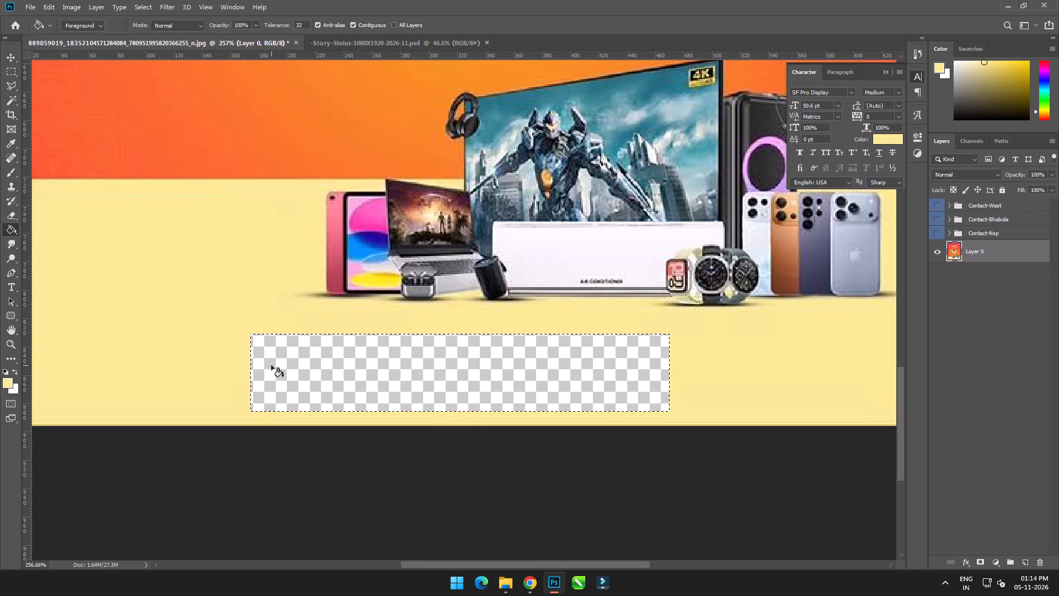
double_click(271, 365)
key(m)
click(279, 336)
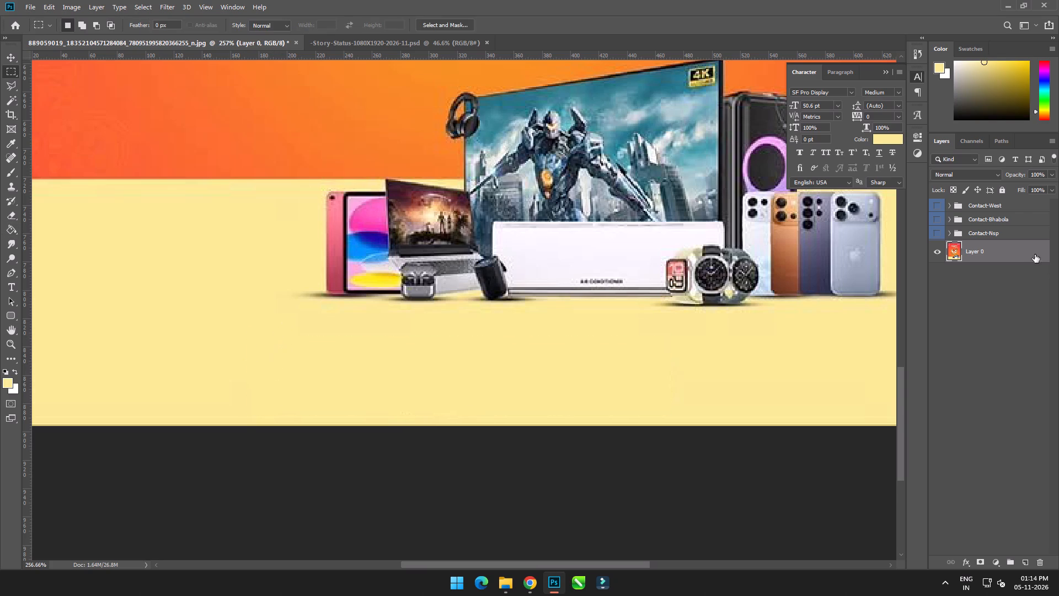
Show the Contact-Nsp group again.
click(938, 237)
Quick-export the artwork with the Contact-Nsp strip as a PNG named Nsp-Vasubaras-2026-11 in the Insta Post folder.
key(ctrl+0)
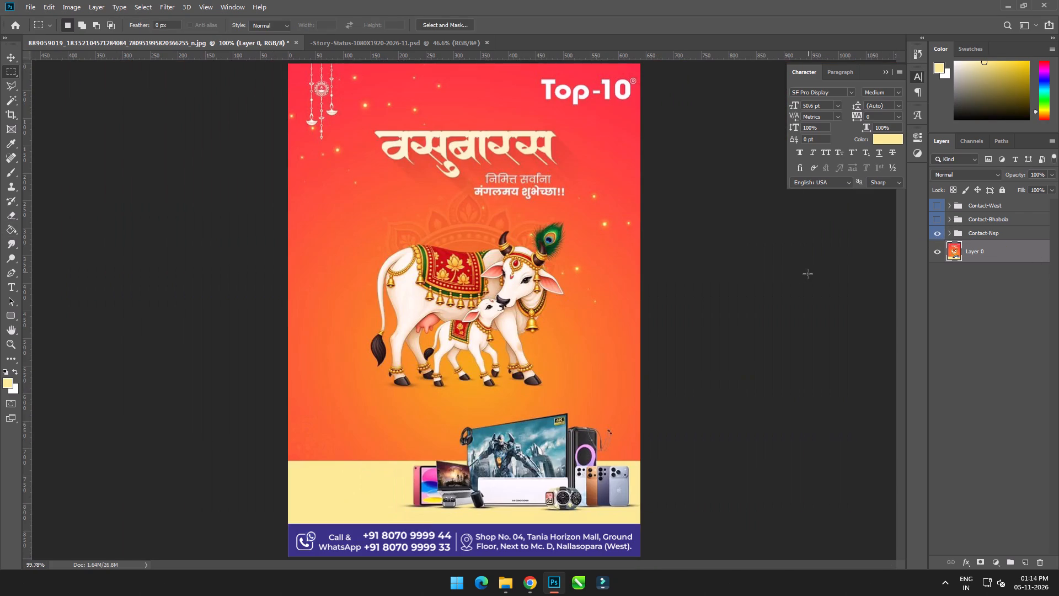
key(v)
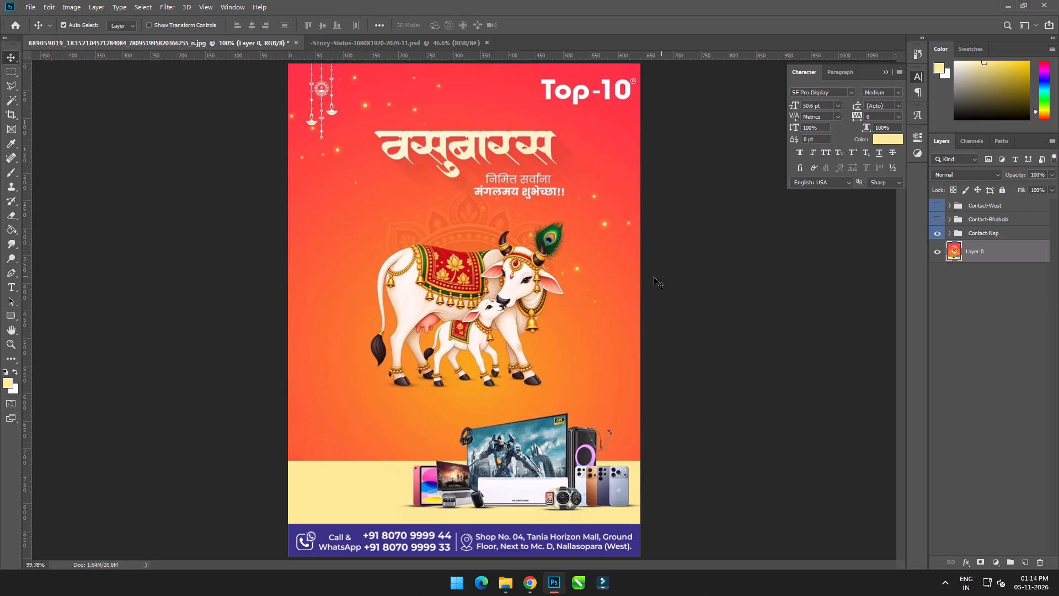
click(23, 7)
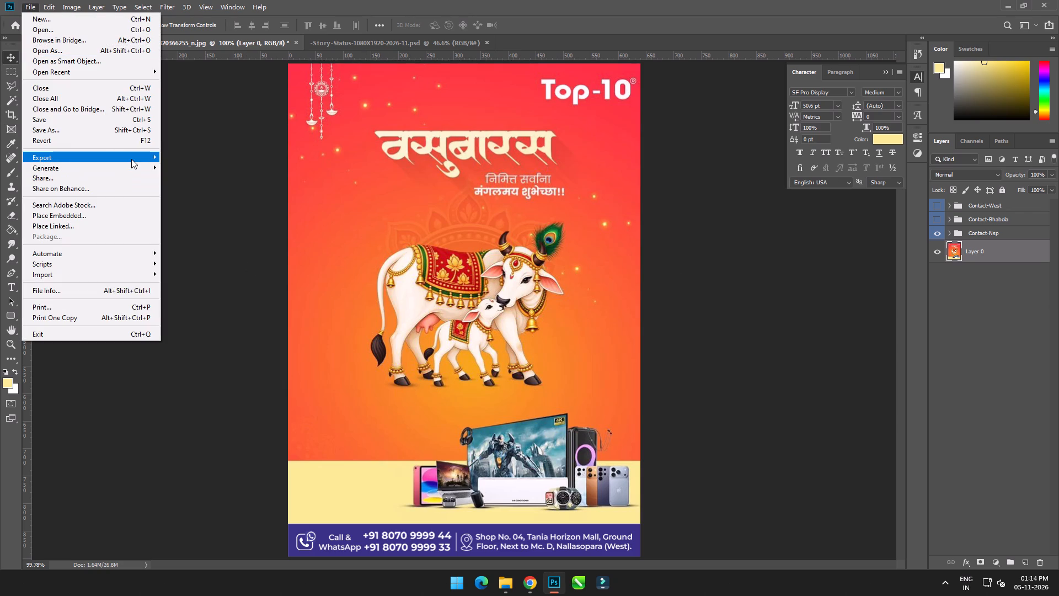
click(180, 159)
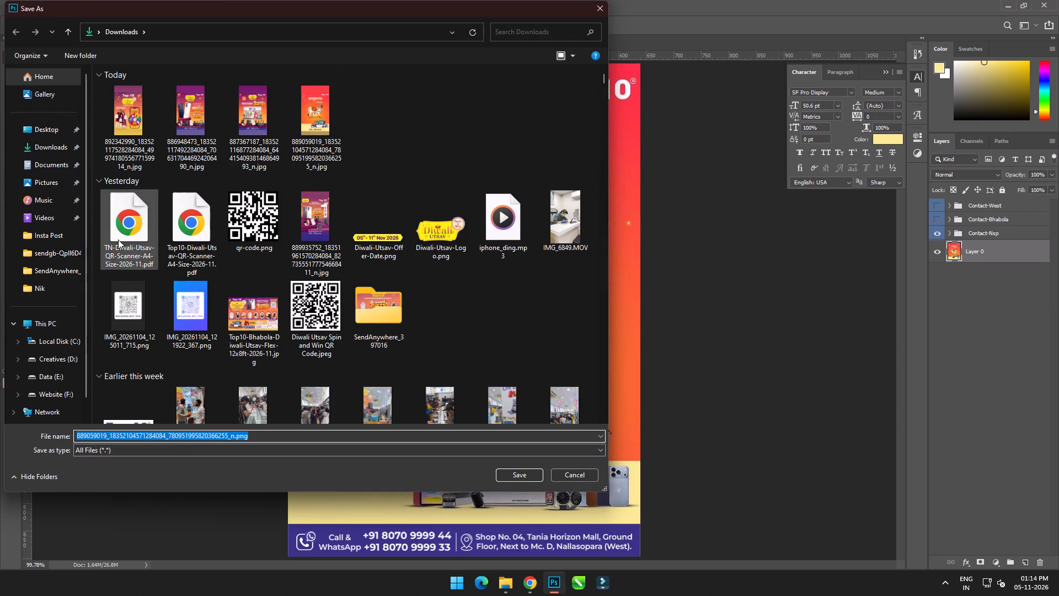
click(63, 236)
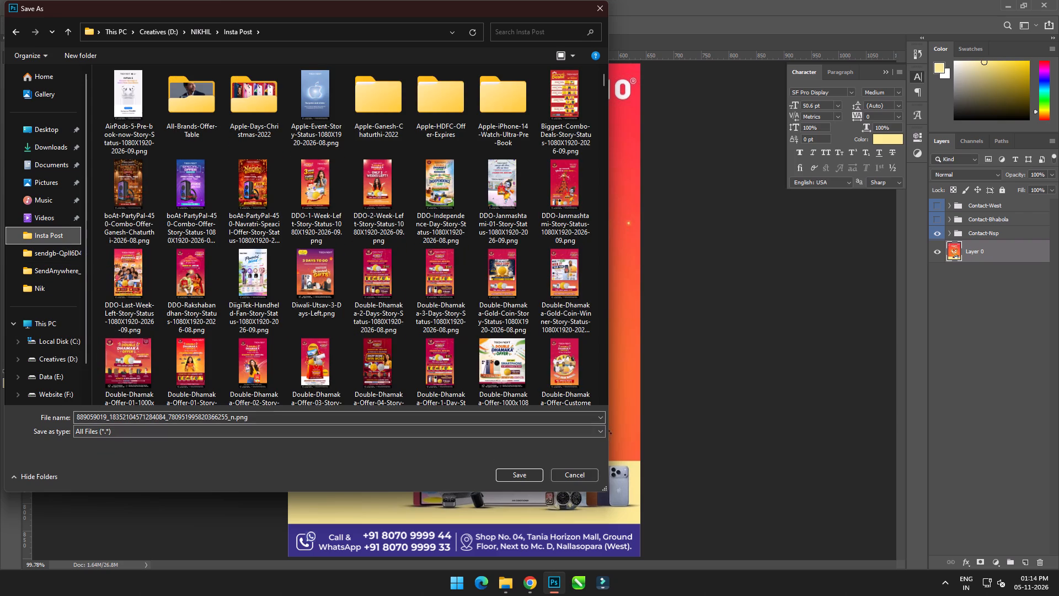
click(140, 419)
text(Nsp-)
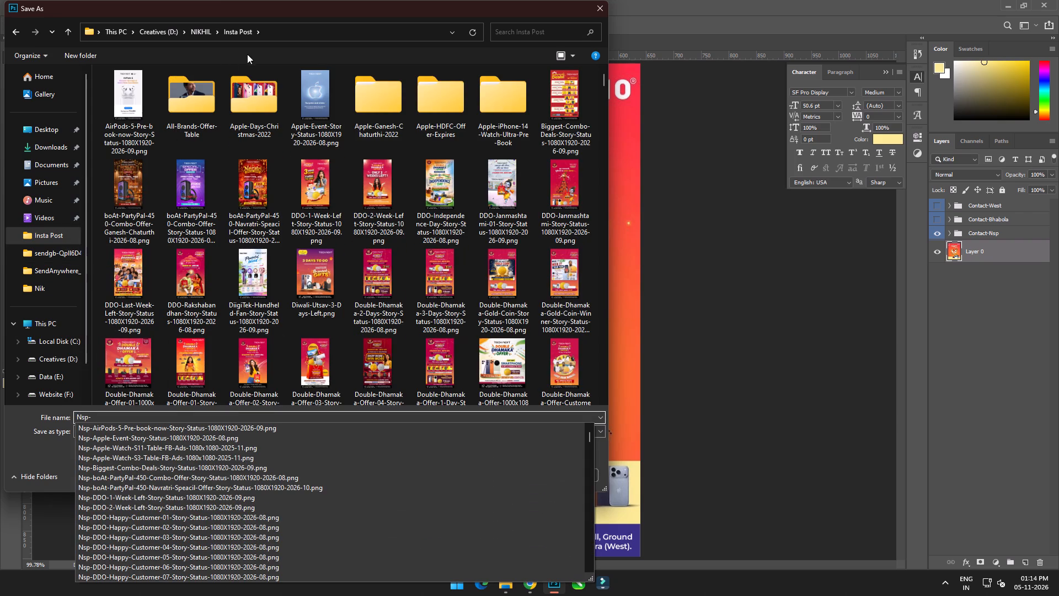
drag(265, 7, 443, 523)
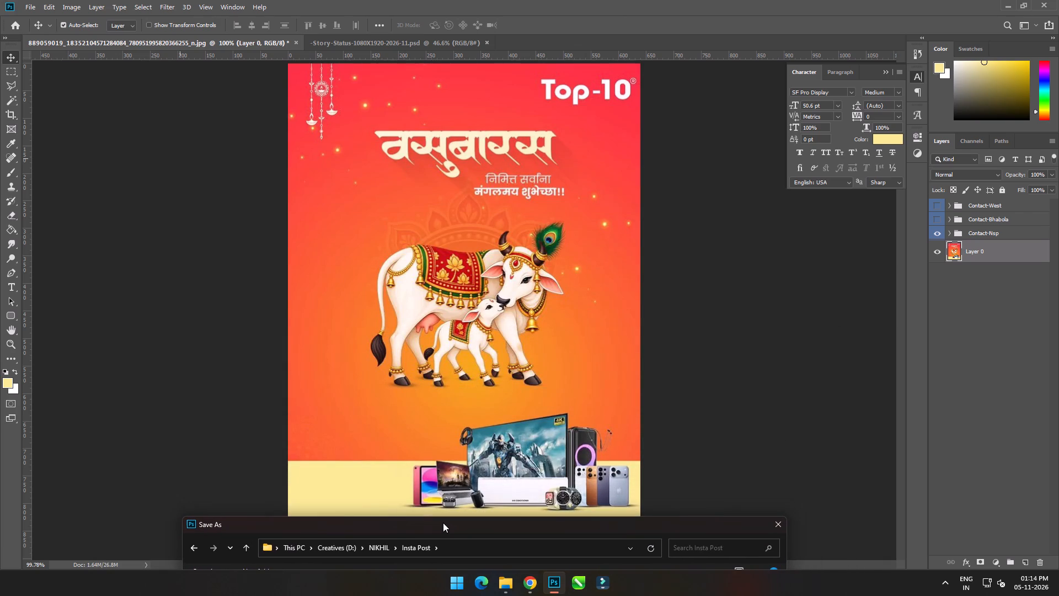
drag(443, 523, 442, 524)
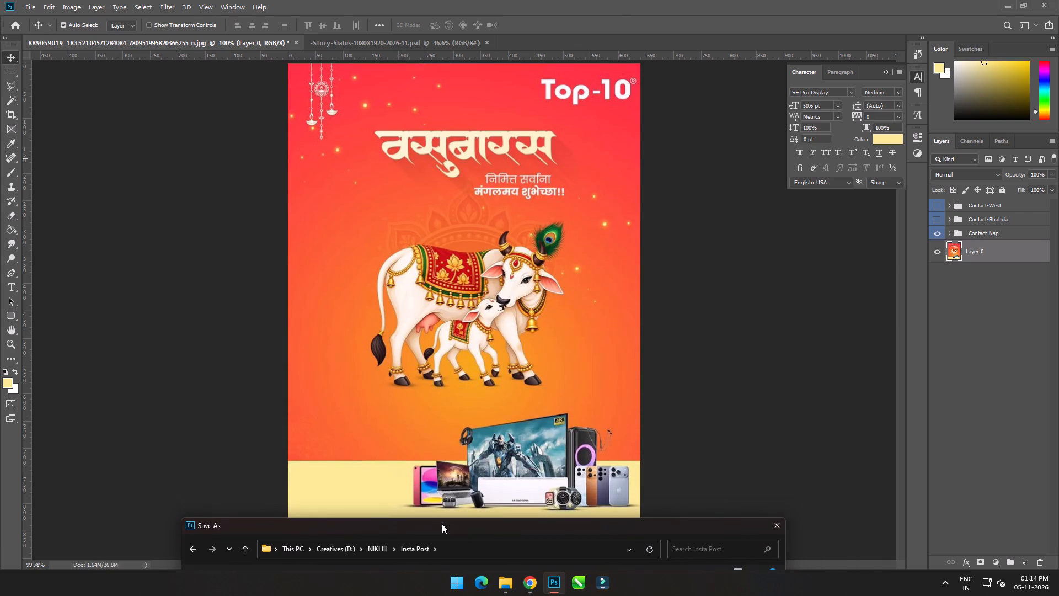
drag(442, 524, 361, 93)
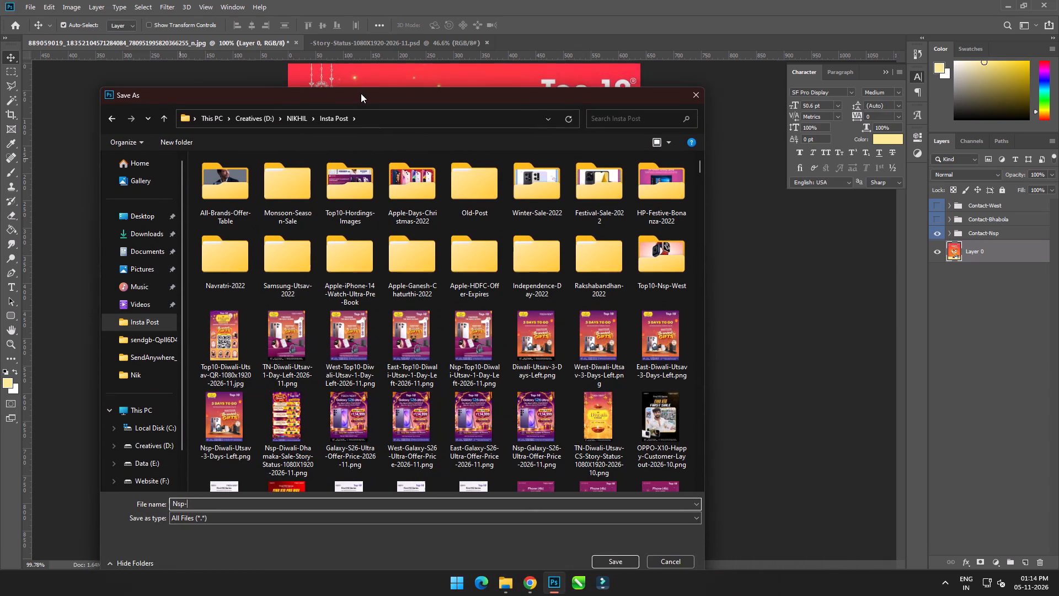
drag(361, 93, 361, 91)
text(Vasuba)
drag(460, 91, 506, 432)
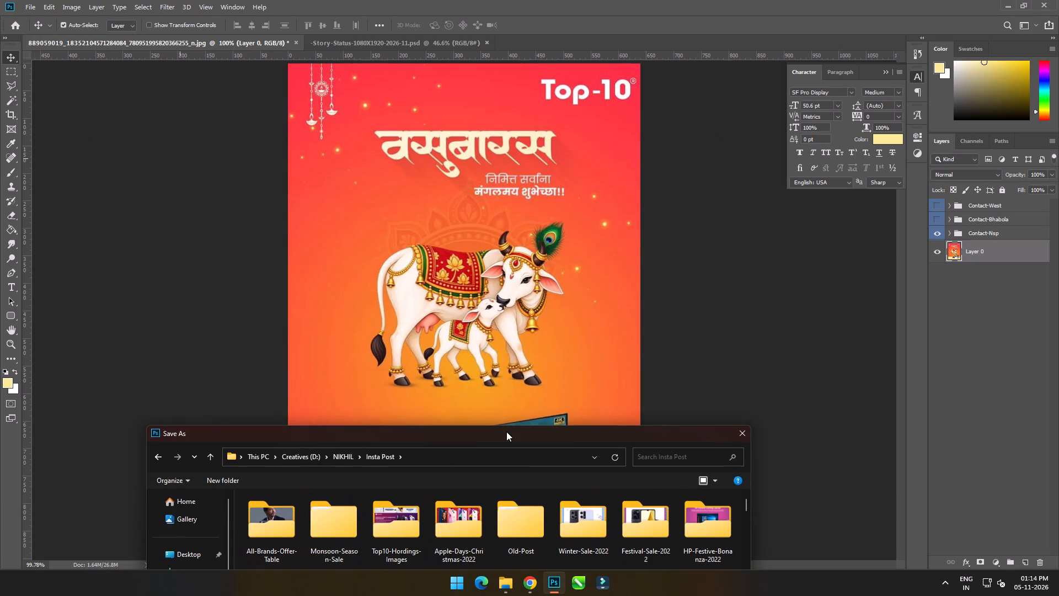
drag(506, 432, 457, 51)
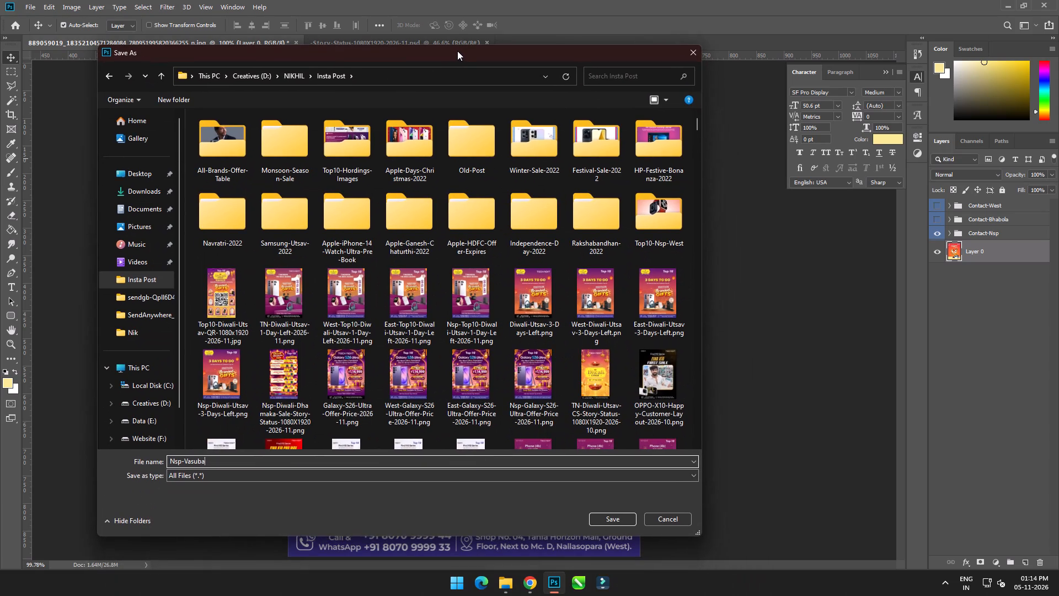
text(ras)
key(minus)
text(2026-11)
key(ctrl+a)
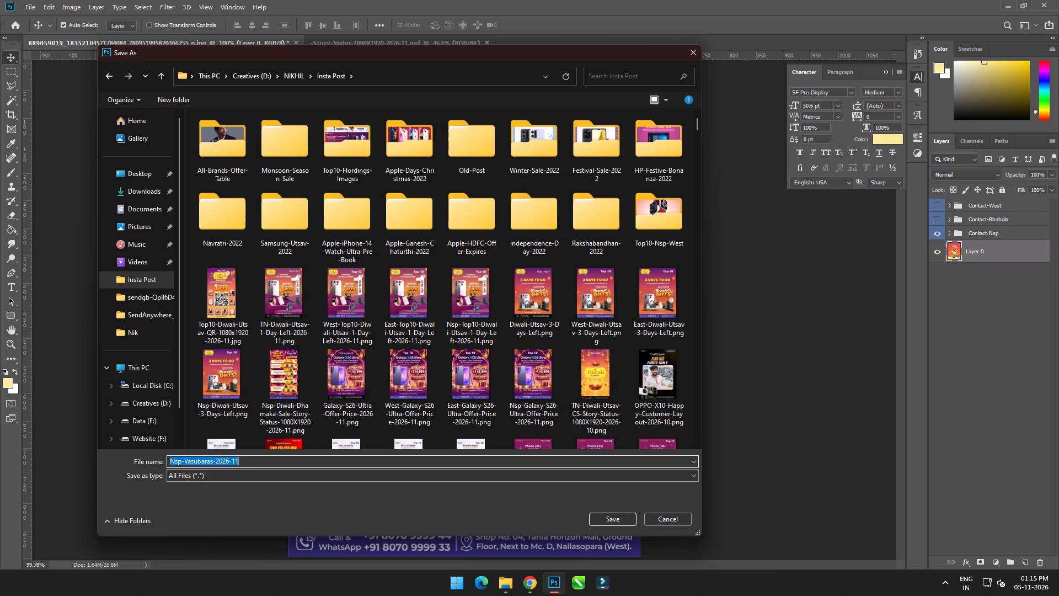
key(ctrl+c)
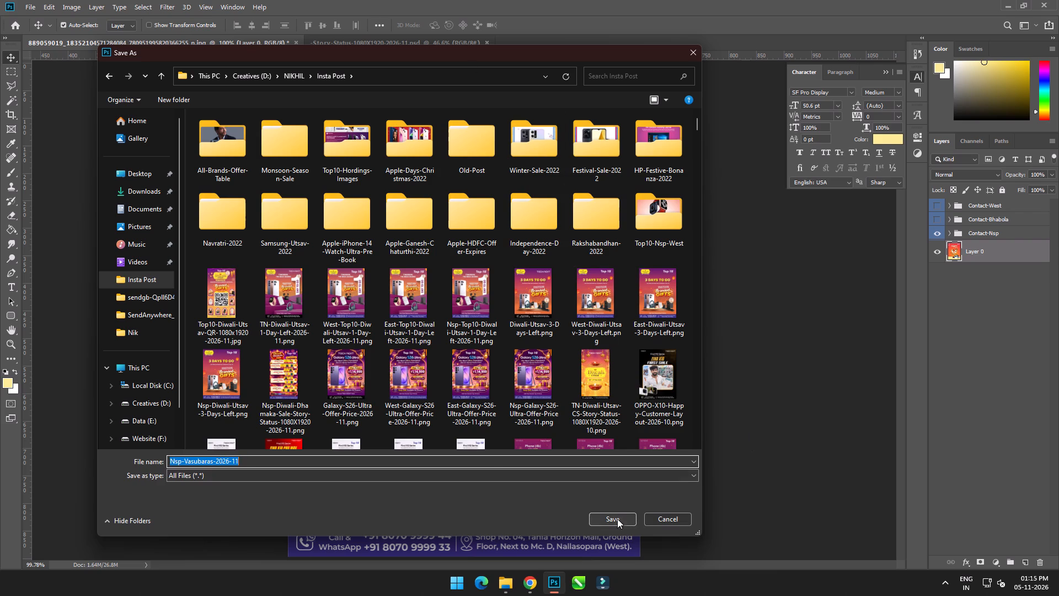
click(617, 519)
Swap the Contact-Nsp strip for Contact-Bhabola and export the artwork to Insta Post as East-Vasubaras-2026-11.png.
click(935, 232)
click(940, 217)
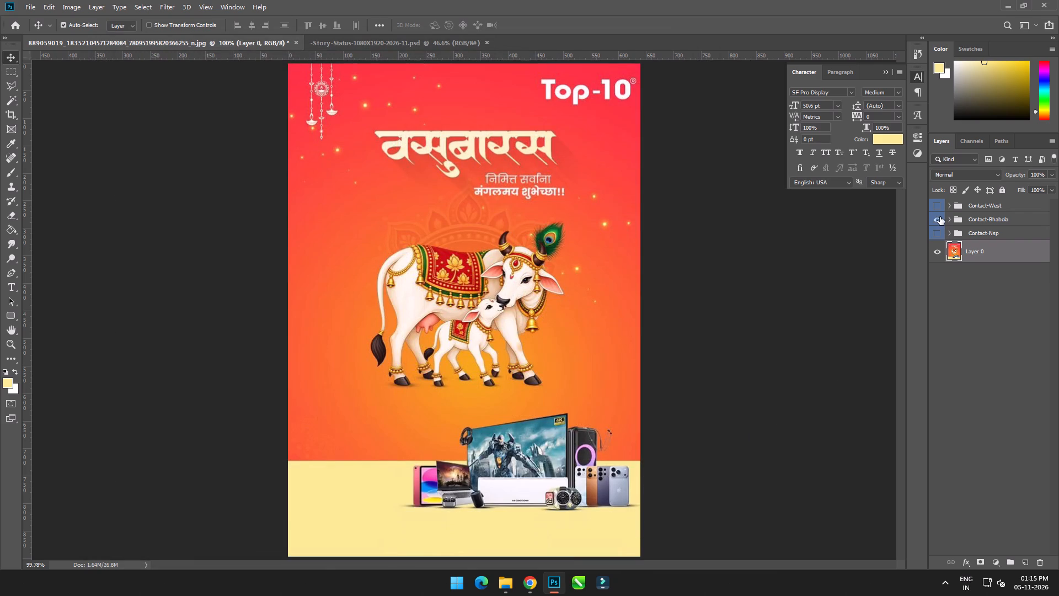
click(22, 7)
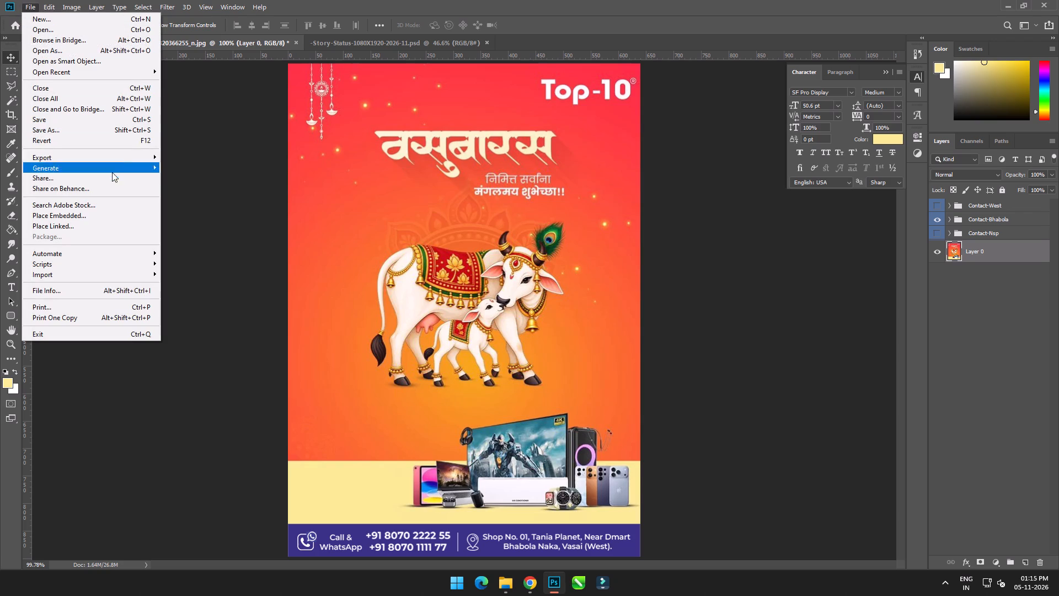
click(175, 157)
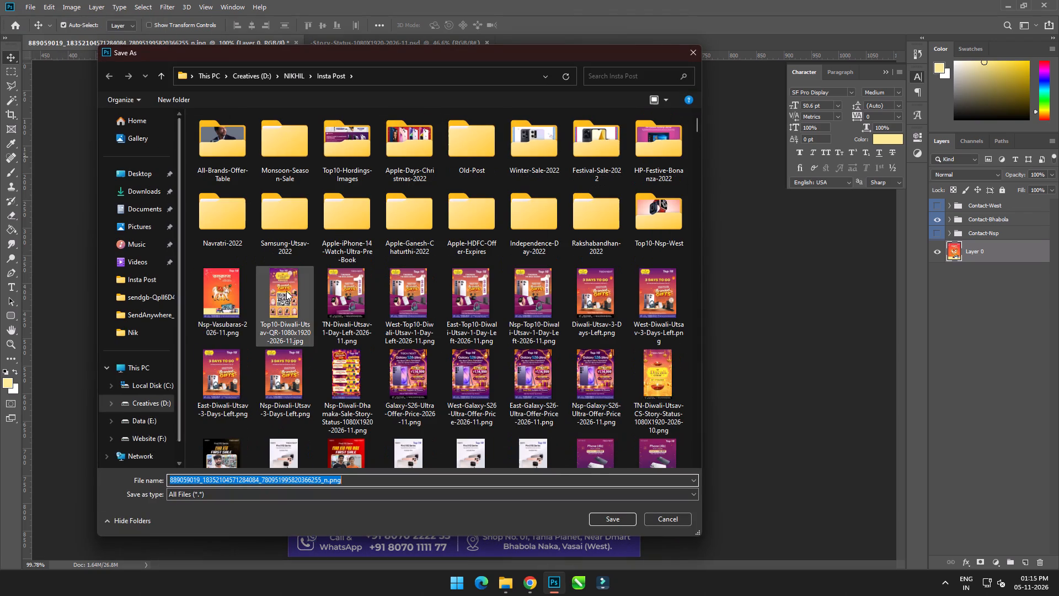
click(222, 296)
click(216, 480)
key(Home)
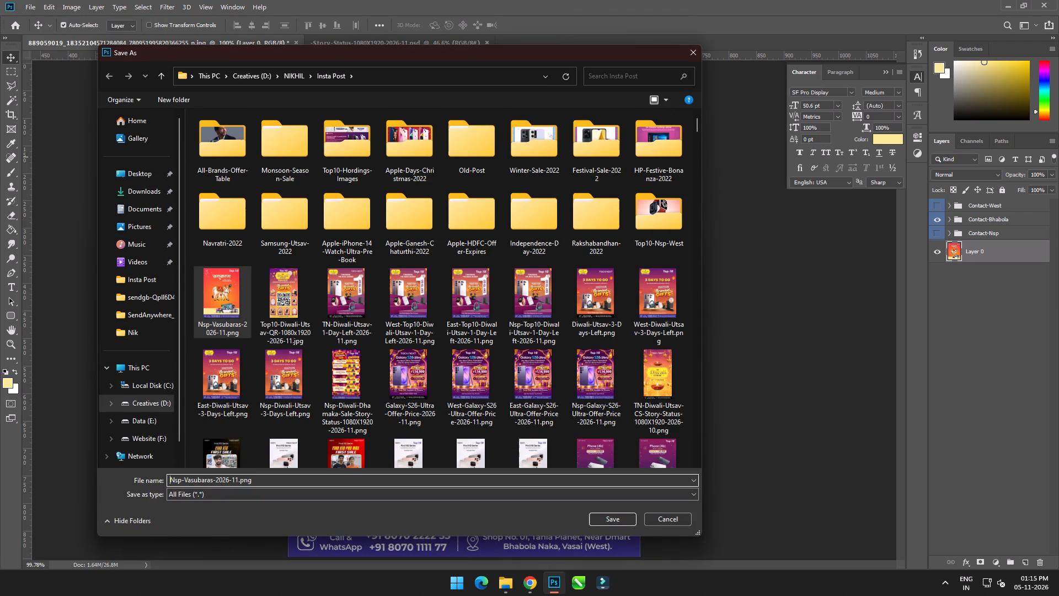
key(Delete)
key(Delete)
key(Delete)
text(East)
key(Return)
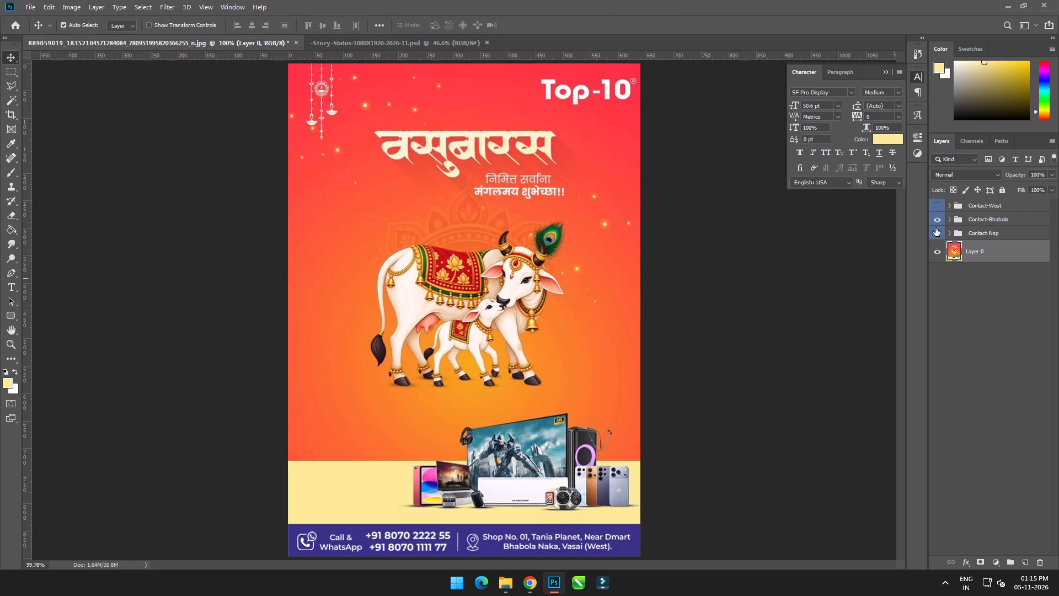
Swap the Contact-Bhabola strip for Contact-West and export the artwork to Insta Post as West-Vasubaras-2026-11.png.
click(938, 220)
click(939, 207)
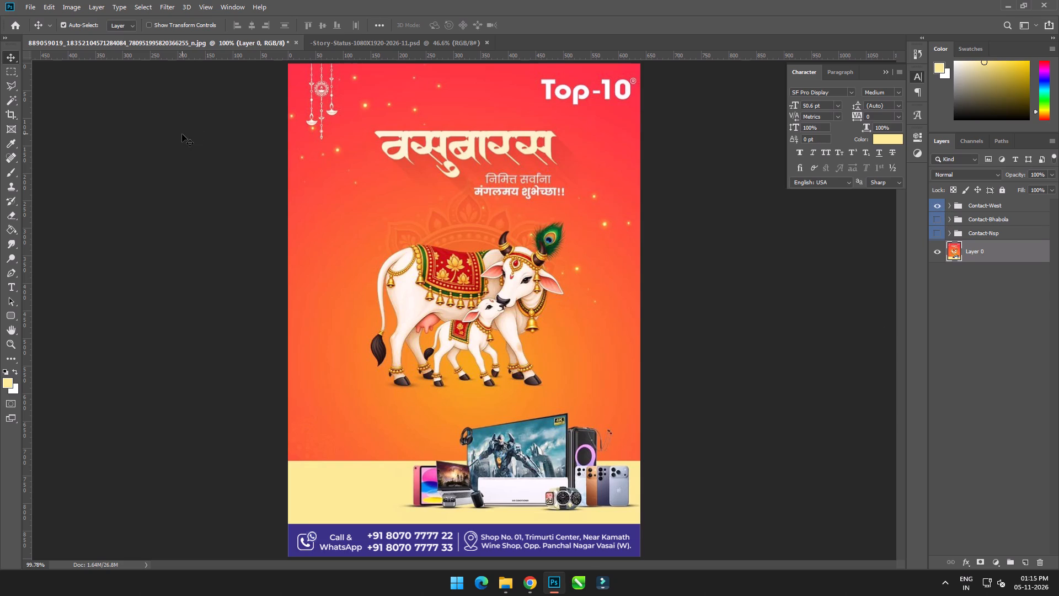
click(31, 3)
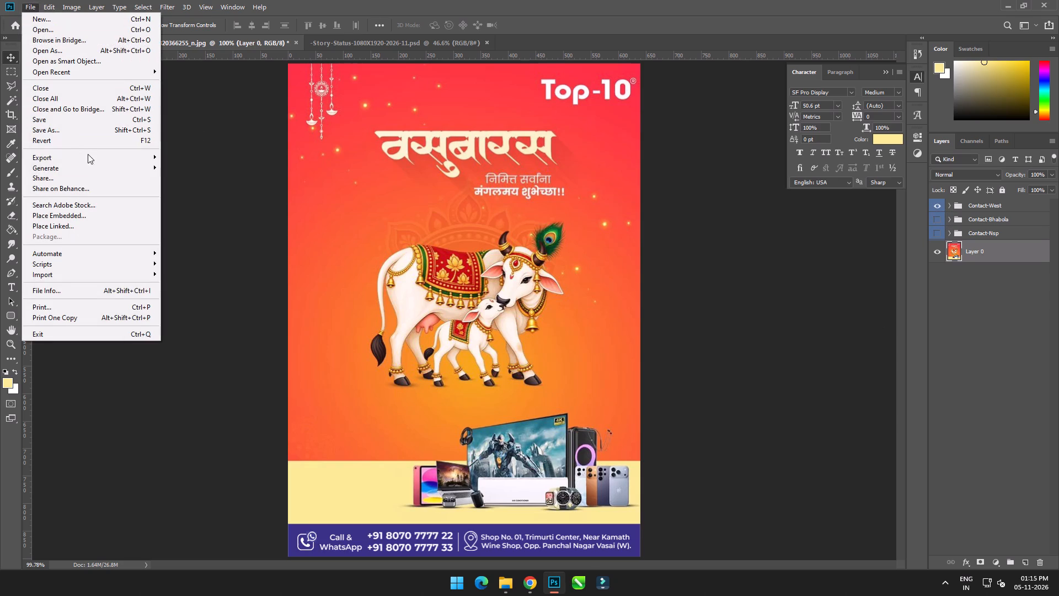
click(180, 158)
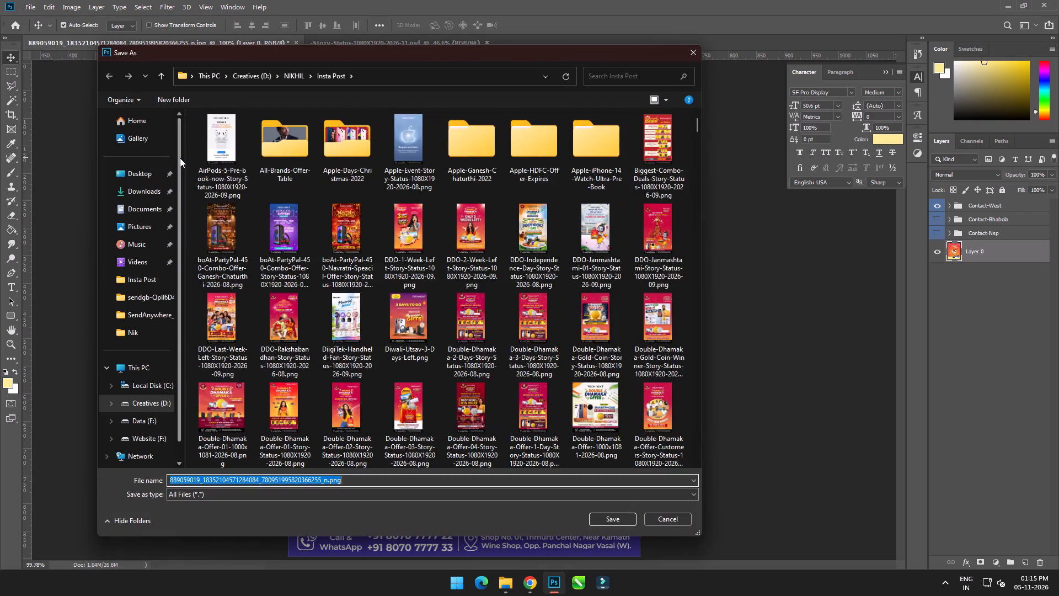
click(234, 294)
click(216, 482)
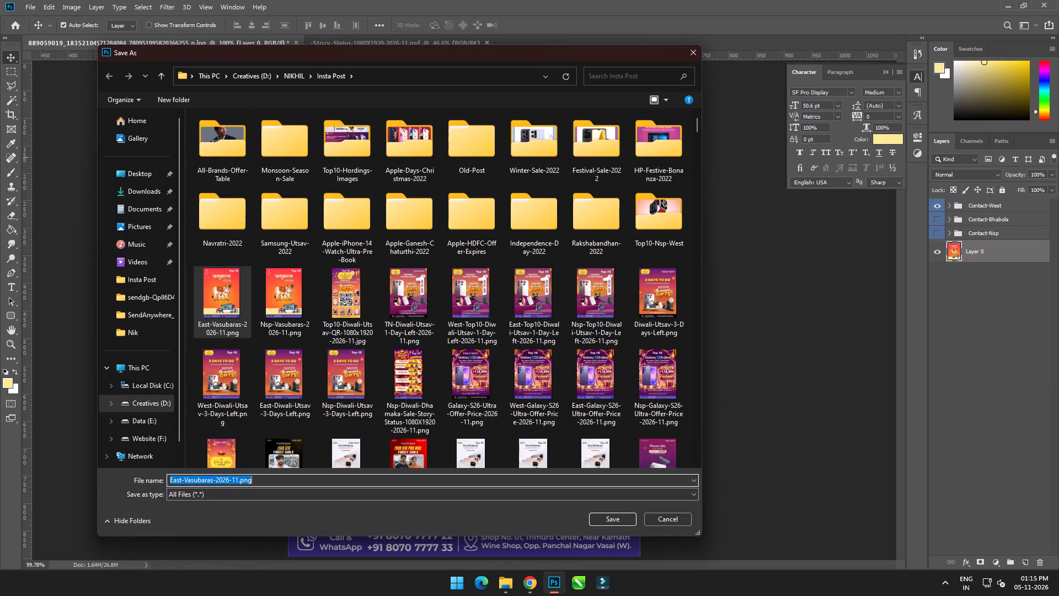
key(Home)
key(Delete)
key(Delete)
text(We)
key(Return)
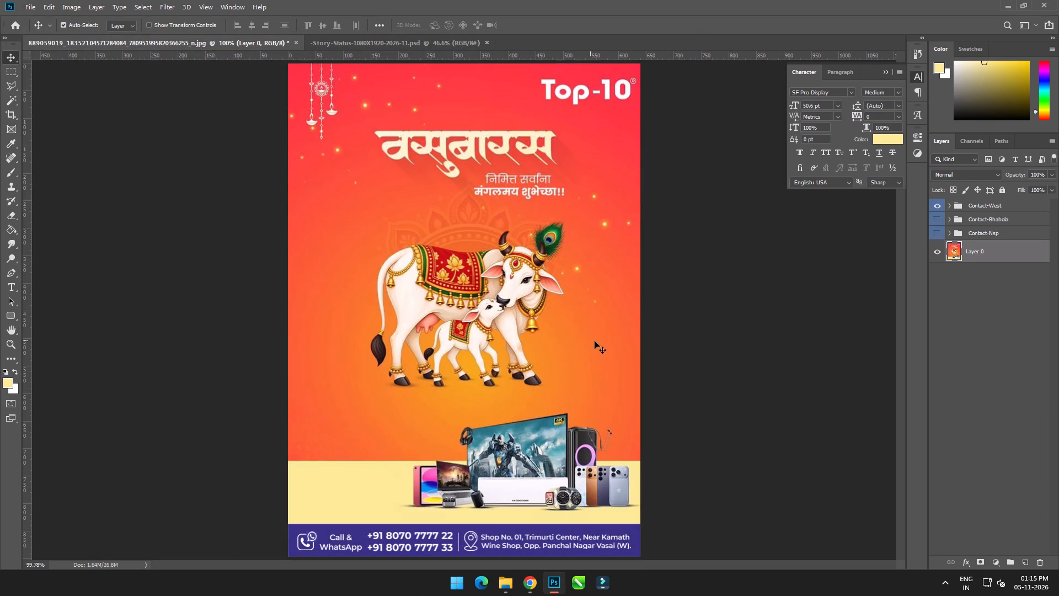
Hide all three contact groups so only the greeting artwork on Layer 0 is showing.
click(940, 205)
click(938, 236)
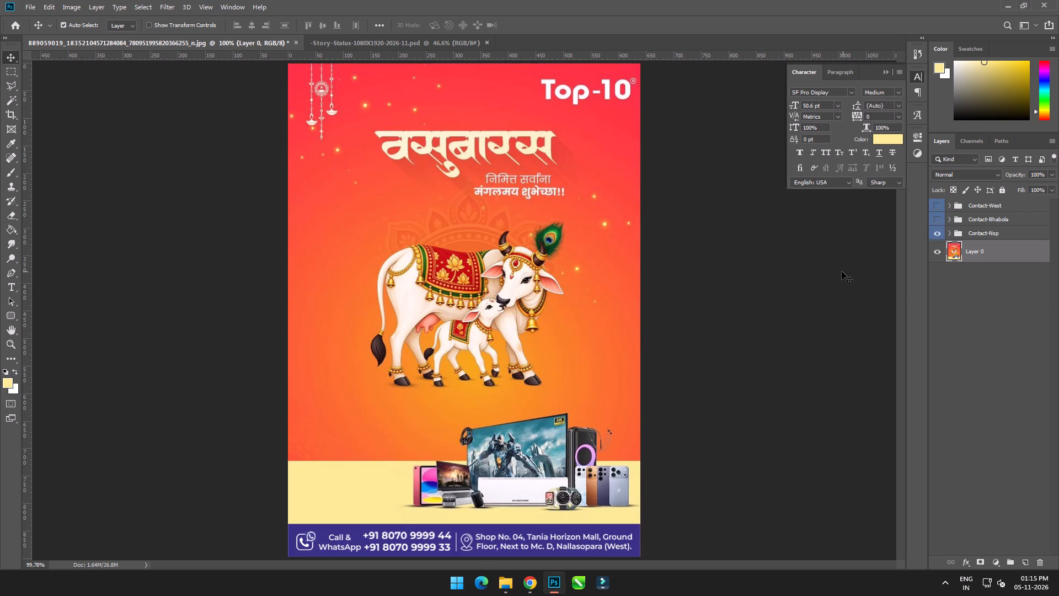
click(425, 38)
click(244, 47)
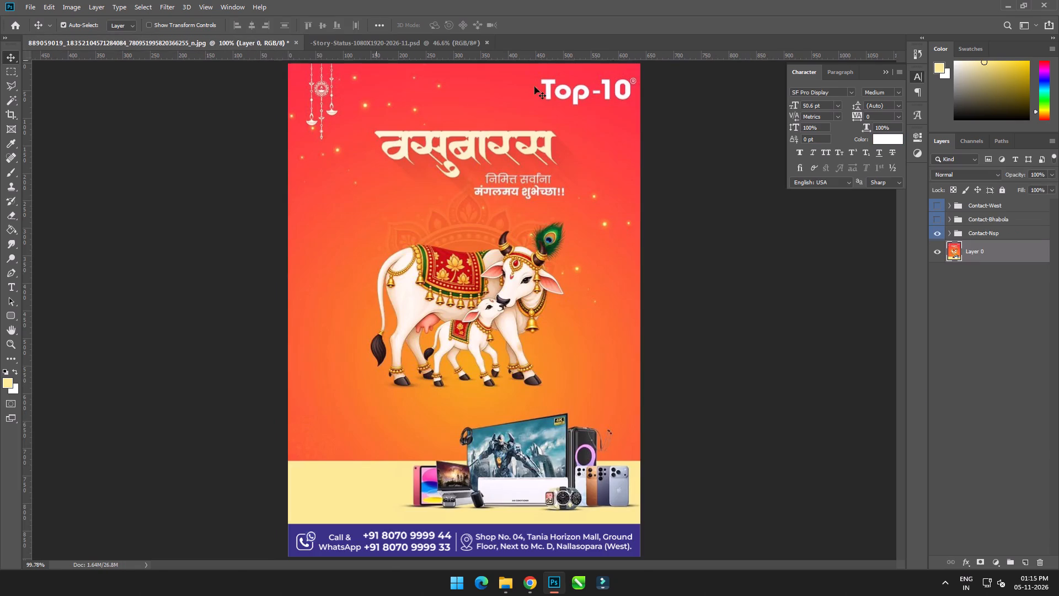
click(939, 235)
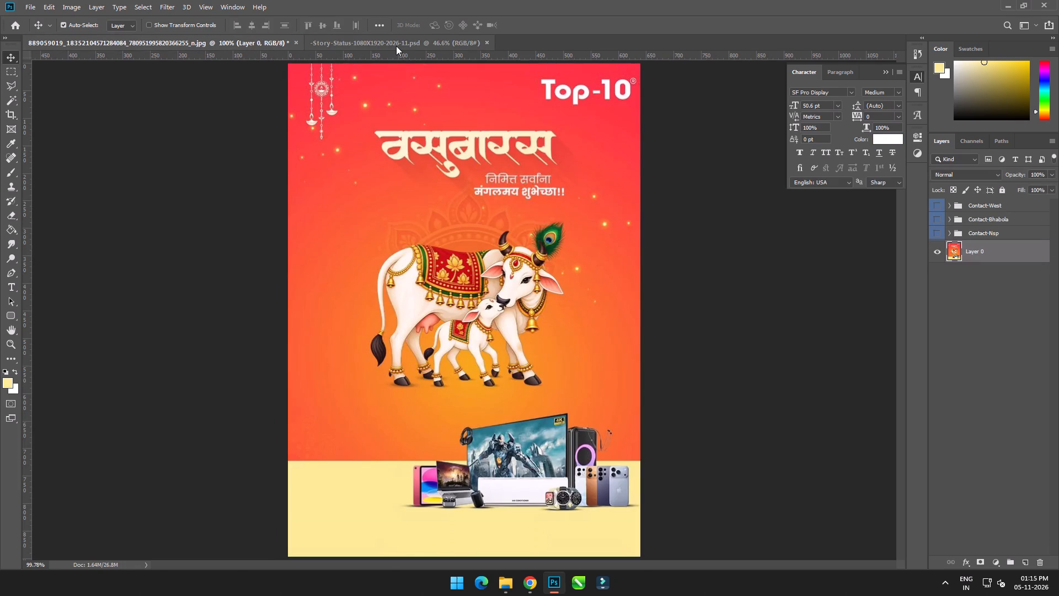
Duplicate Layer 0, hide the original and select the copy for editing.
key(ctrl+j)
click(942, 272)
click(981, 253)
Remove the Top-10 logo and its registered mark from Layer 0 copy with the Content-Aware Spot Healing Brush.
key(j)
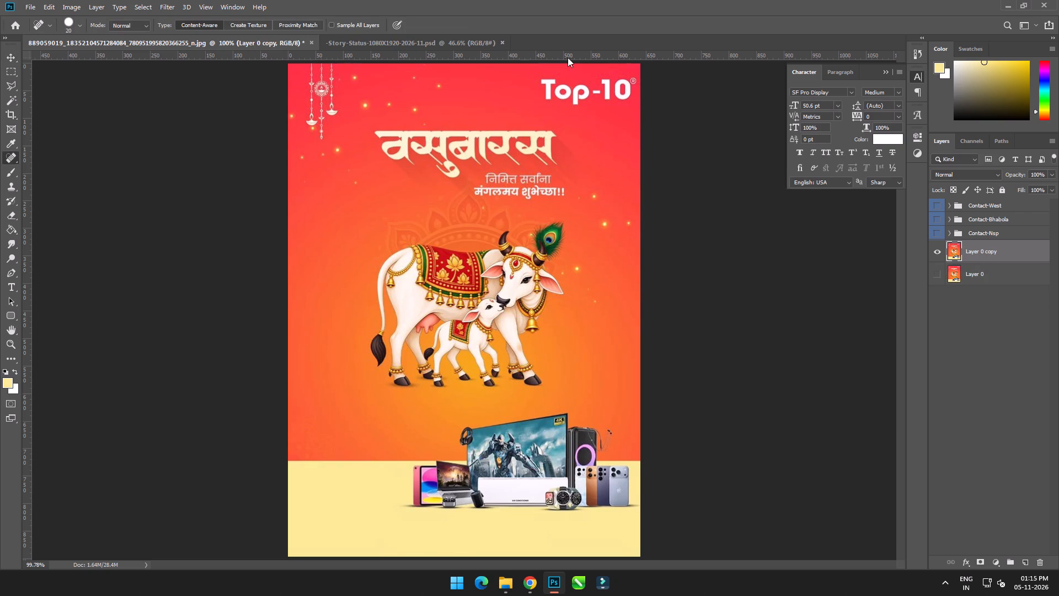
alt+scroll(574, 80, up, 20)
alt+scroll(574, 80, up, 1)
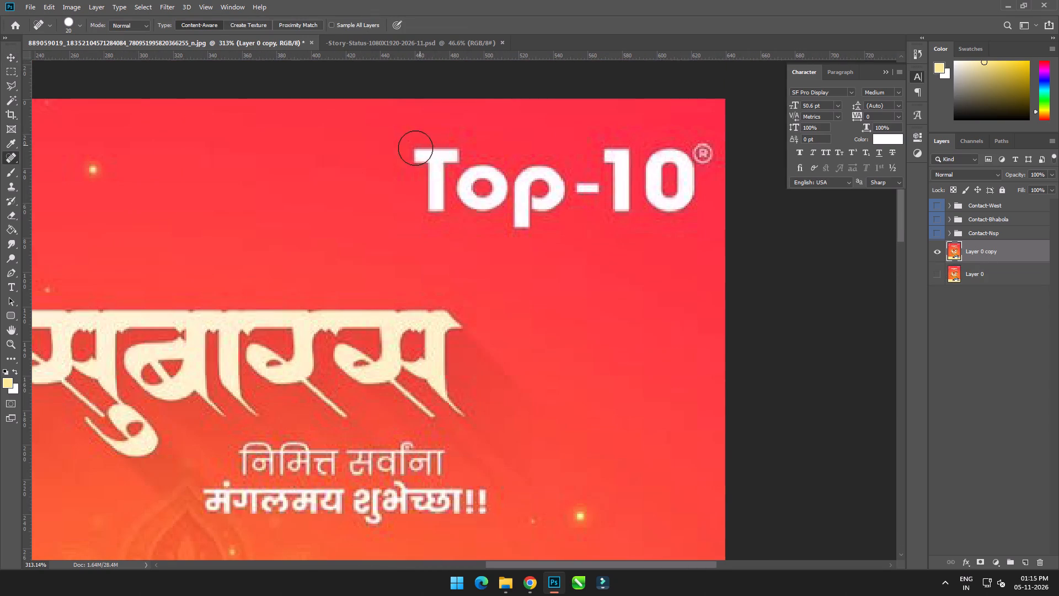
drag(413, 151, 681, 173)
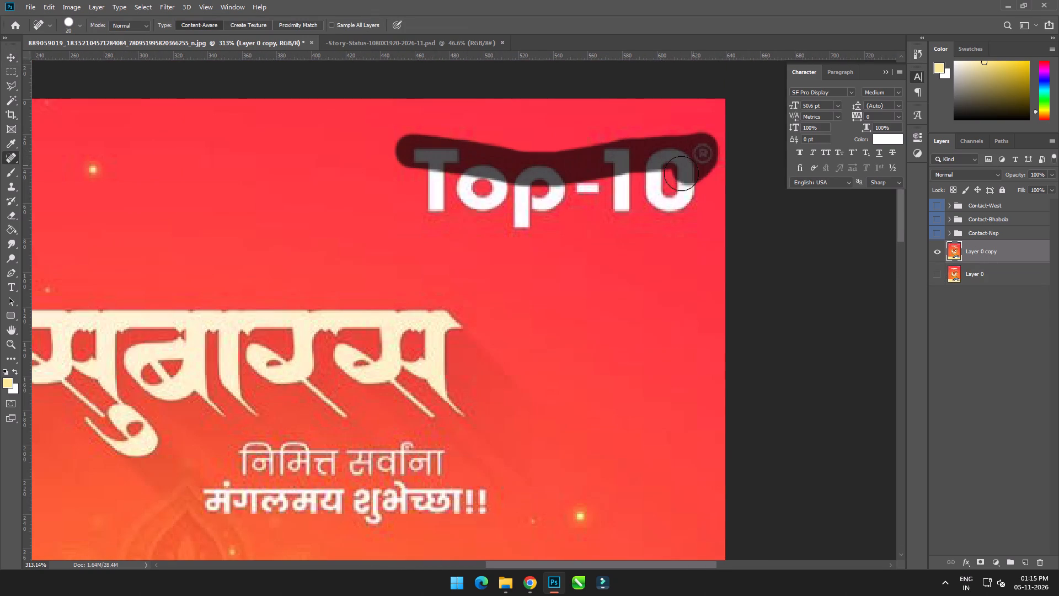
drag(681, 173, 430, 209)
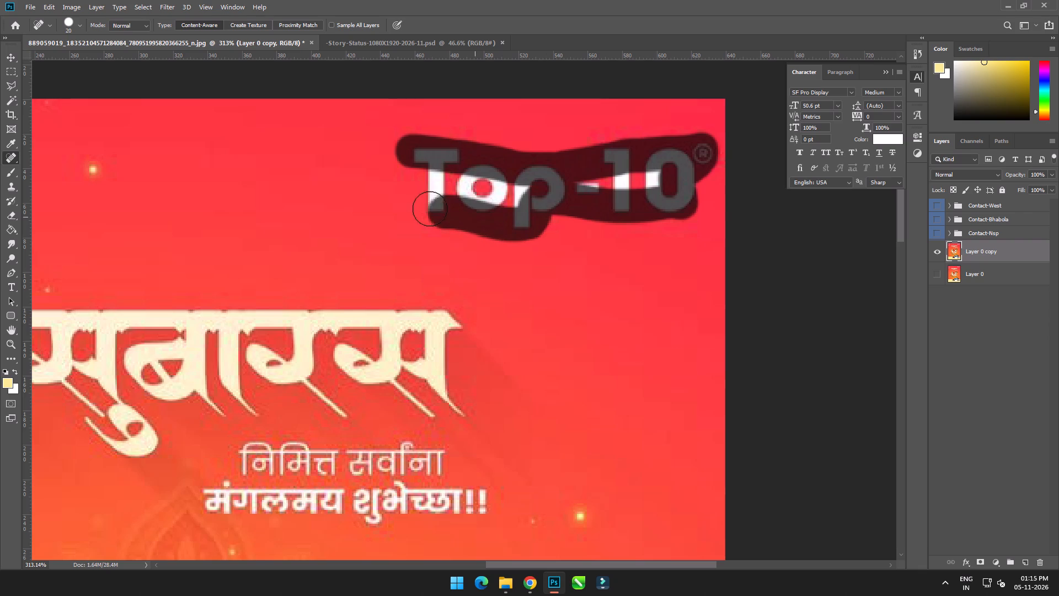
drag(430, 209, 539, 206)
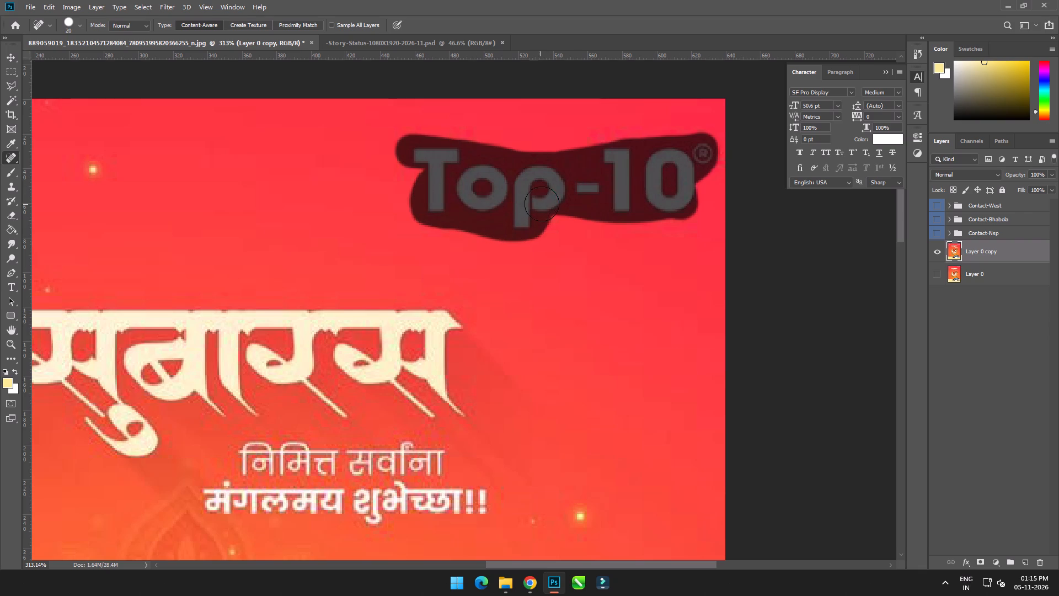
key(ctrl+0)
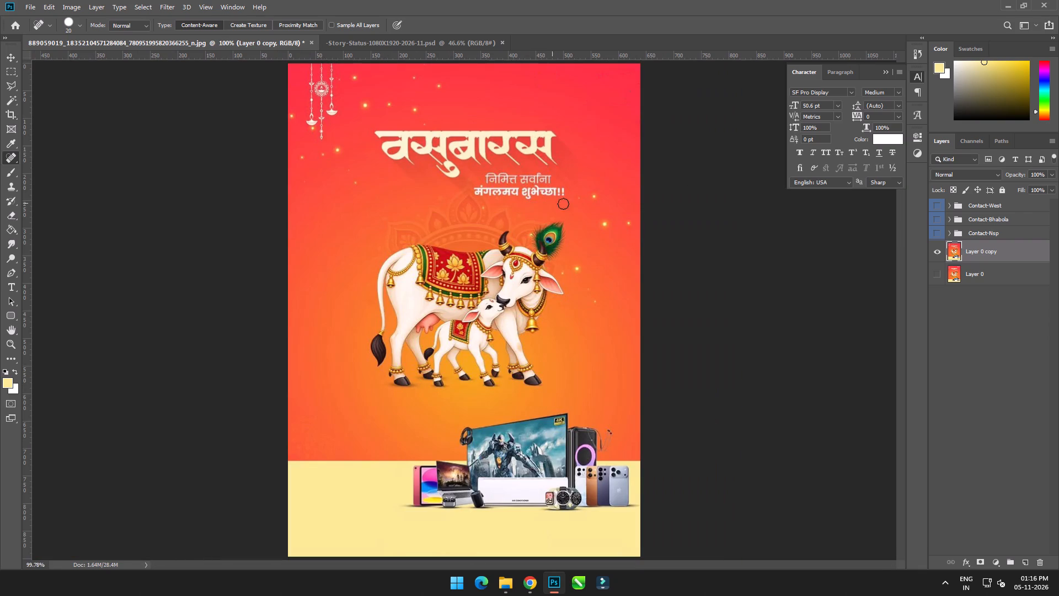
Add the text "Tech Next" in the Android font above the greeting title on the Vasubaras artwork.
key(t)
alt+scroll(573, 86, up, 8)
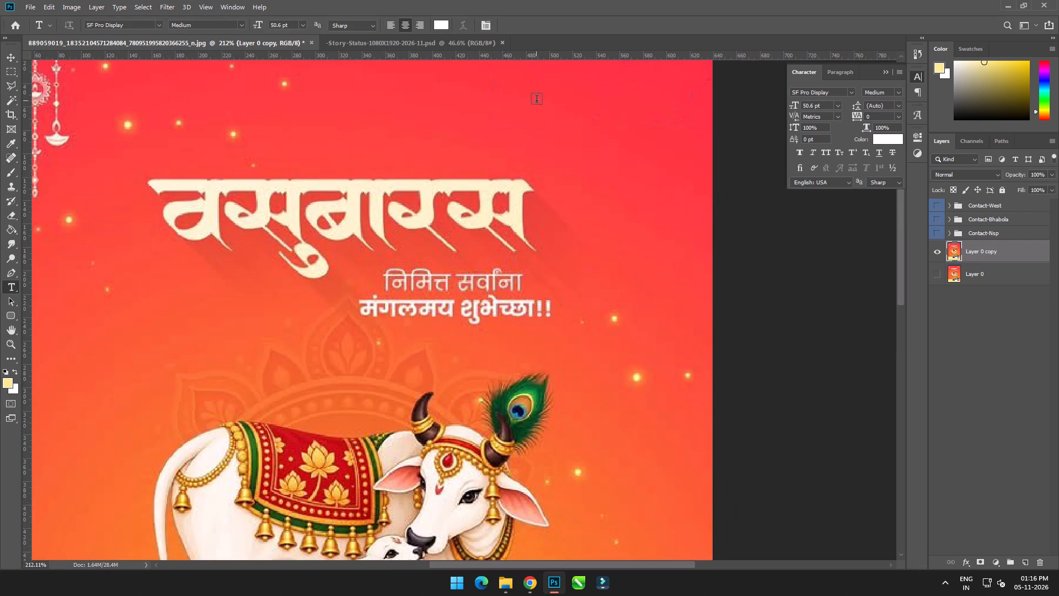
click(537, 101)
scroll(535, 146, up, 4)
text(Tech Next)
key(ctrl+a)
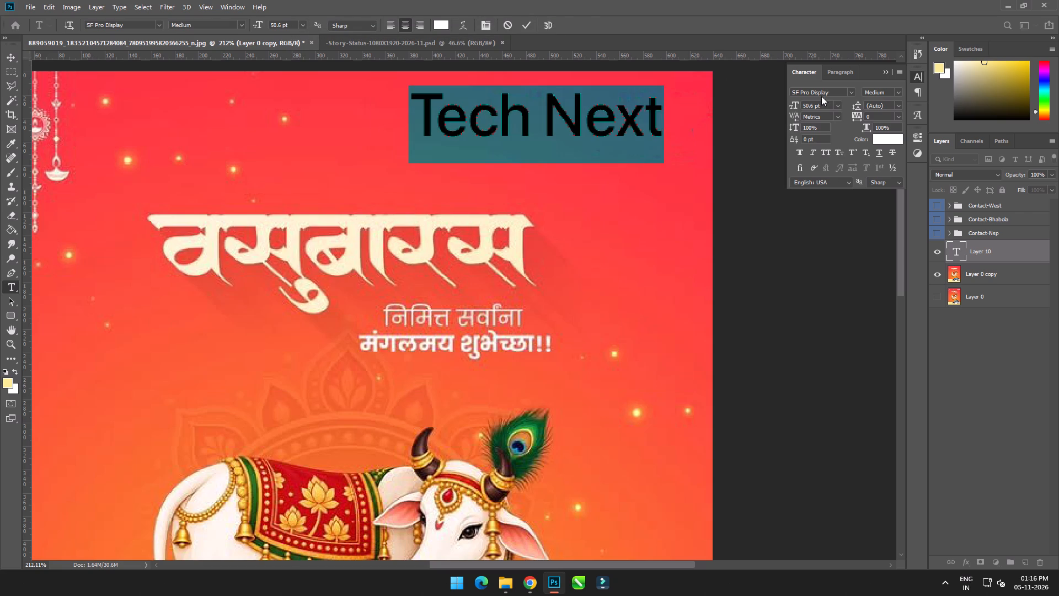
click(833, 92)
text(andr)
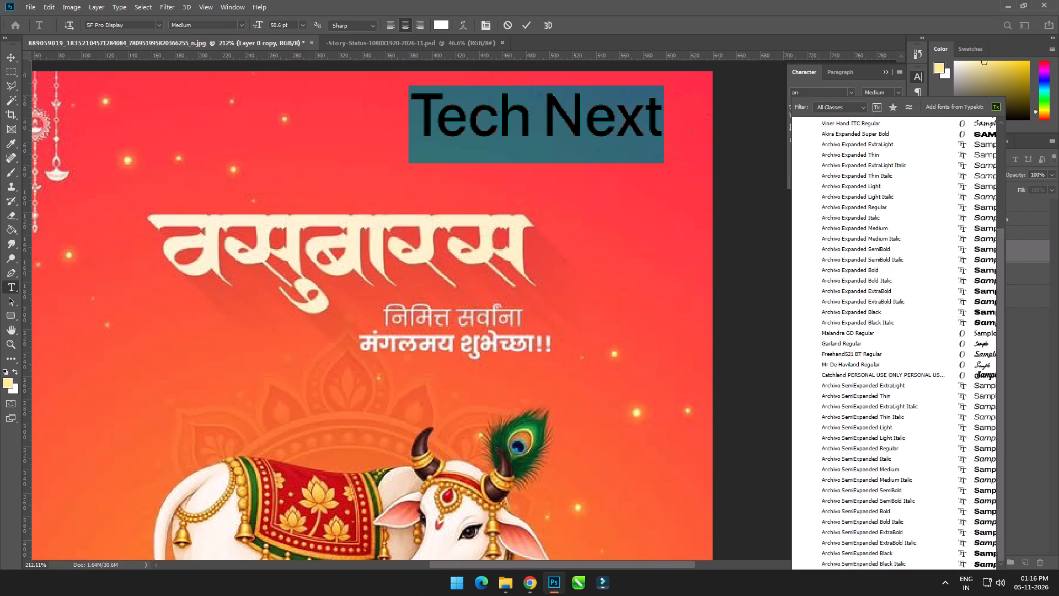
click(871, 131)
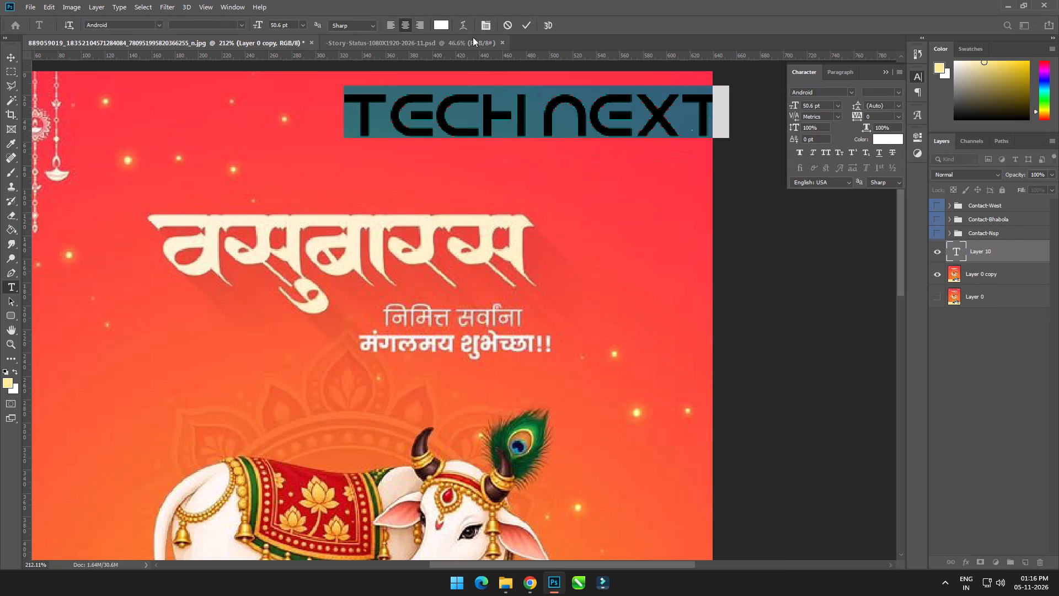
click(528, 21)
Scale the Tech Next text down to about 29.62 pt and place it in the artwork's upper-right corner.
key(ctrl+t)
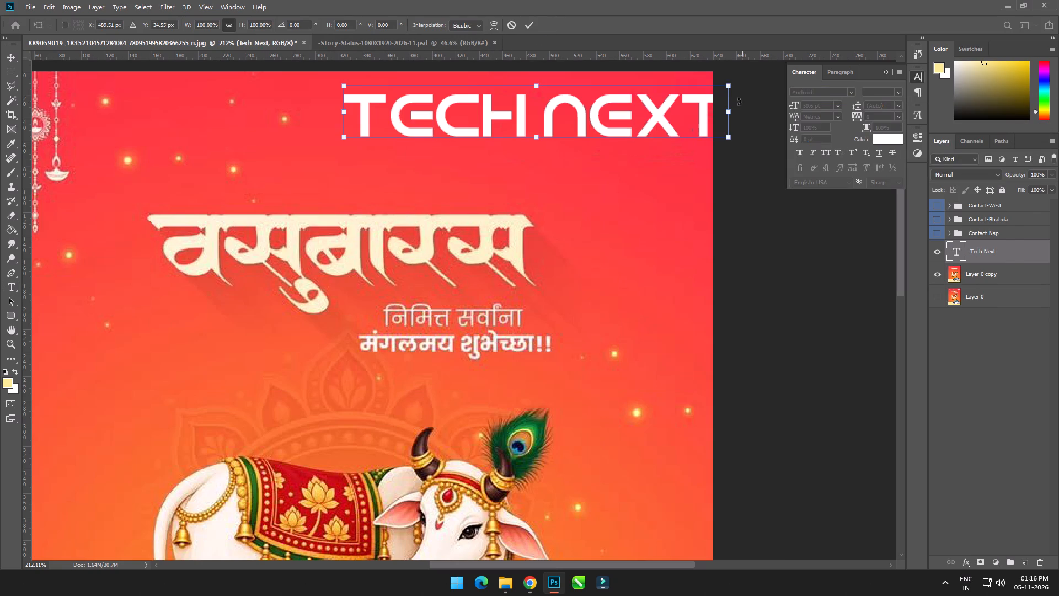
drag(730, 86, 658, 97)
drag(604, 113, 637, 116)
click(528, 25)
key(ctrl+0)
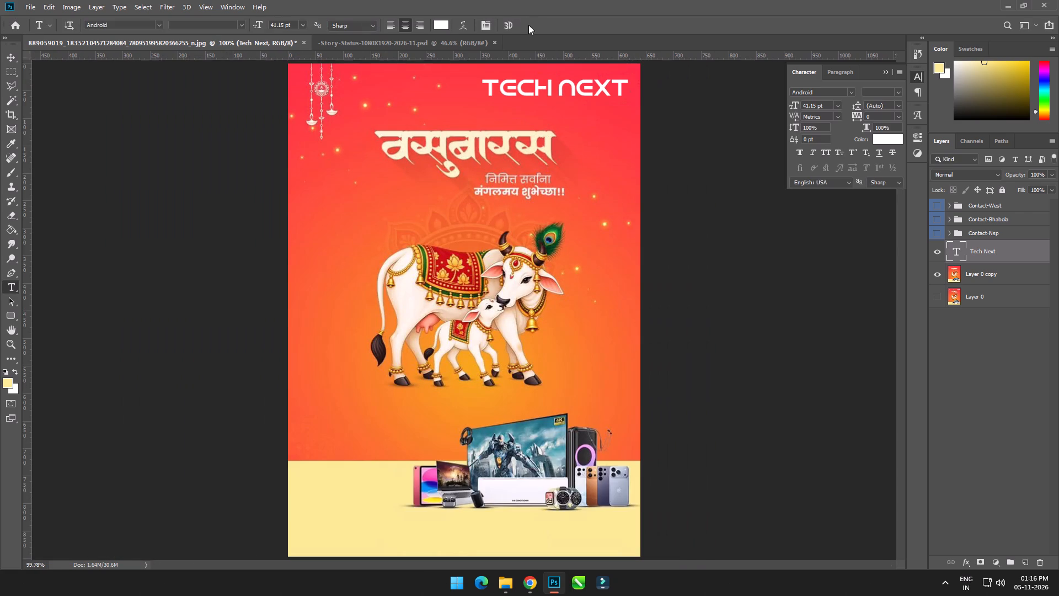
key(ctrl+t)
drag(482, 96, 496, 95)
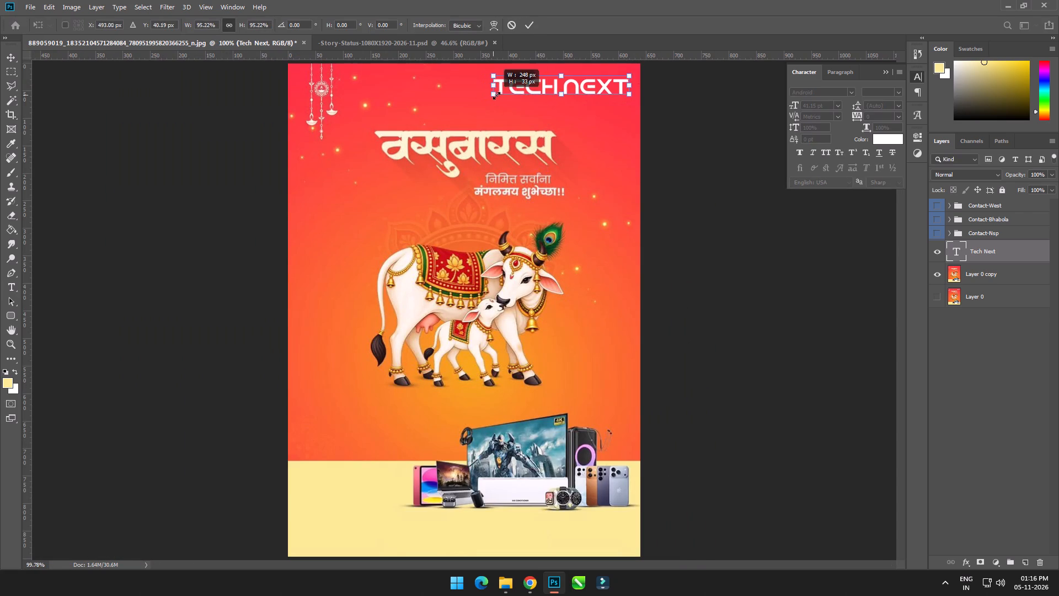
drag(496, 95, 521, 95)
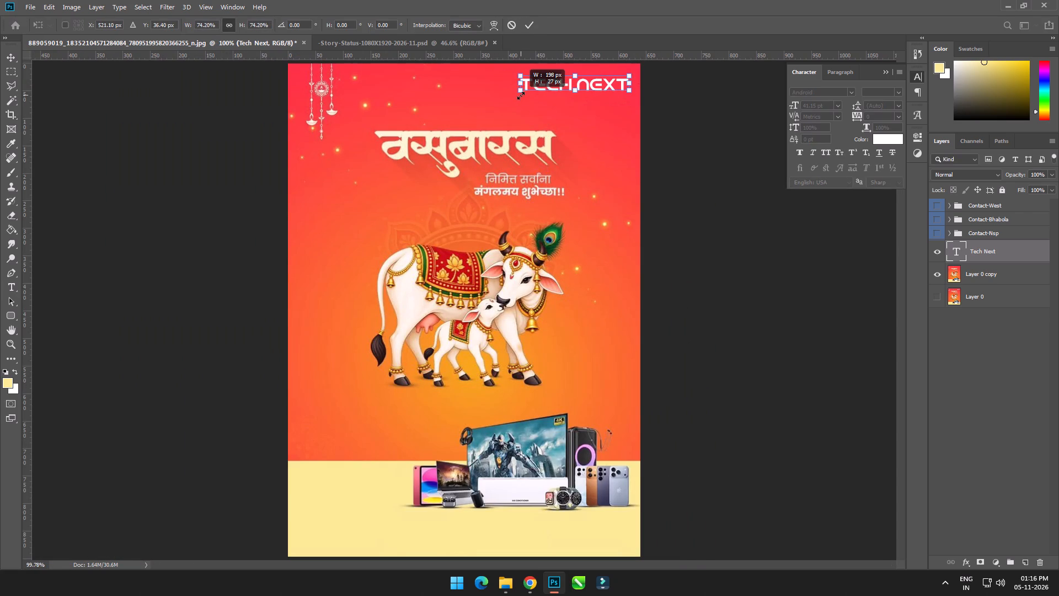
drag(521, 95, 524, 95)
click(528, 22)
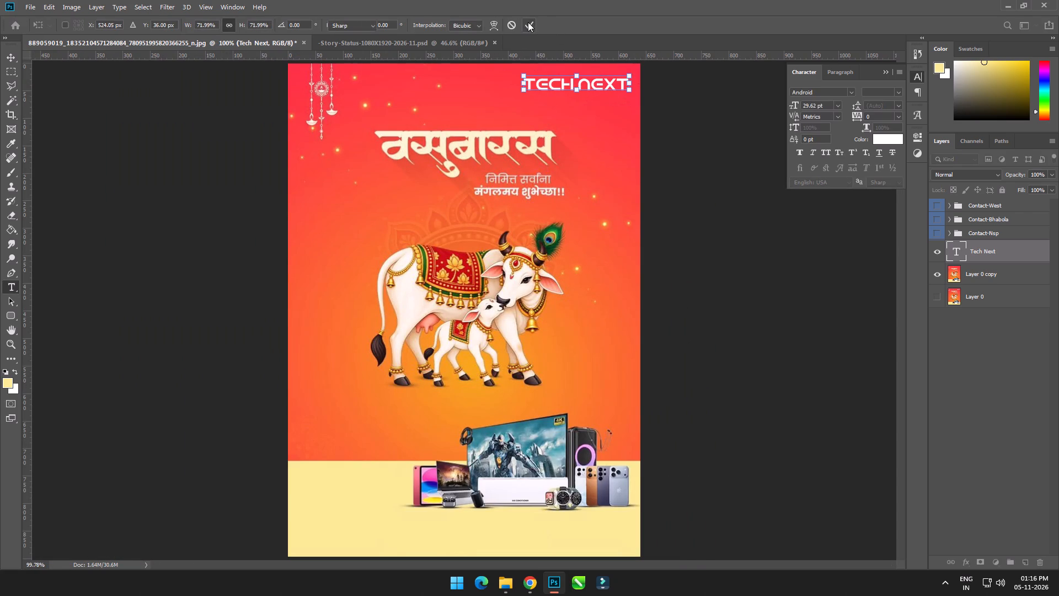
key(ctrl+0)
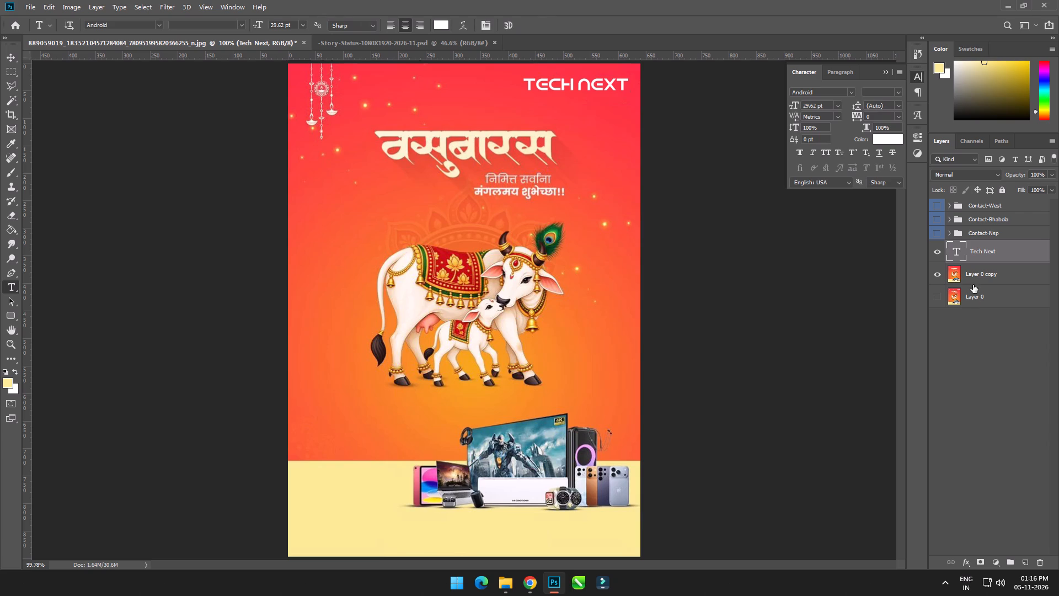
Copy the Contact-TN group from the Story-Status document into the greeting and fit it along the artwork's bottom edge.
click(346, 46)
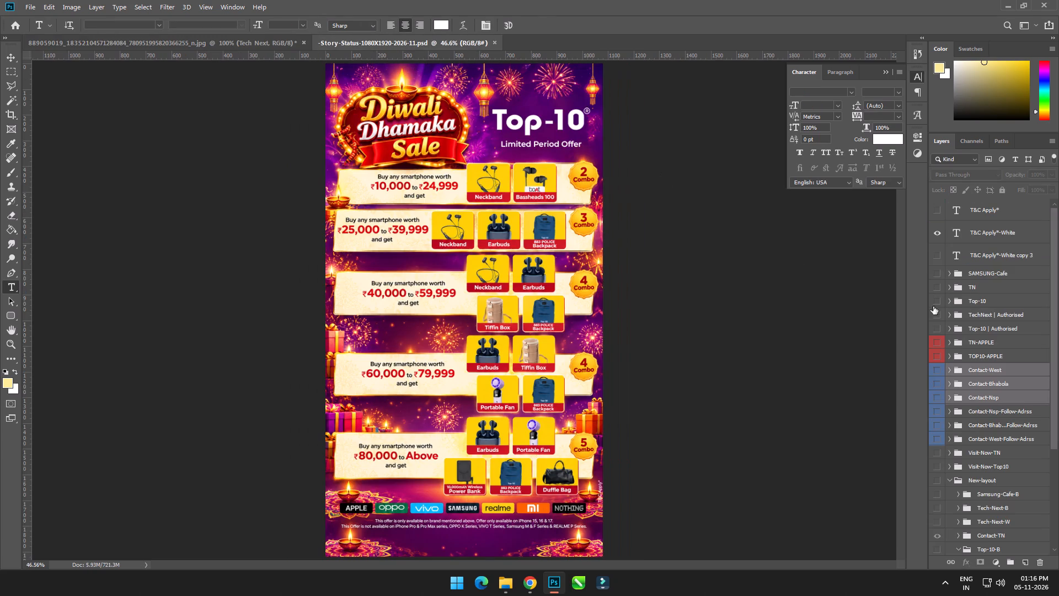
scroll(1019, 382, down, 7)
click(1002, 397)
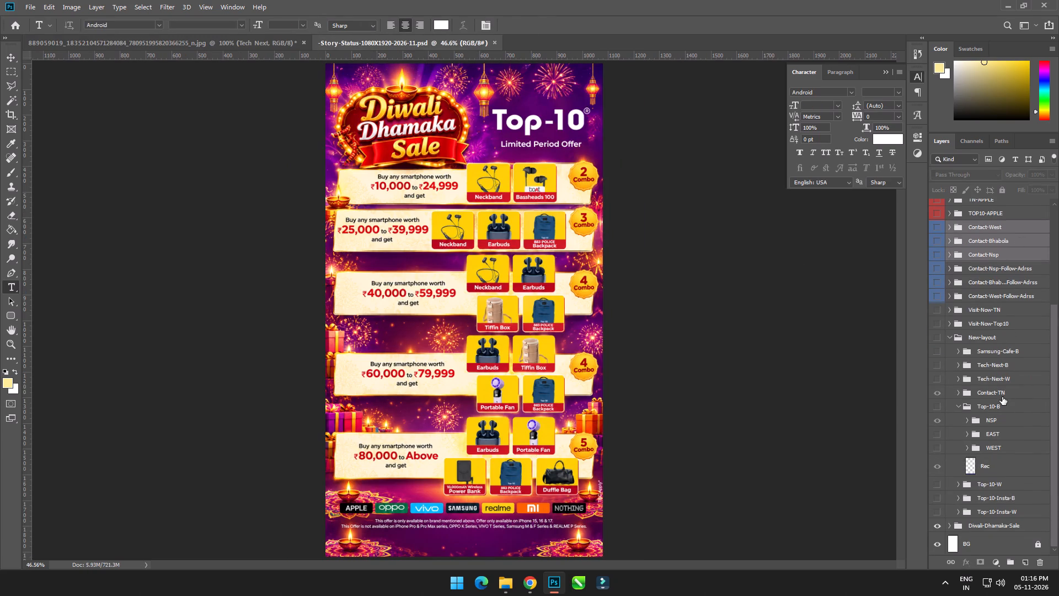
key(ctrl+c)
click(278, 39)
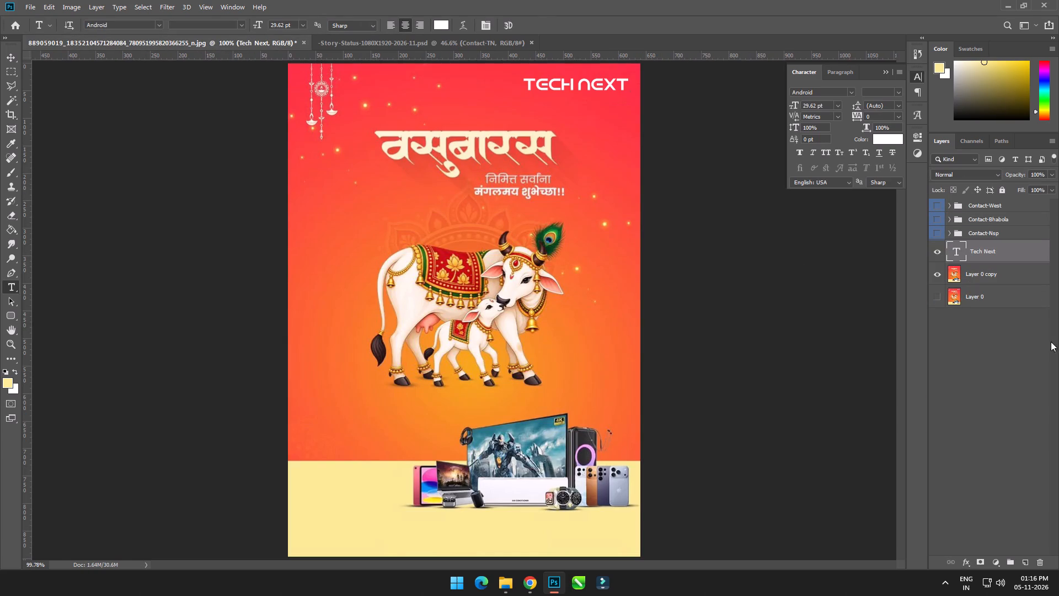
key(ctrl+v)
key(ctrl+t)
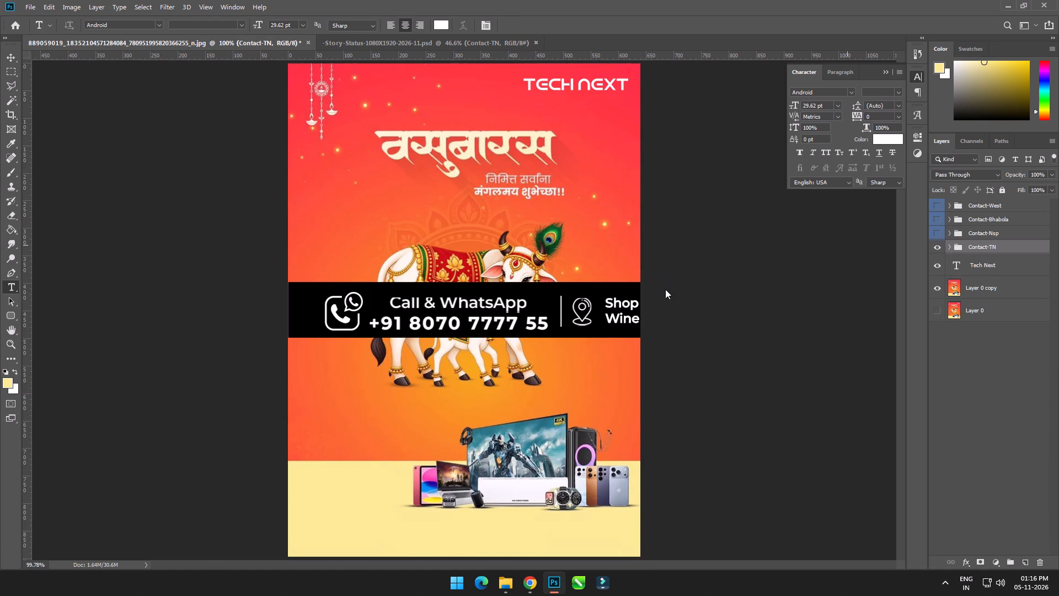
click(597, 241)
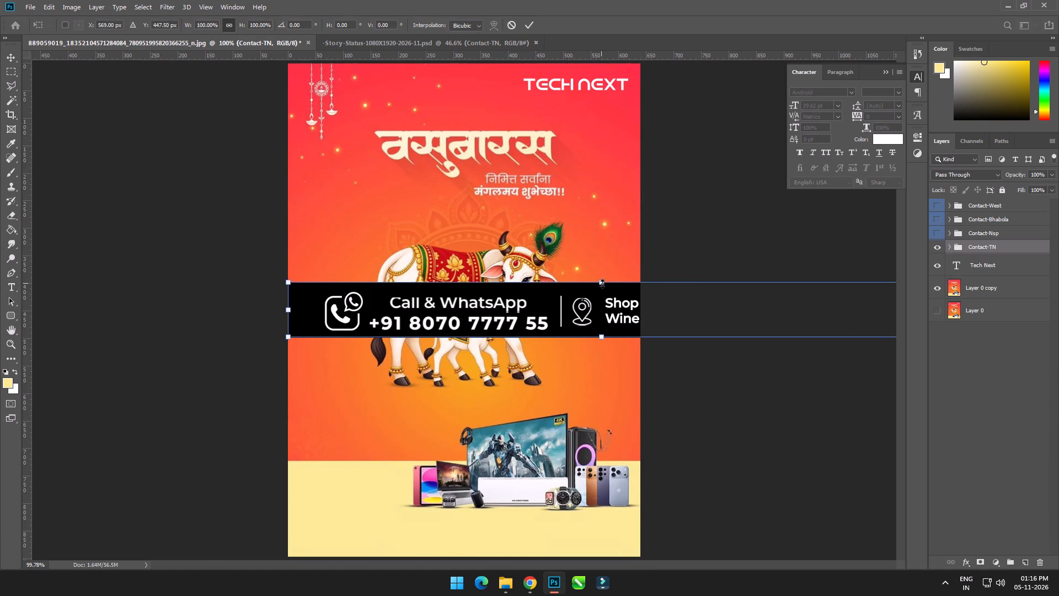
Scale the Contact-TN banner to about 56% so it spans the artwork's full width, and place it along the bottom edge.
drag(603, 283, 610, 305)
drag(618, 322, 489, 329)
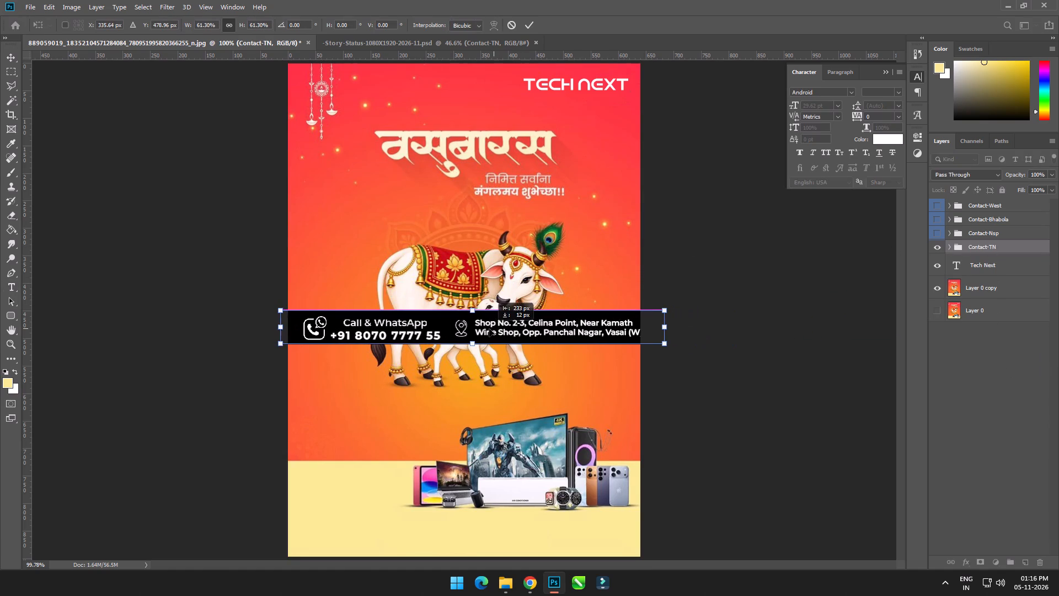
drag(489, 329, 498, 329)
click(584, 329)
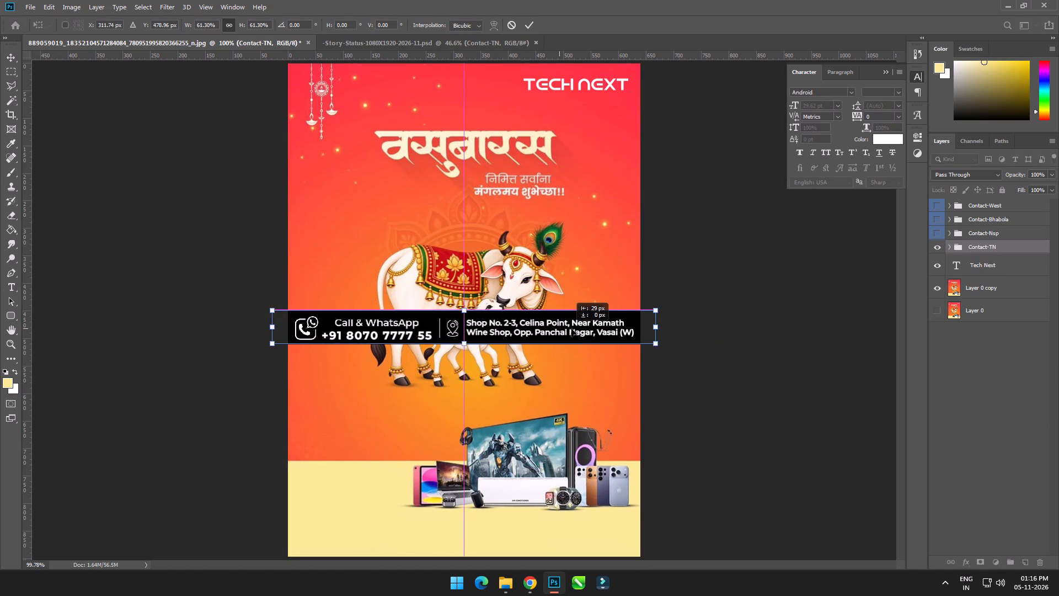
drag(676, 331, 651, 329)
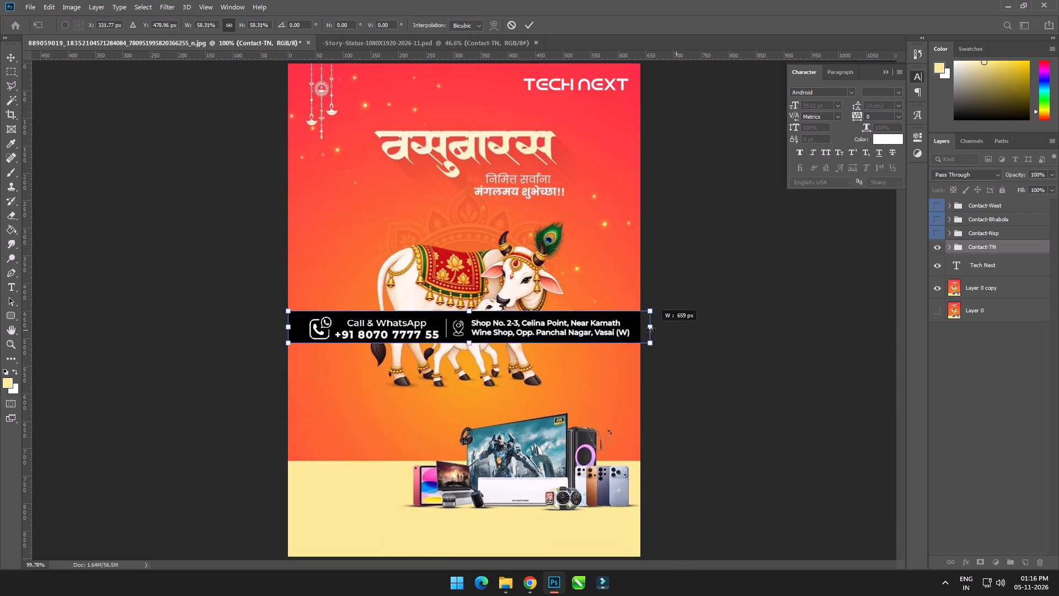
drag(651, 329, 645, 328)
drag(555, 323, 568, 533)
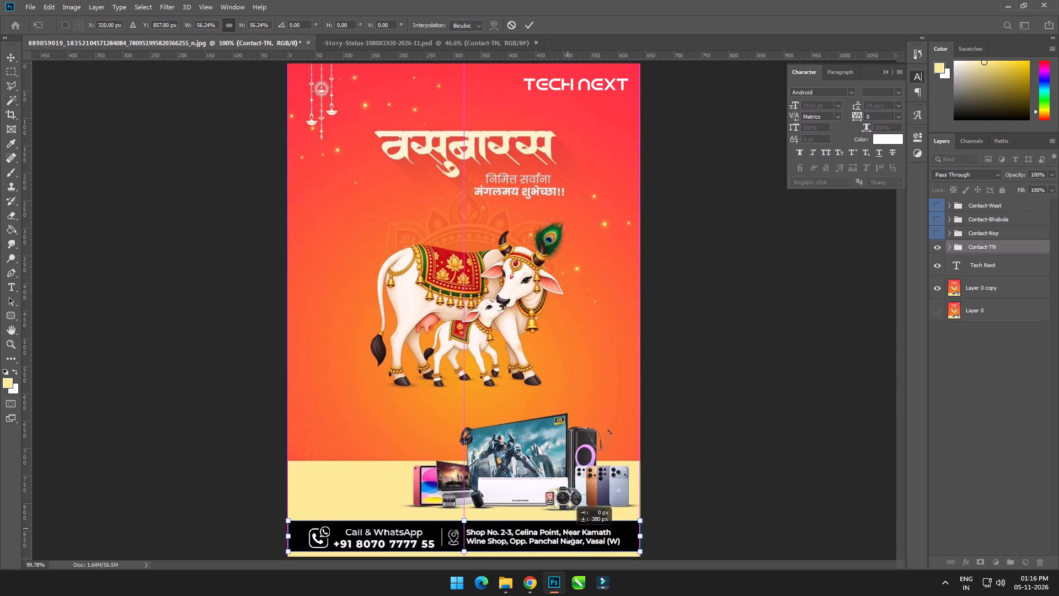
drag(568, 533, 568, 536)
click(532, 22)
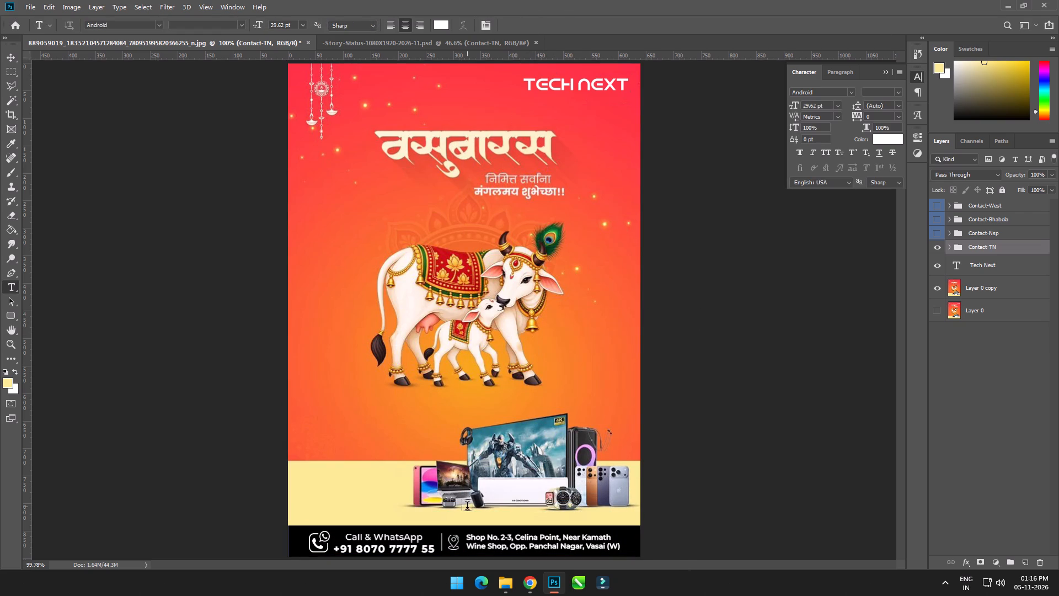
Enlarge the Contact-TN banner slightly to about 641 px wide so it covers the thin gap at the artwork's left edge.
alt+scroll(359, 499, up, 8)
scroll(365, 454, down, 11)
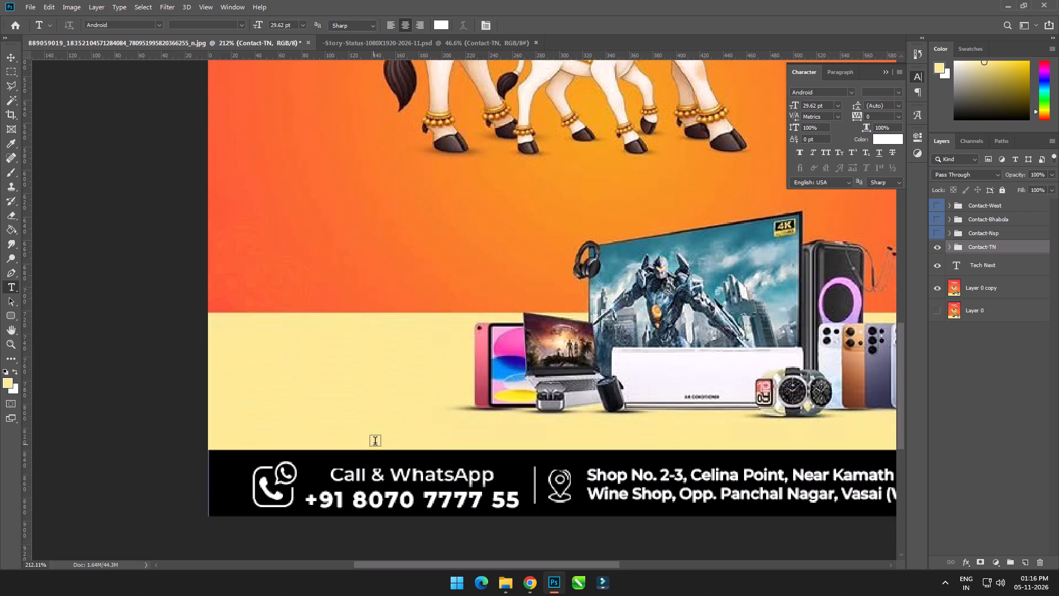
scroll(375, 443, down, 5)
alt+scroll(277, 440, up, 4)
key(ctrl+t)
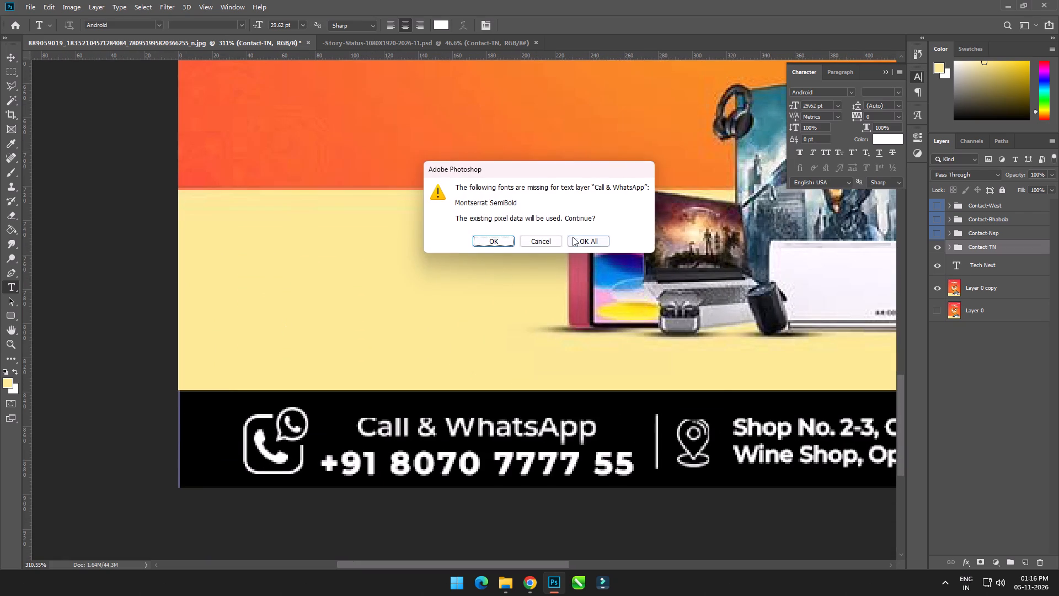
click(575, 236)
alt+scroll(146, 428, up, 4)
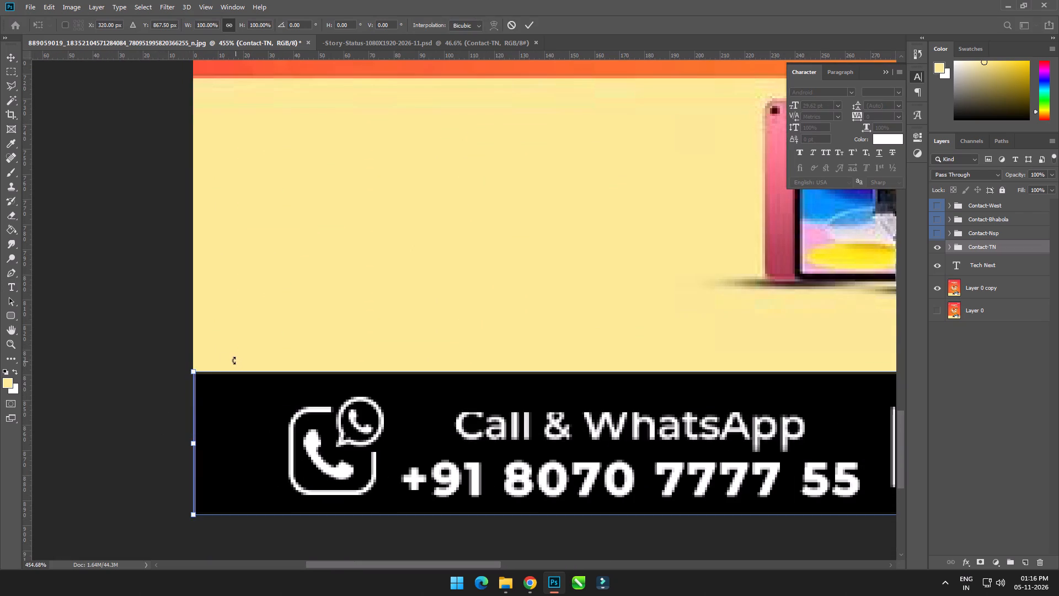
click(196, 372)
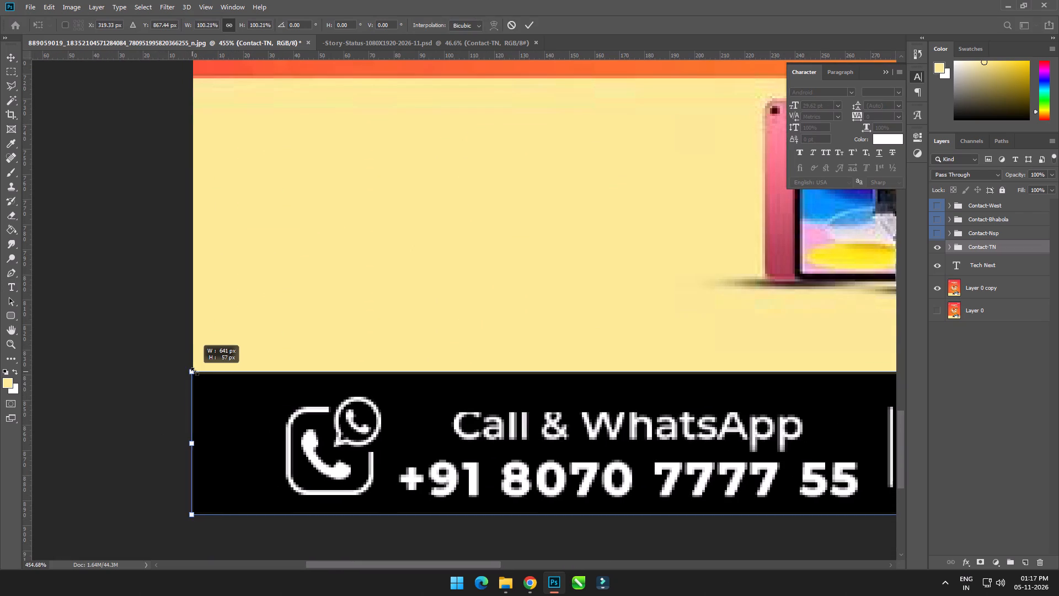
alt+scroll(192, 369, down, 13)
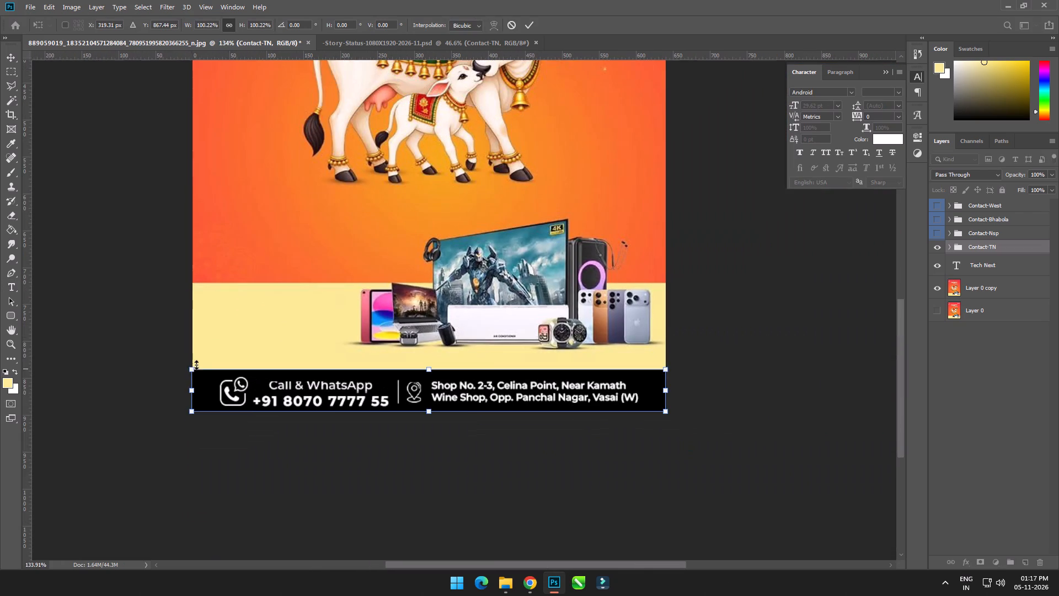
click(526, 20)
key(ctrl+0)
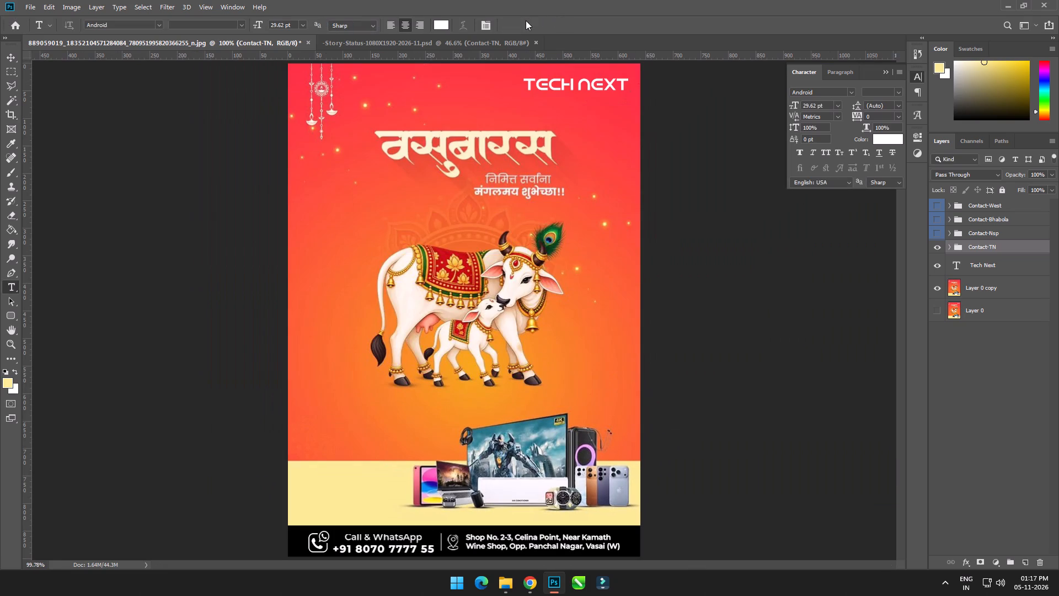
Export the greeting as a PNG named TN-Vasubaras-2026-11.png in the Insta Post folder.
click(30, 6)
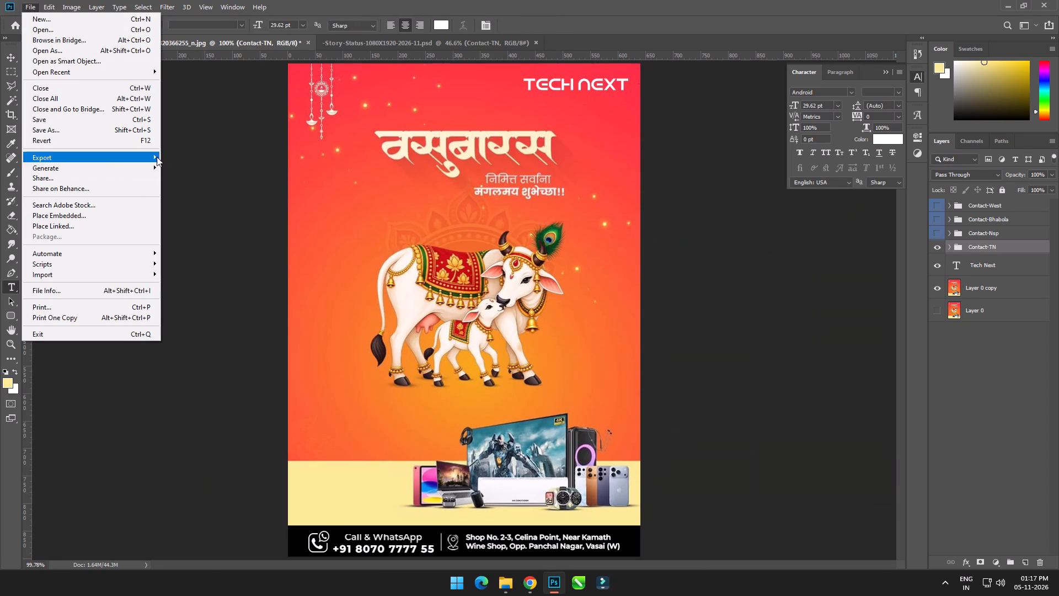
click(205, 162)
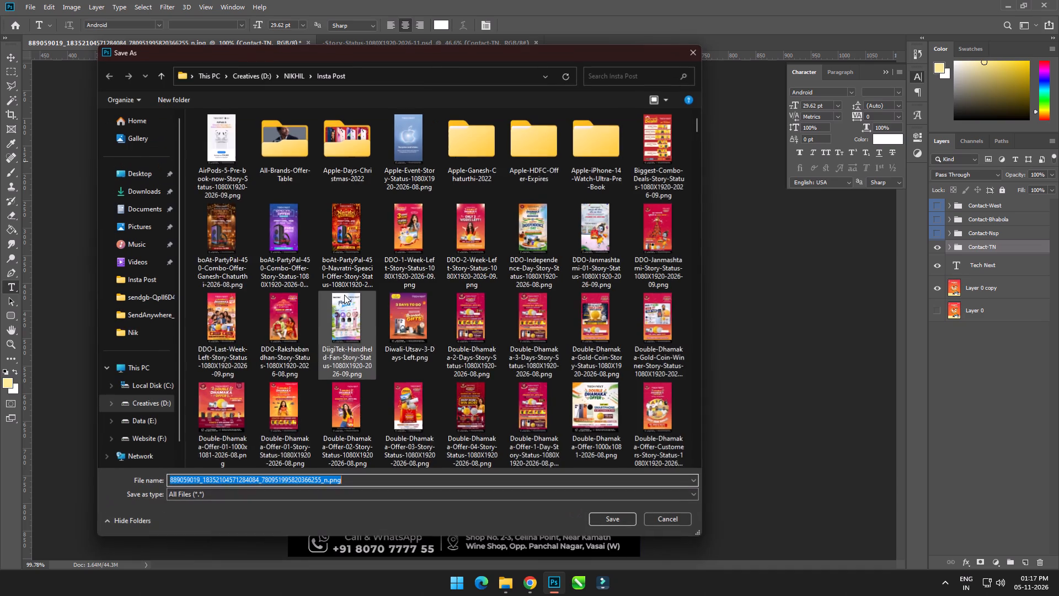
click(215, 281)
click(238, 481)
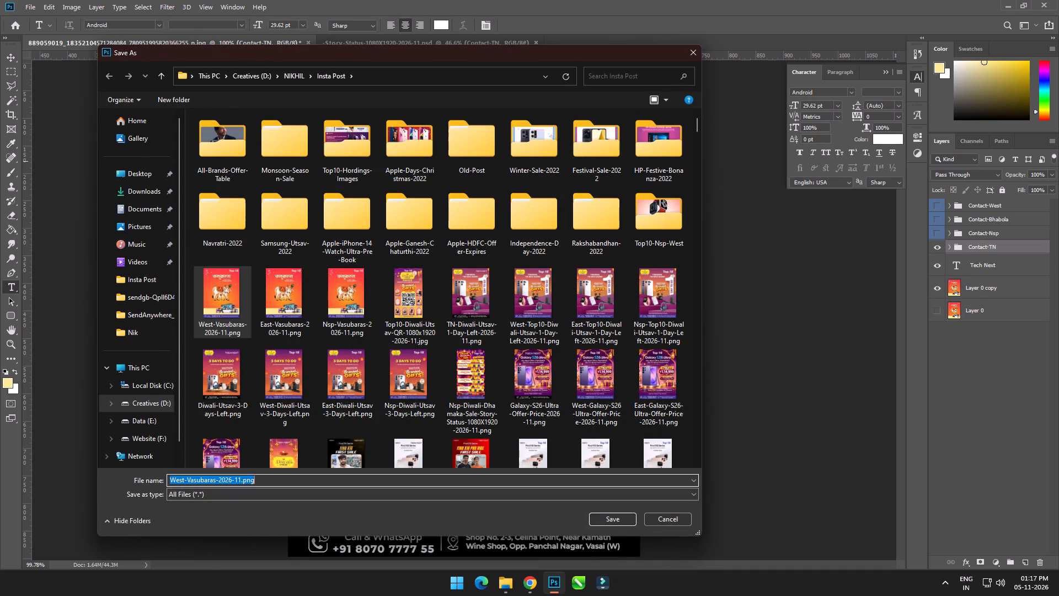
key(Home)
key(Delete)
key(Delete)
key(Delete)
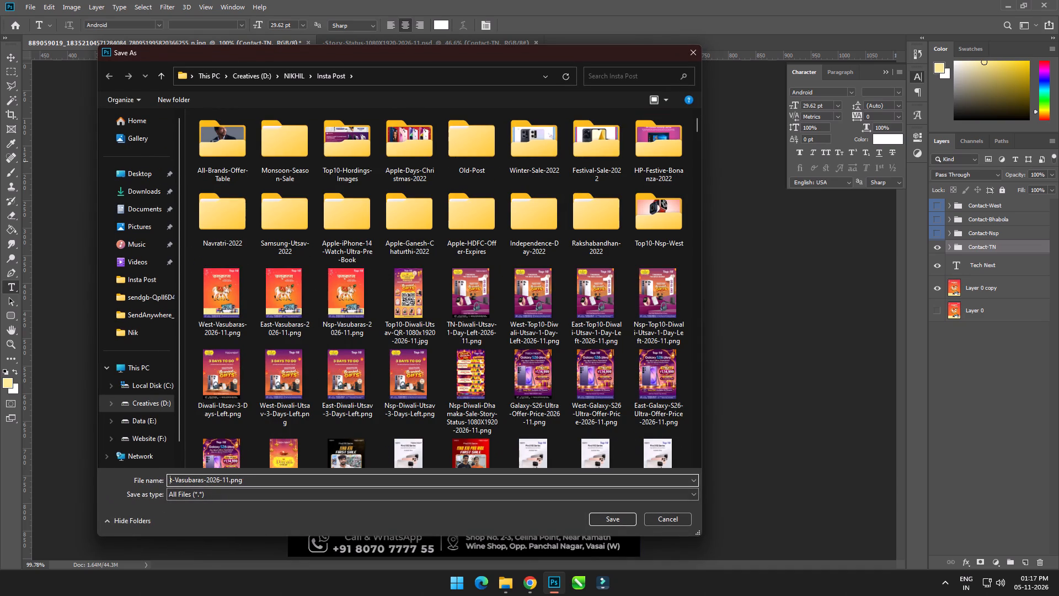
key(Delete)
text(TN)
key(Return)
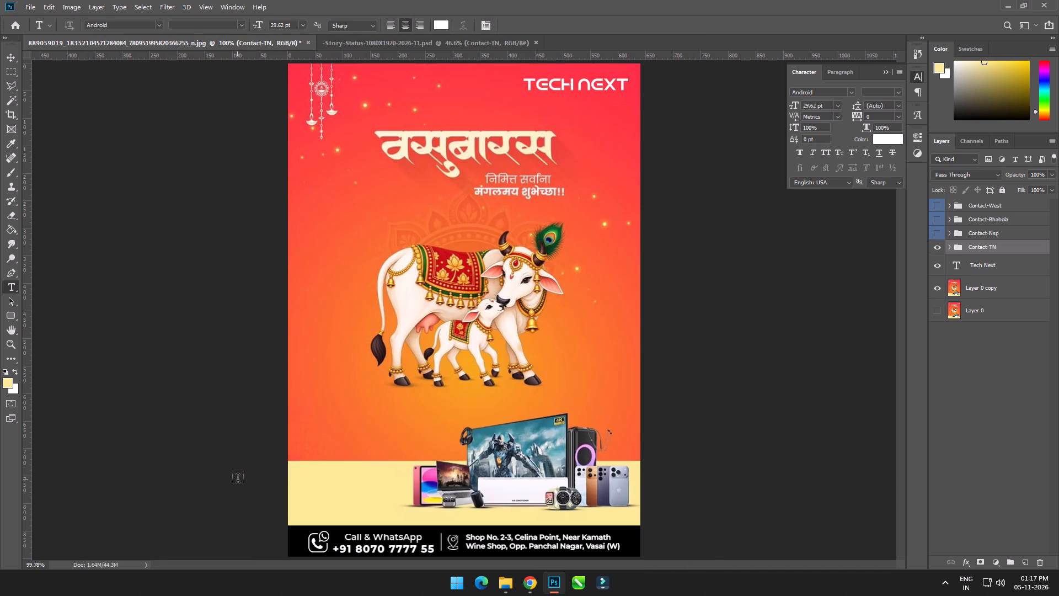
Hide the Tech Next text and Layer 0 copy, leaving only the Contact-TN strip showing.
drag(942, 262, 937, 306)
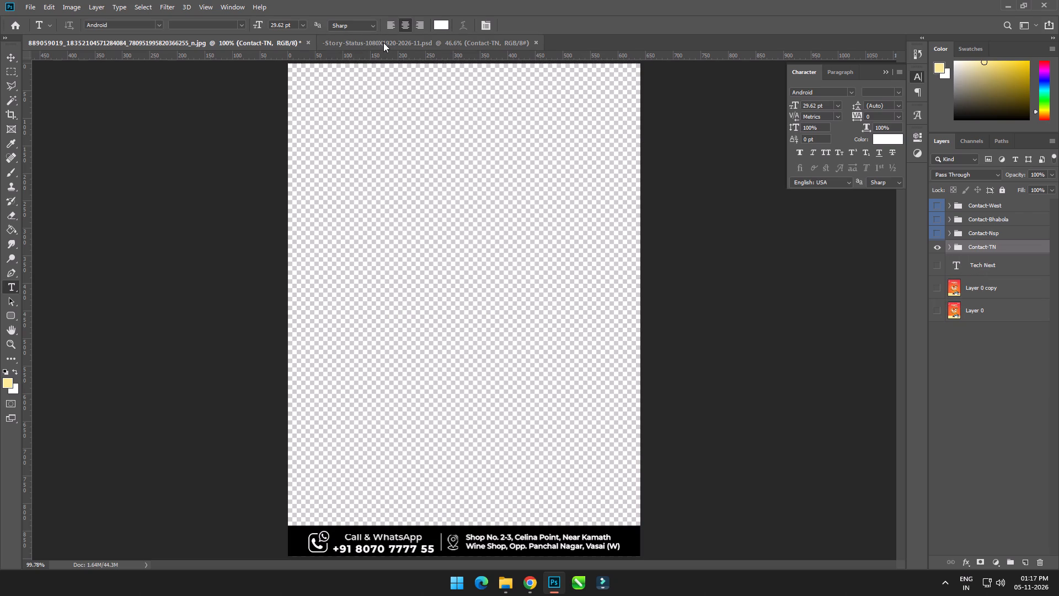
Switch to File Explorer and open the Diwali Utsav Branded Gifts image as a separate Photoshop document.
key(alt+Tab)
click(241, 125)
drag(236, 126, 664, 40)
key(alt+Tab)
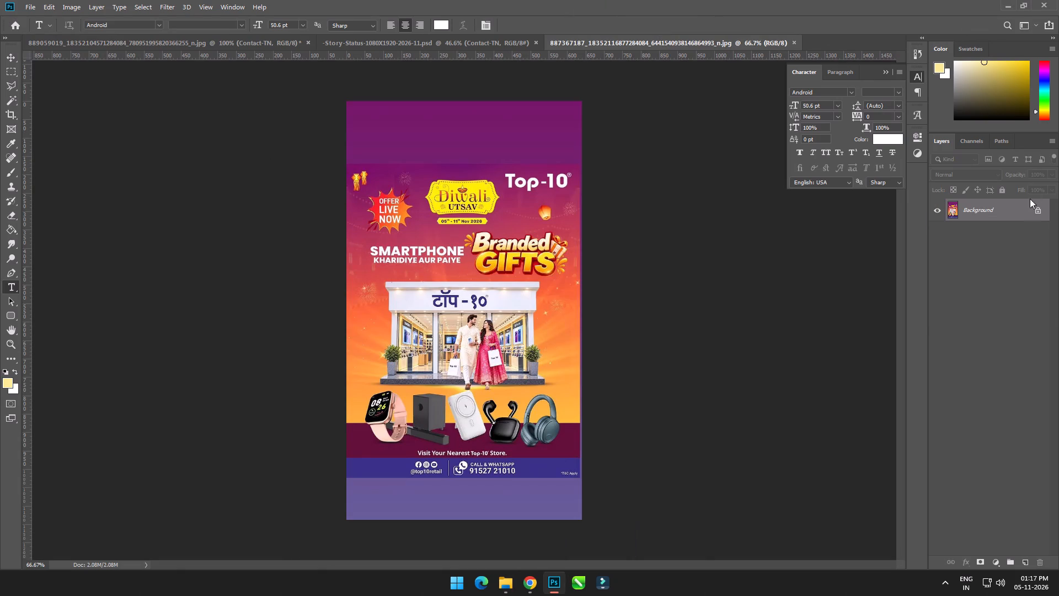
Unlock the Diwali Utsav image's background and copy it into the Vasubaras document just above Layer 0 copy.
click(1037, 211)
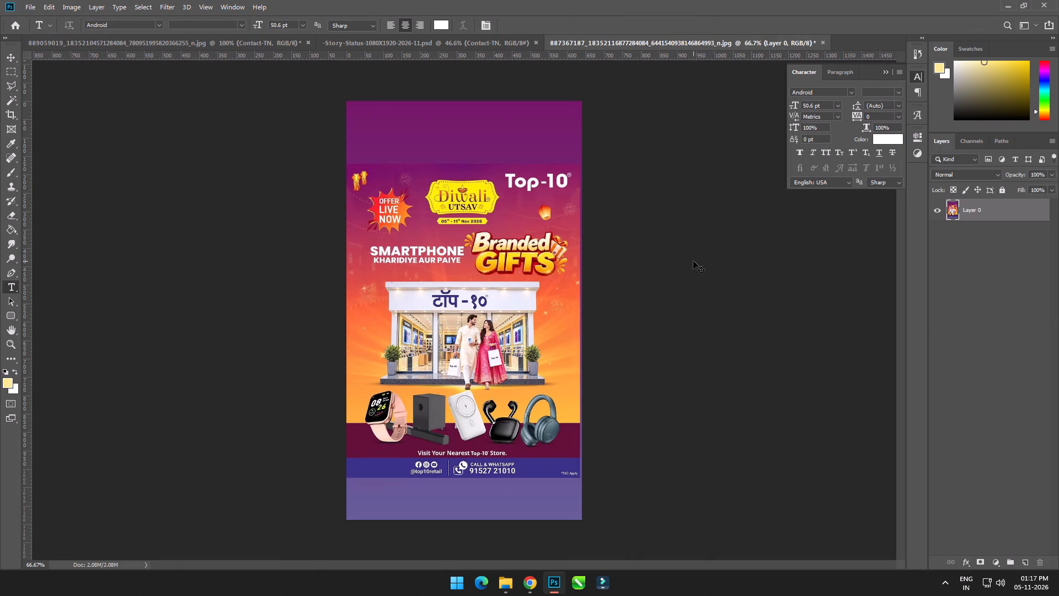
key(ctrl+z)
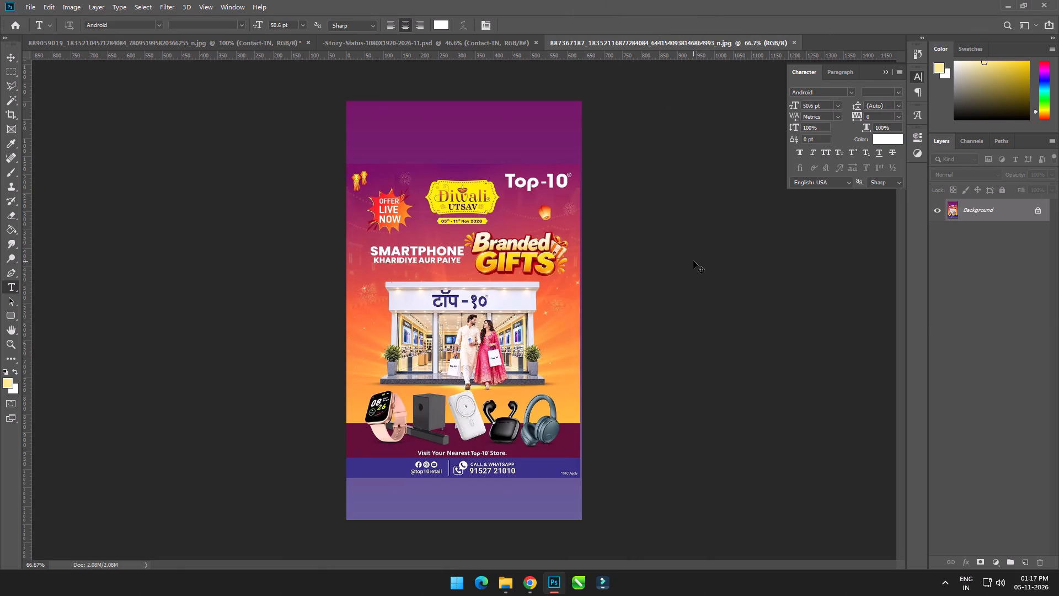
click(1038, 209)
key(ctrl+c)
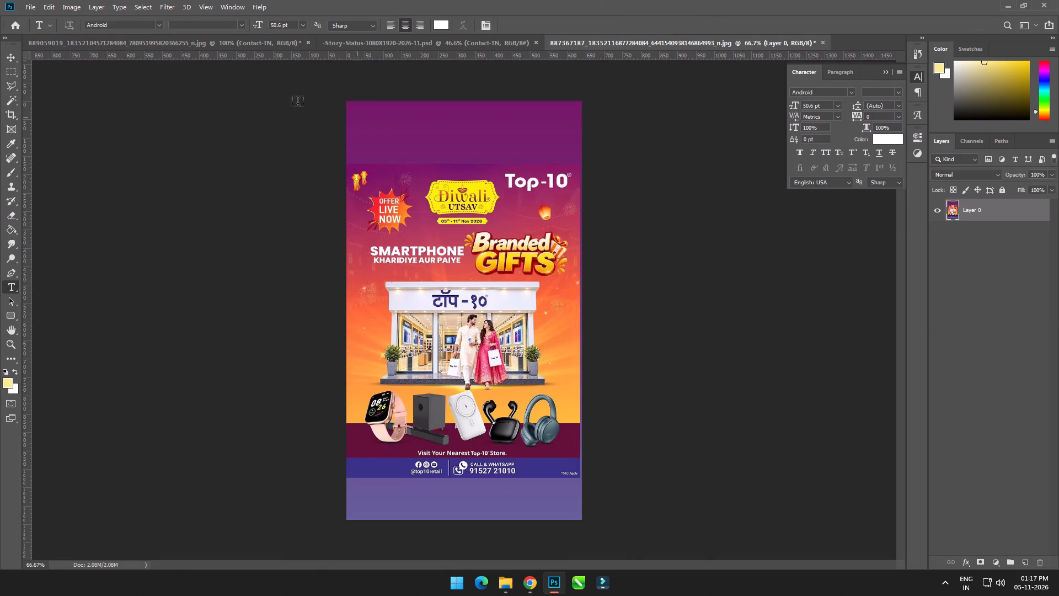
click(213, 40)
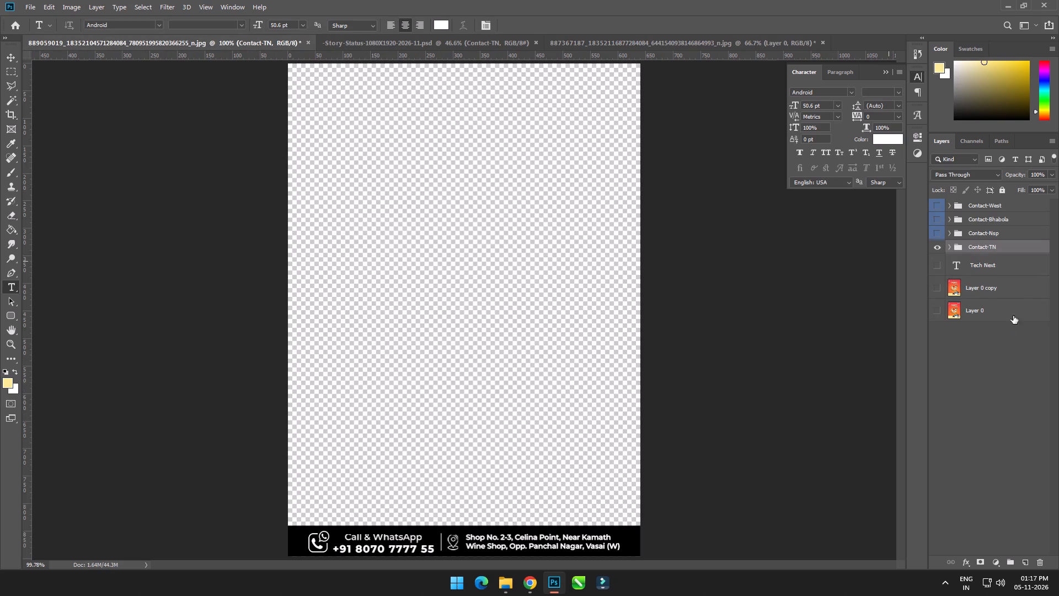
click(1004, 286)
key(ctrl+v)
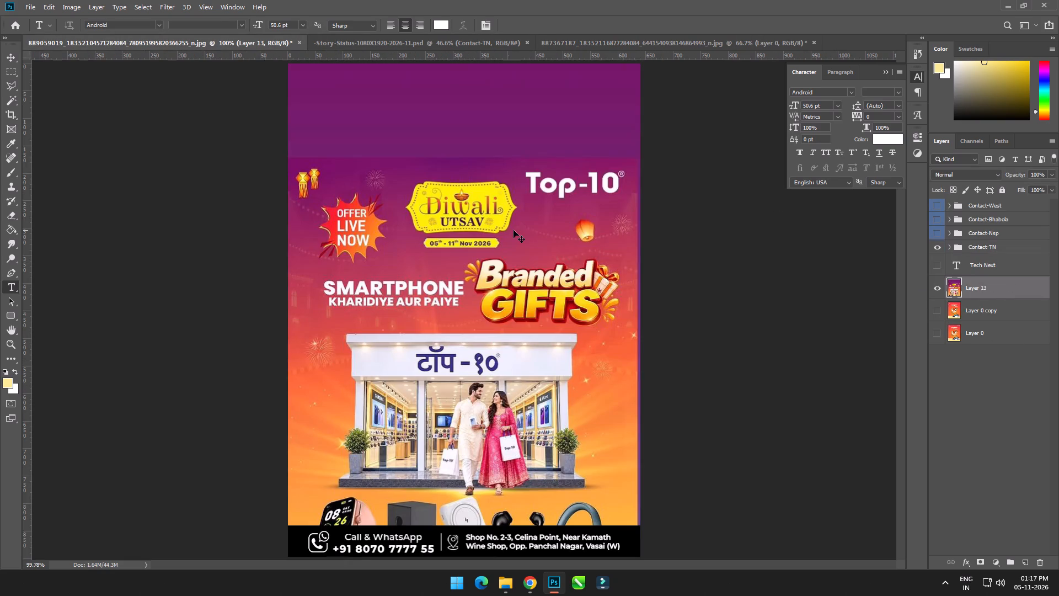
Move the pasted Diwali Utsav artwork up, centred horizontally, so its offer design starts at the canvas's top edge.
key(ctrl+t)
drag(510, 290, 520, 195)
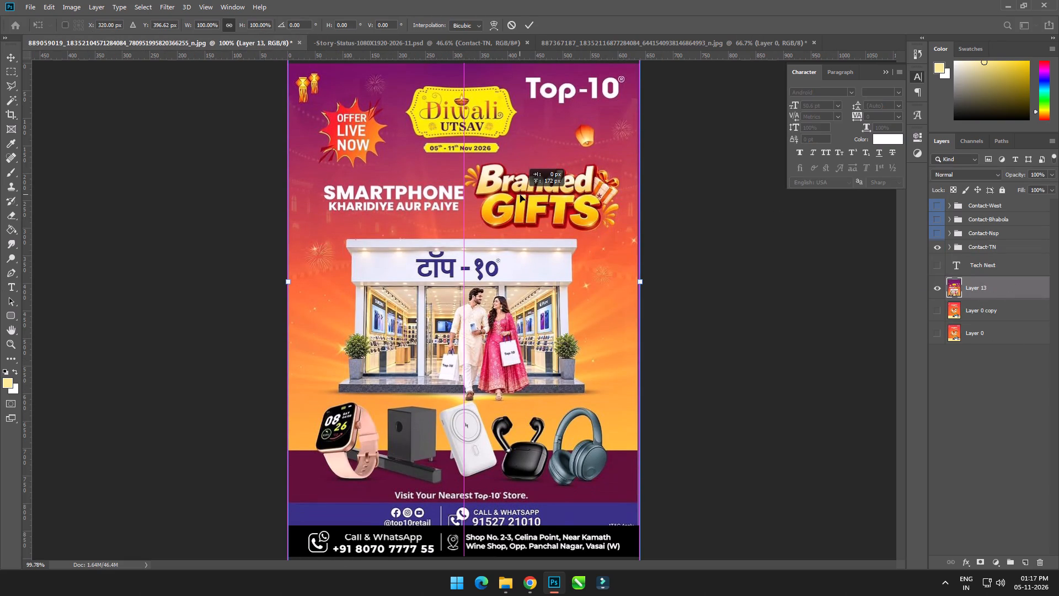
drag(520, 195, 520, 199)
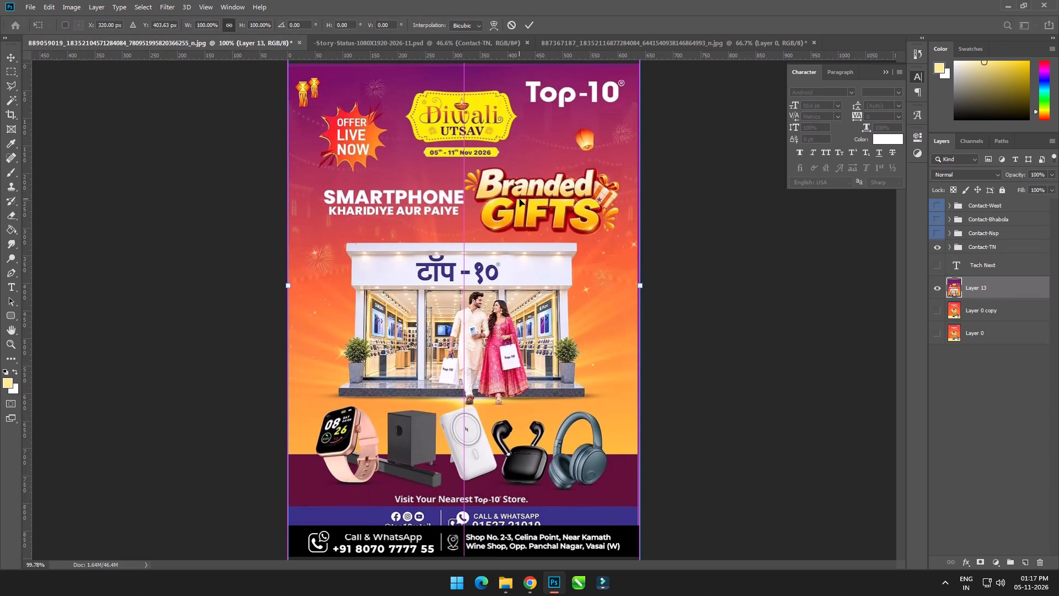
key(Up)
key(Up)
key(Up)
key(Up)
key(Up)
key(Up)
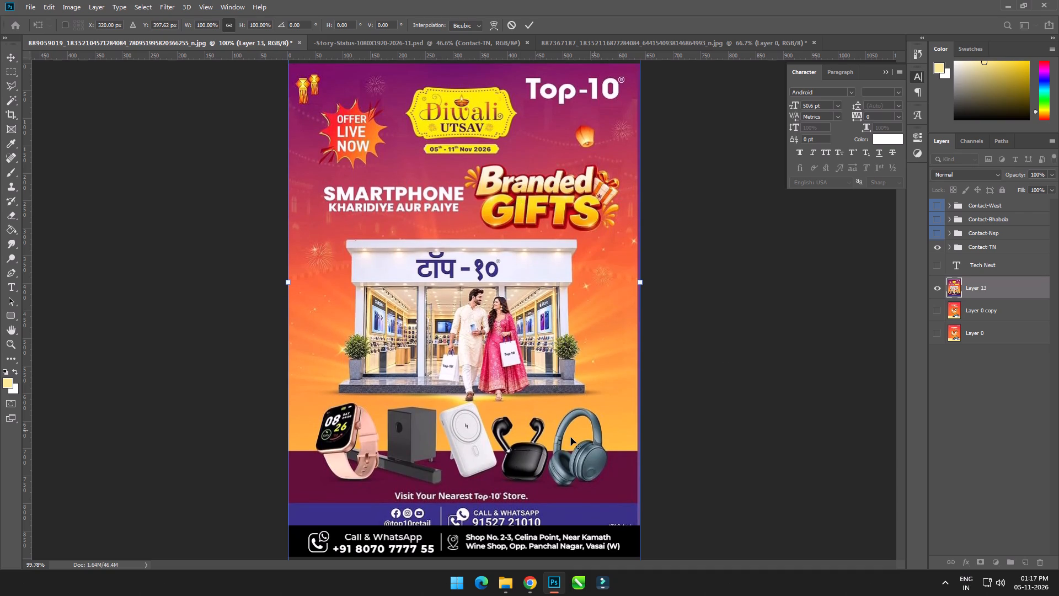
Enlarge the Diwali Utsav artwork to about 100.82% to cover the canvas's right edge and apply the transform.
alt+scroll(571, 438, up, 4)
scroll(568, 385, down, 20)
scroll(568, 385, down, 5)
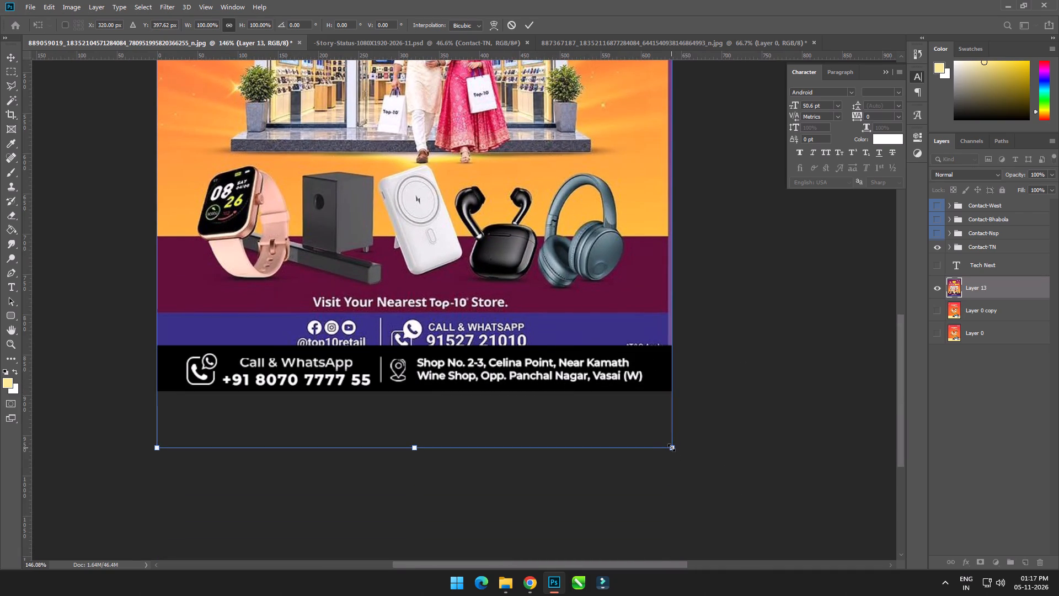
drag(675, 446, 683, 451)
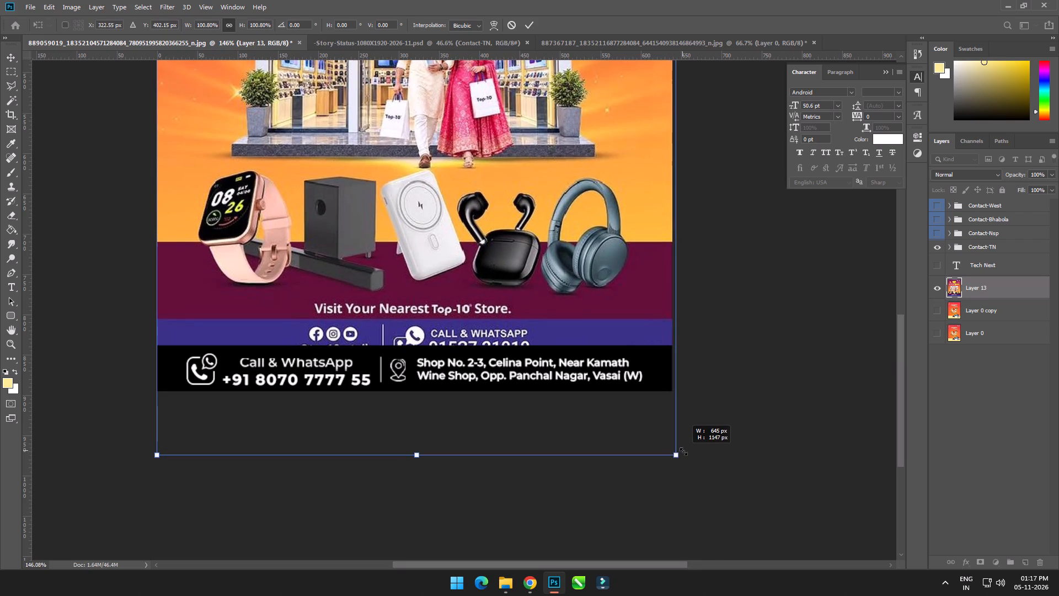
drag(683, 451, 684, 451)
alt+scroll(659, 438, down, 9)
alt+scroll(611, 438, up, 2)
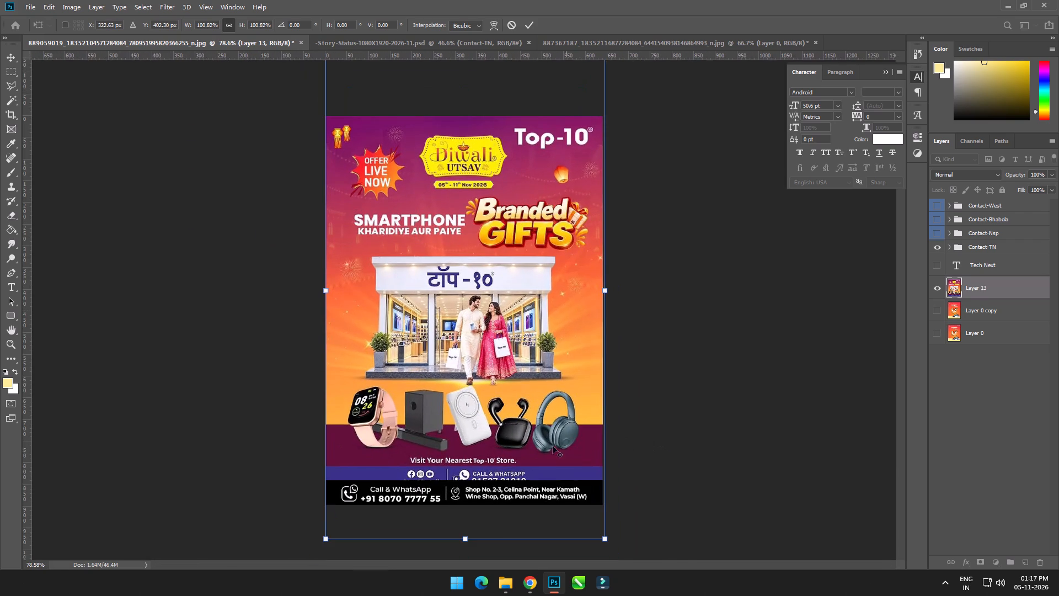
alt+scroll(463, 485, up, 7)
click(528, 21)
key(ctrl+0)
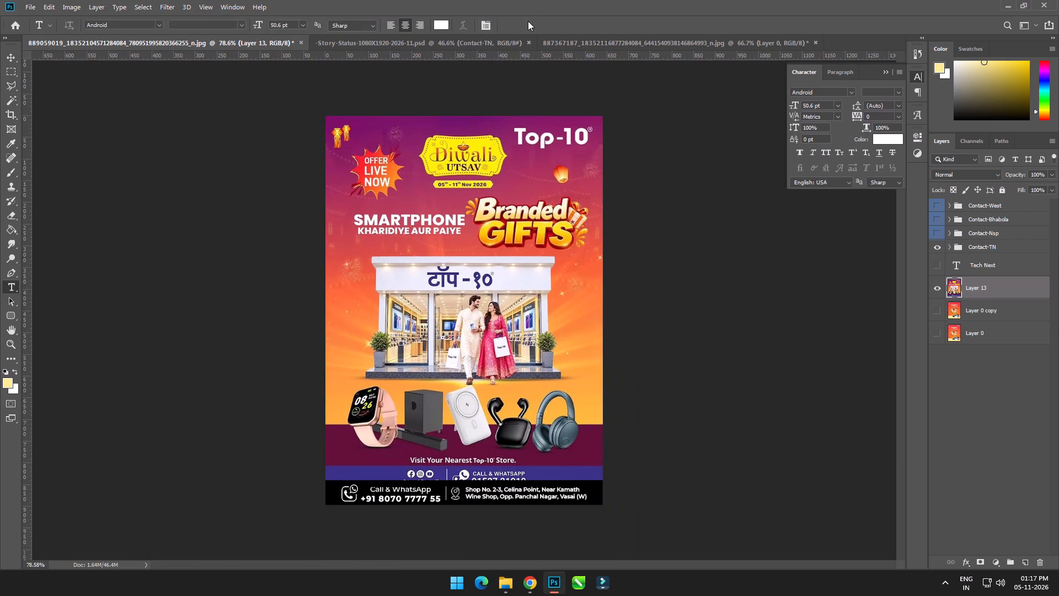
Select a full-width band about 640 × 94 px along the canvas bottom and delete the artwork's old blue contact strip.
key(m)
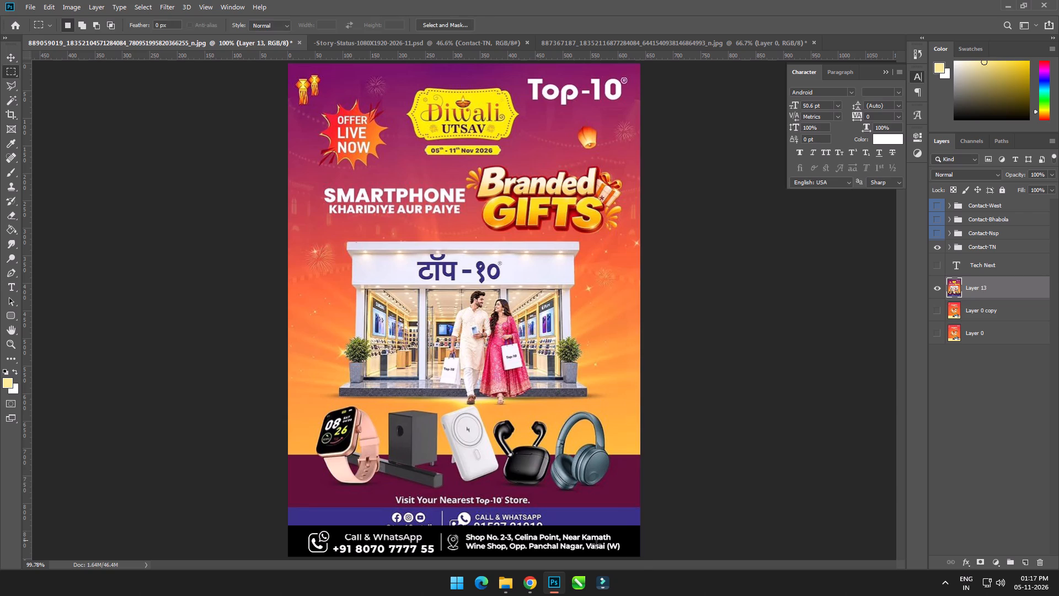
drag(648, 557, 195, 496)
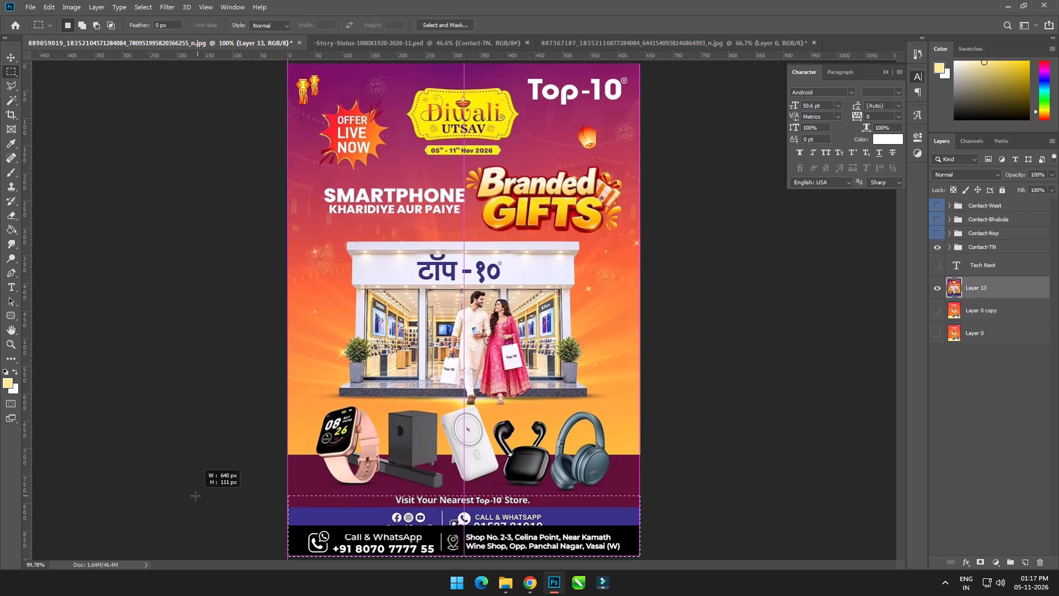
drag(195, 496, 190, 505)
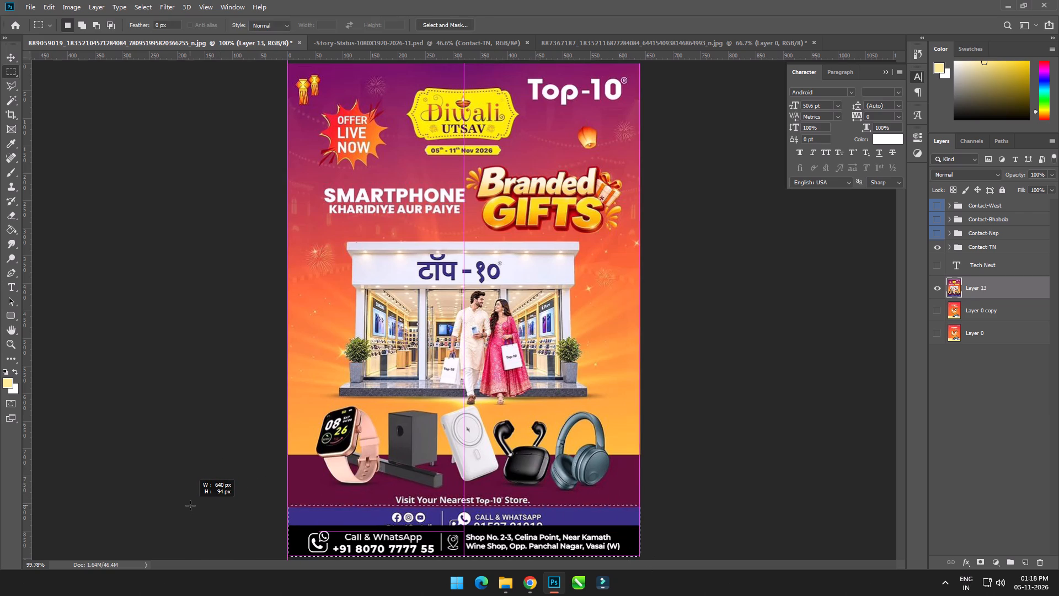
drag(190, 505, 191, 506)
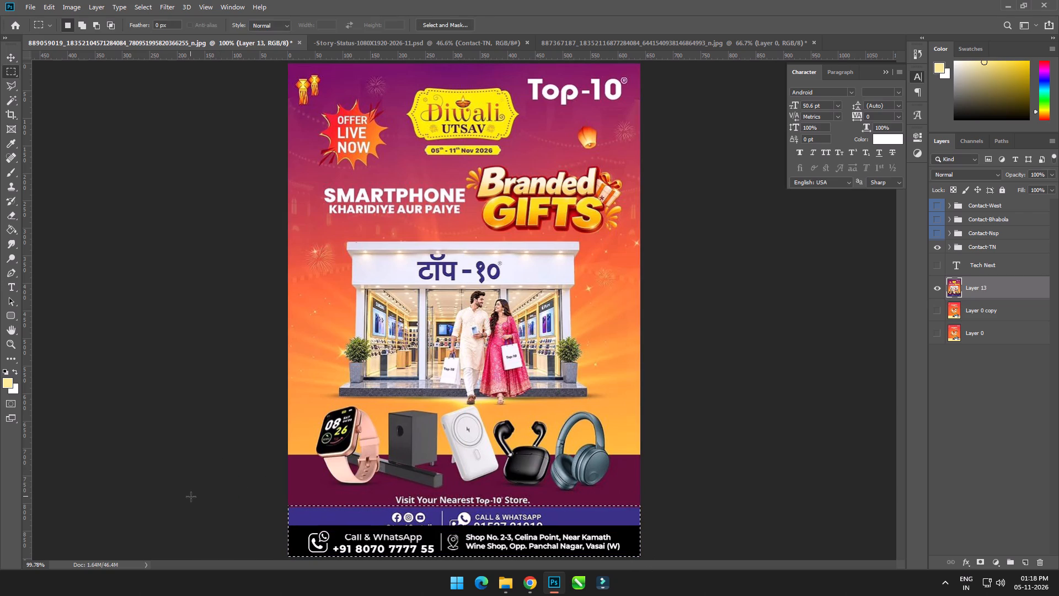
key(Delete)
Fill the selected bottom band with the maroon sampled from beside the "Visit Your Nearest Top-10 Store" line.
key(g)
alt+click(297, 498)
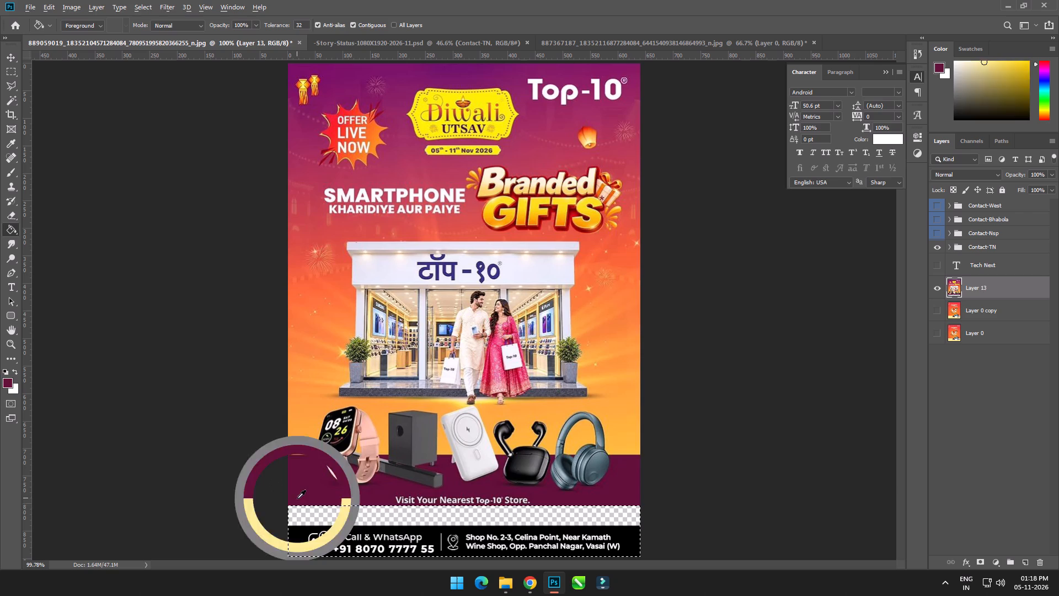
double_click(301, 510)
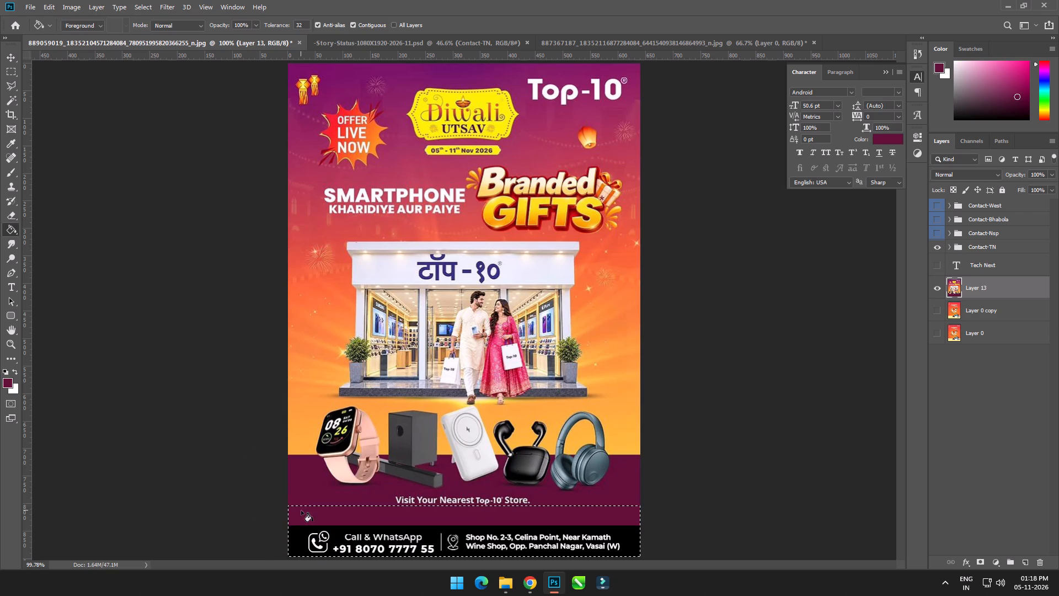
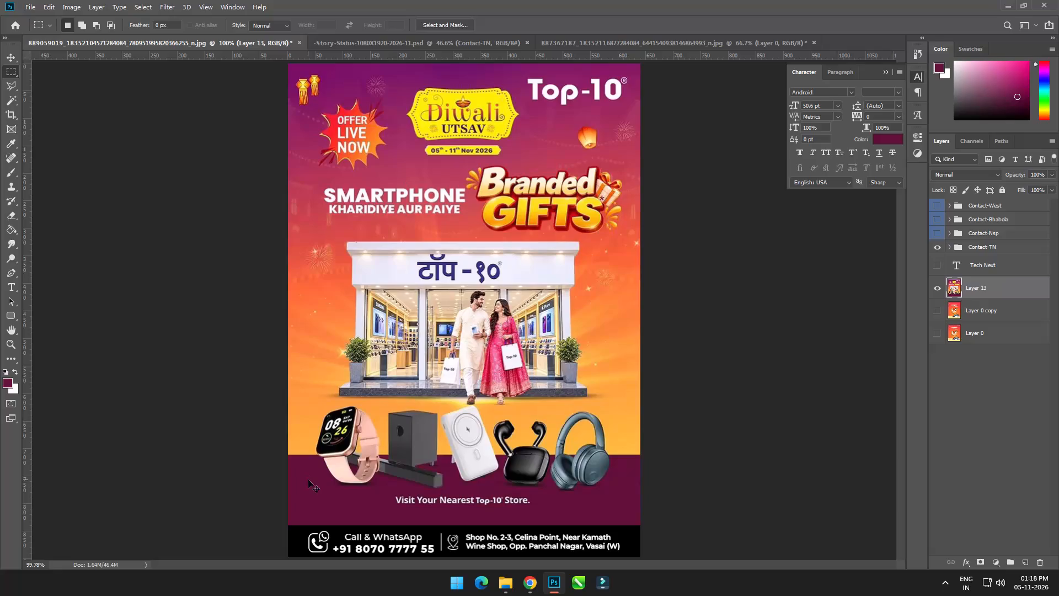
Swap the Diwali Utsav post's contact strip by hiding the Contact-TN group and showing the Contact-Nsp group.
key(ctrl+0)
click(935, 245)
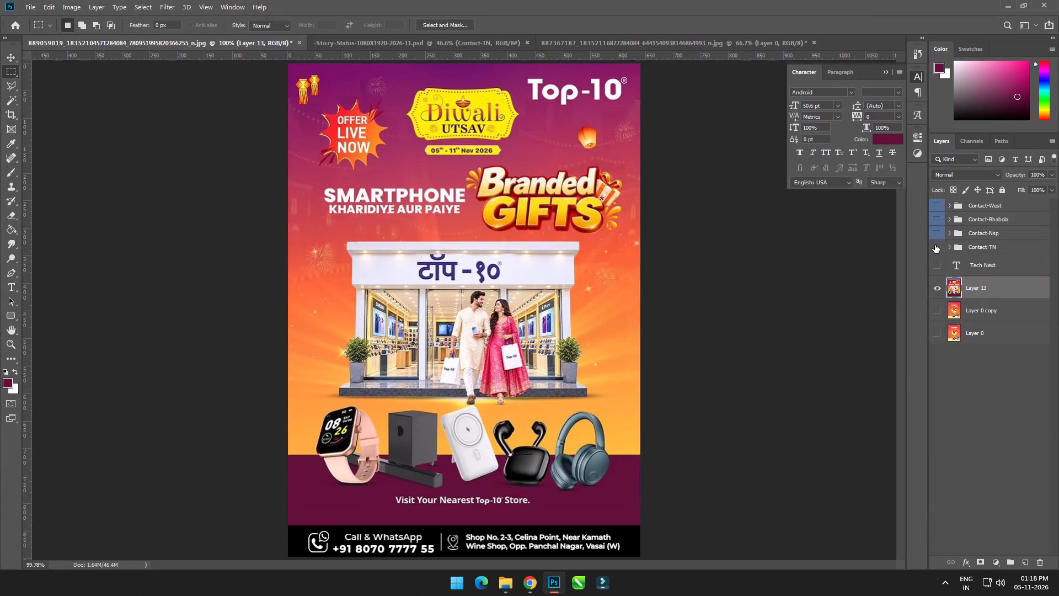
click(934, 237)
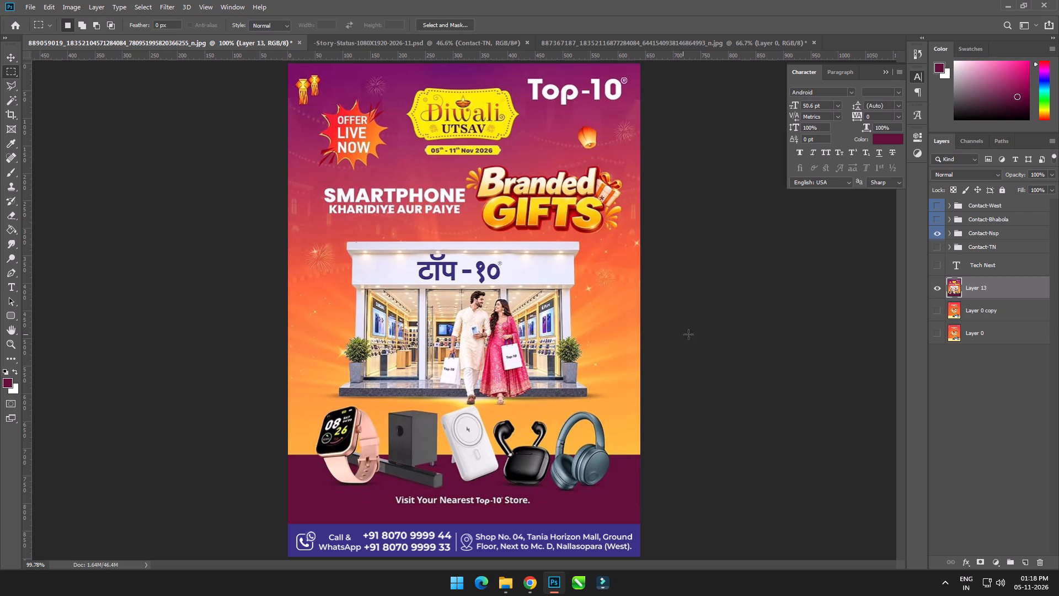
key(v)
Quick-export the Nsp version as a PNG named Nsp-Diwali-Utsav-Offer-Live-2026-11 in the Insta Post folder.
click(24, 10)
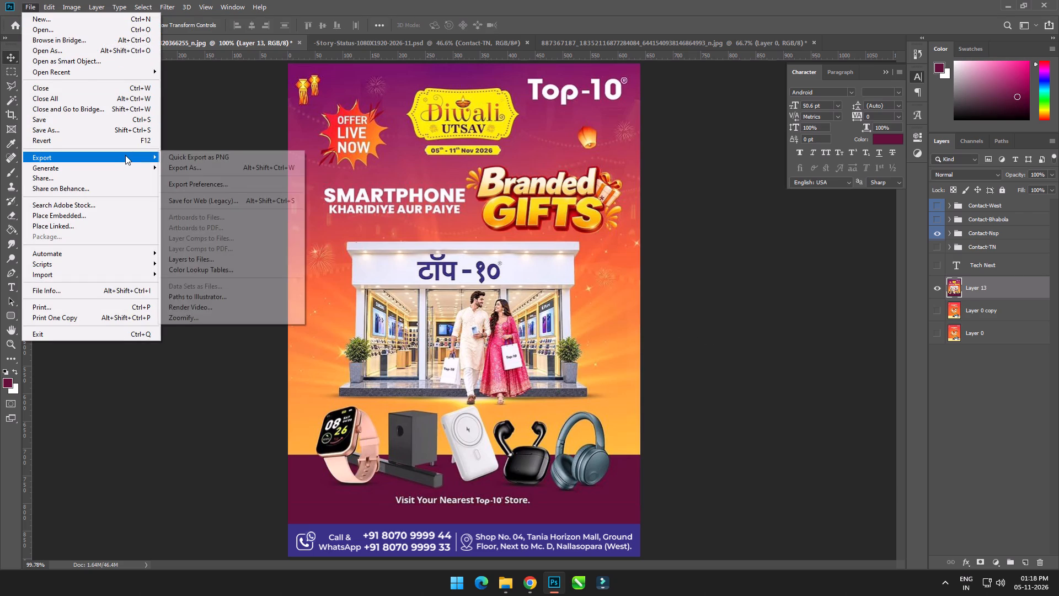
click(190, 156)
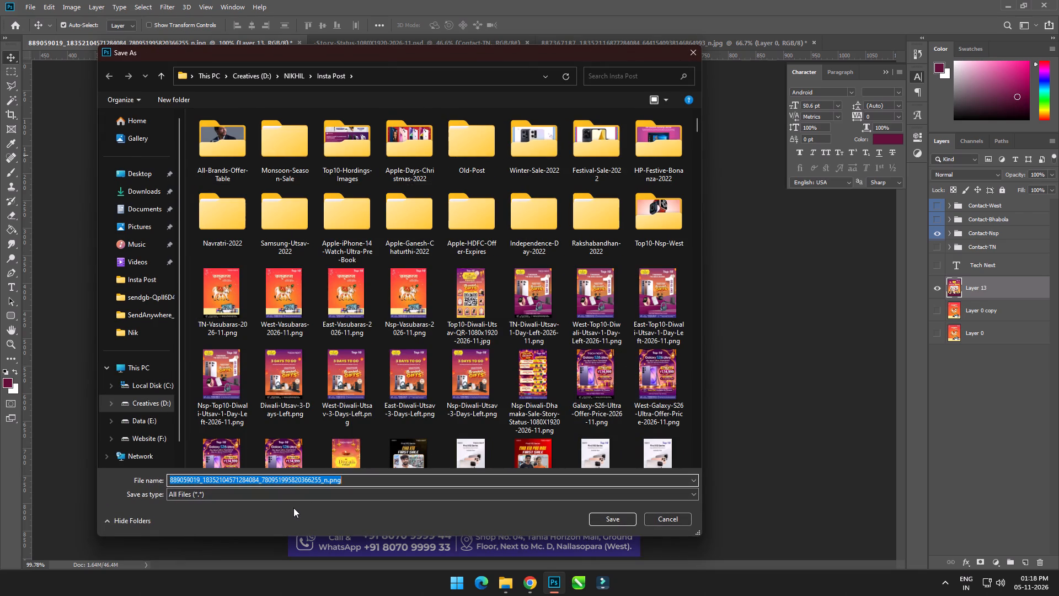
text(Nsp)
key(minus)
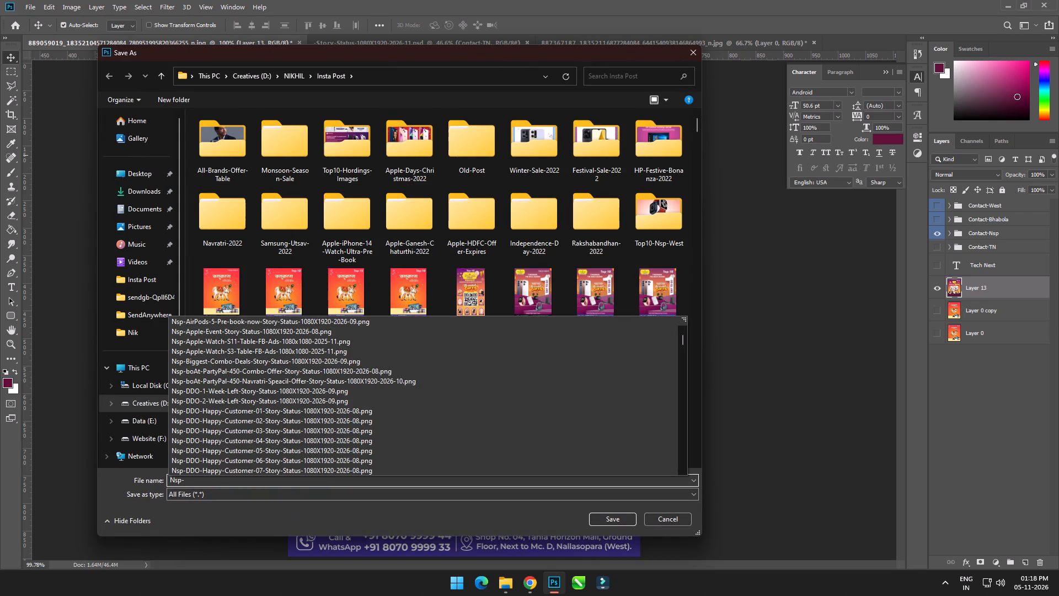
drag(361, 54, 550, 373)
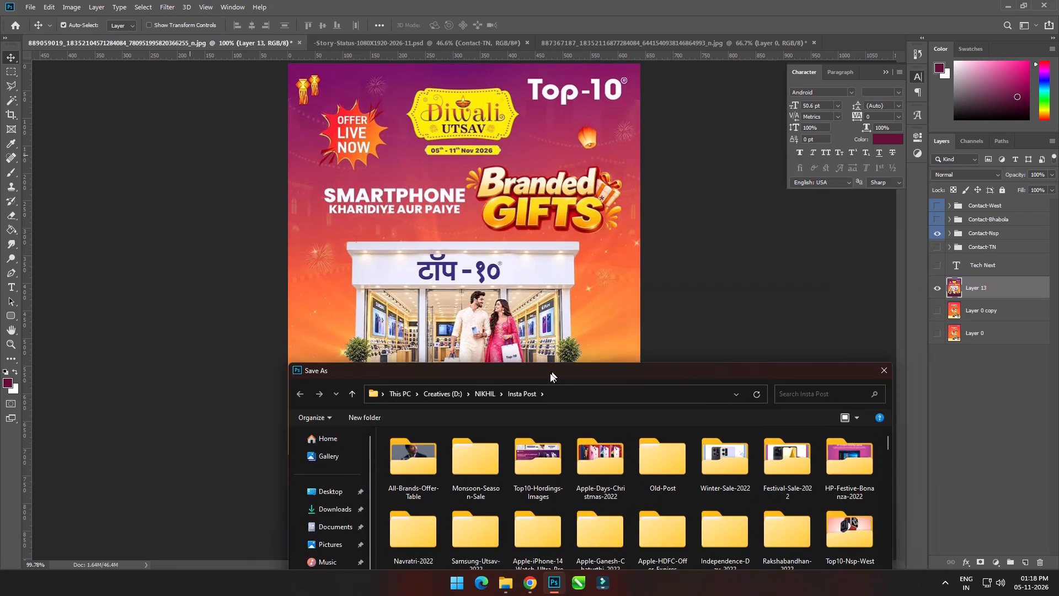
drag(550, 373, 436, 67)
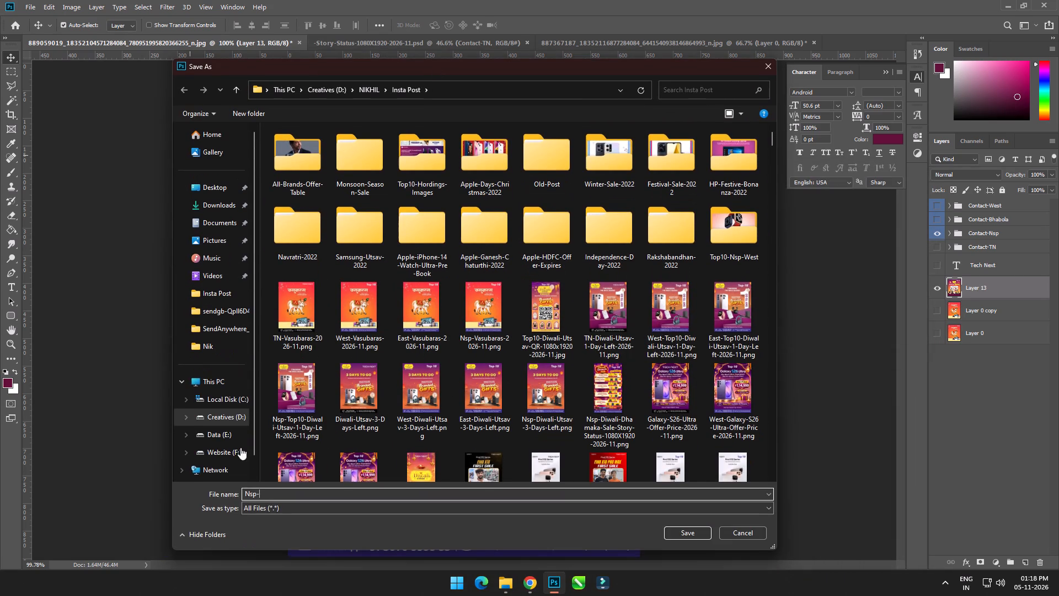
text(Diwali-Utsav-Sale)
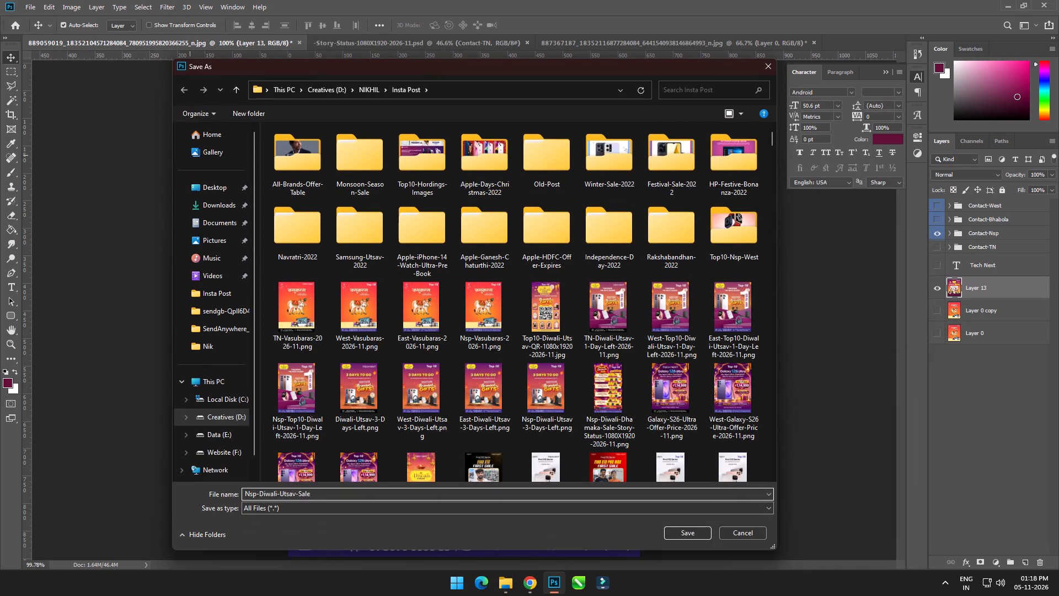
key(minus)
key(BackSpace)
key(BackSpace)
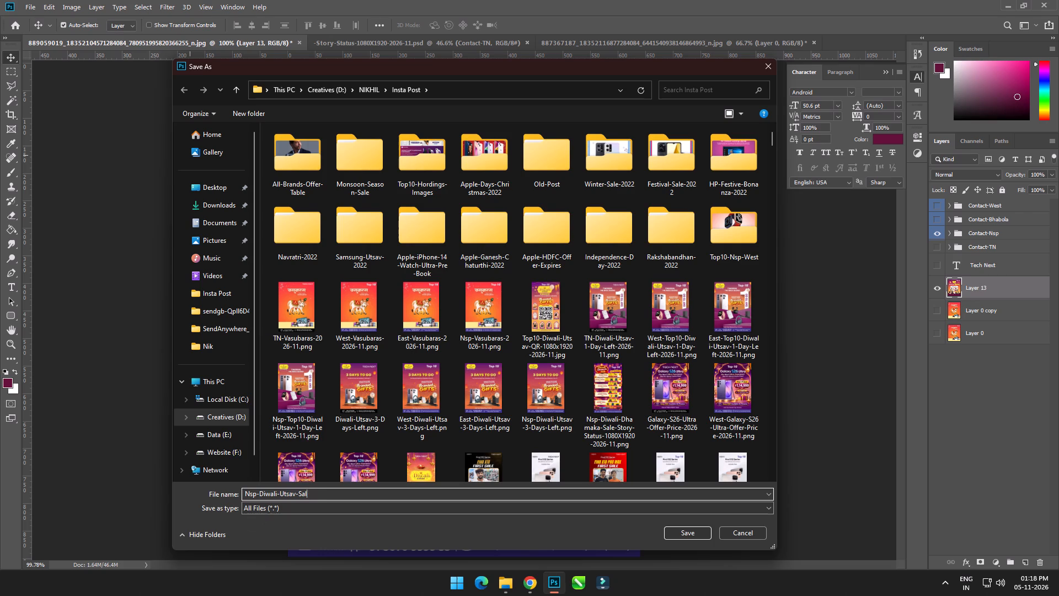
key(BackSpace)
key(BackSpace)
key(BackSpace)
text(Offer-Live-2026-11)
key(ctrl+a)
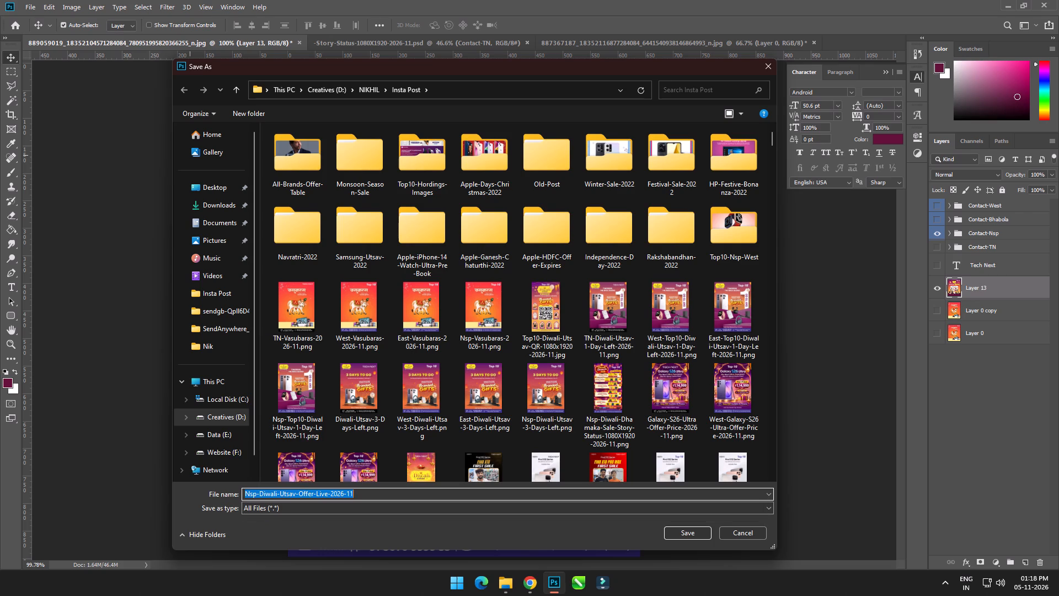
key(ctrl+c)
click(694, 533)
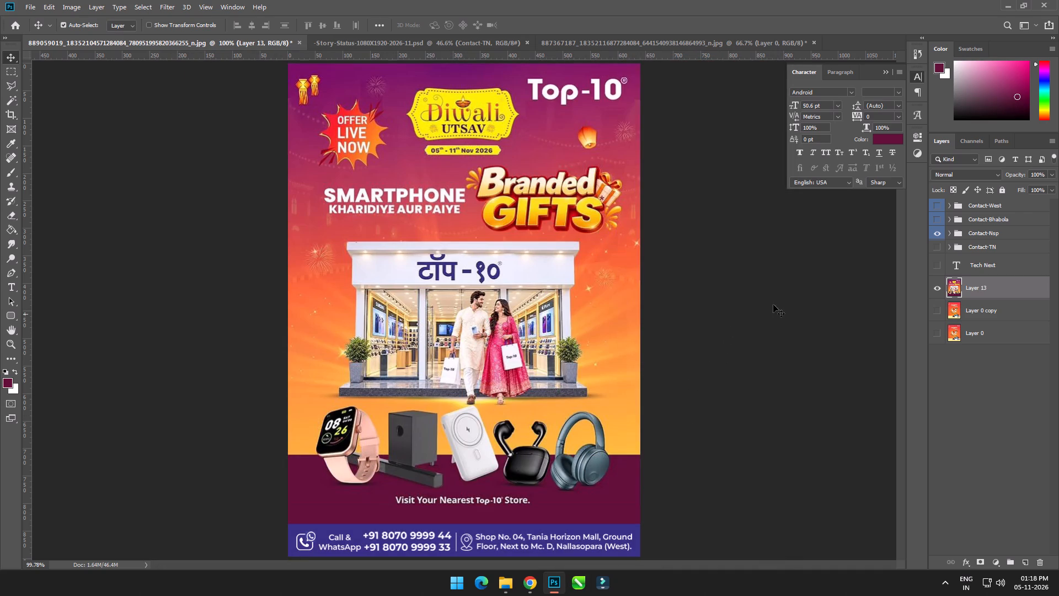
Show Contact-Bhabola instead of Contact-Nsp and quick-export the post as East-Diwali-Utsav-Offer-Live-2026-11.png.
click(938, 230)
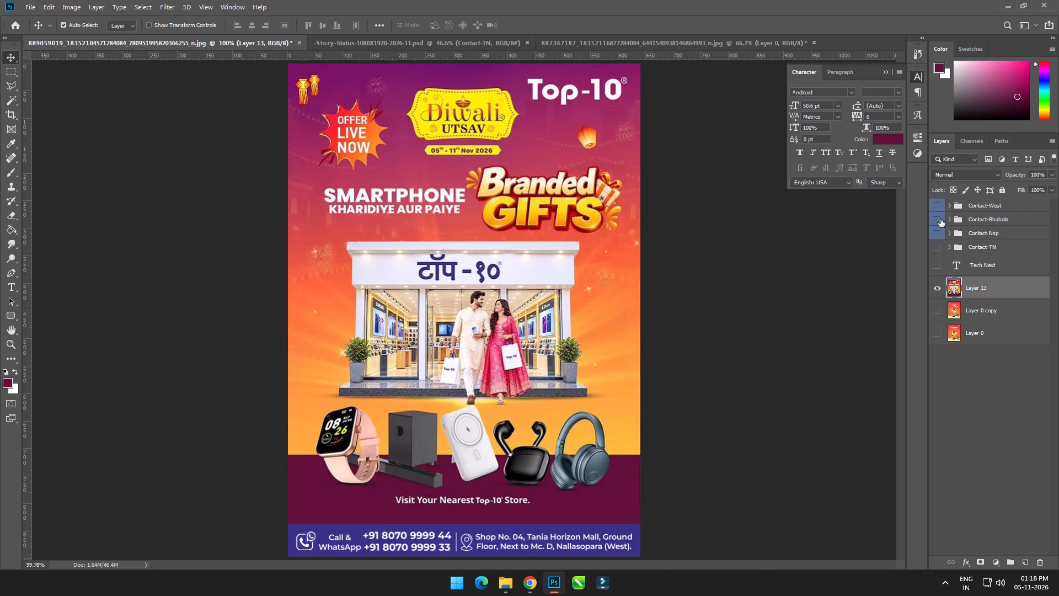
click(938, 219)
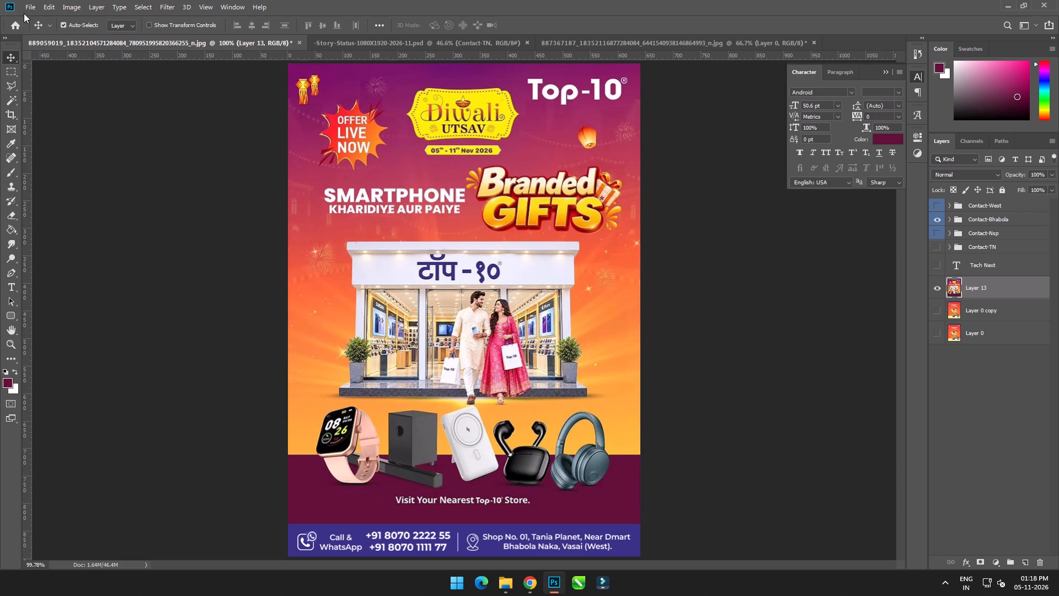
click(23, 5)
click(170, 158)
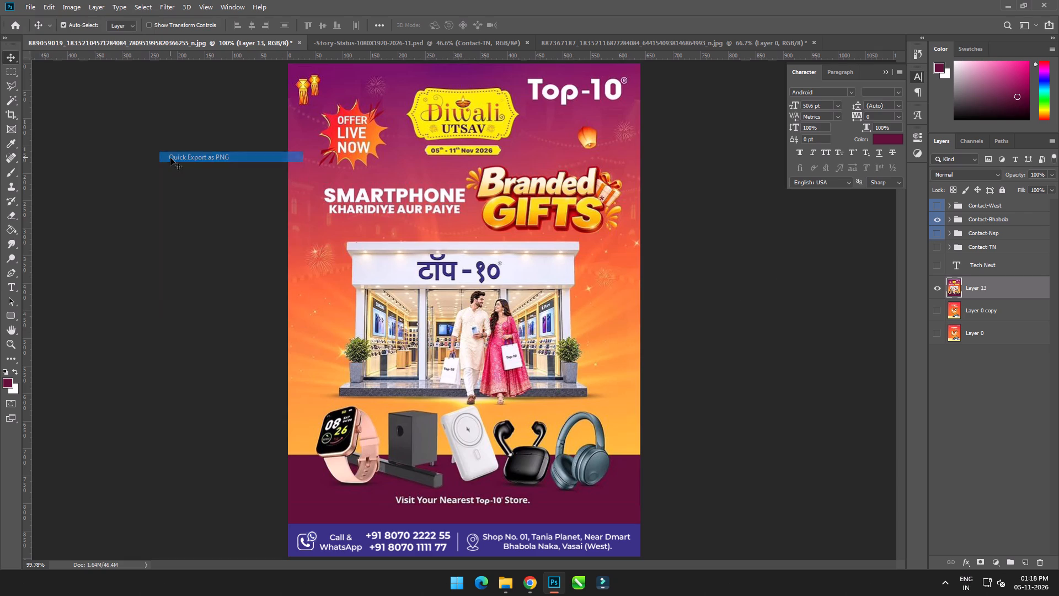
click(294, 316)
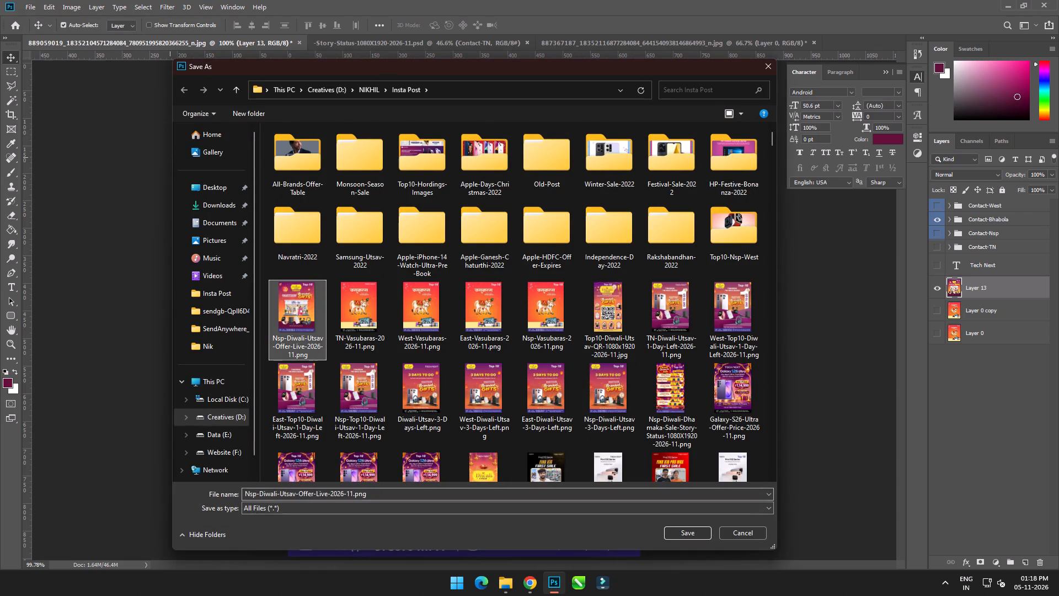
click(309, 493)
key(Home)
key(Delete)
key(Delete)
key(Delete)
text(East)
key(Return)
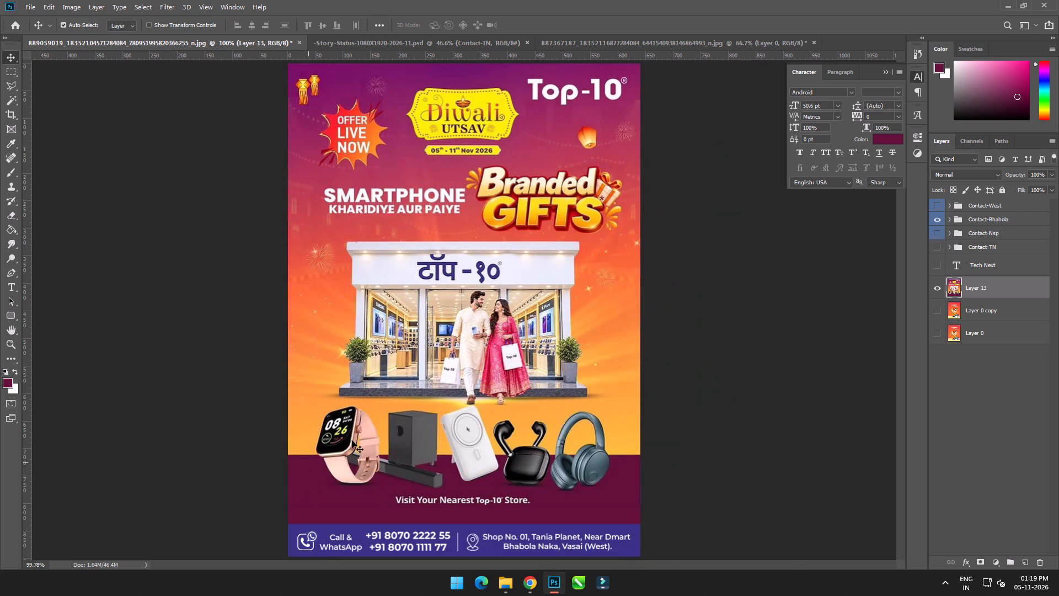
Show Contact-West instead of Contact-Bhabola and quick-export the post as West-Diwali-Utsav-Offer-Live-2026-11.png.
click(940, 220)
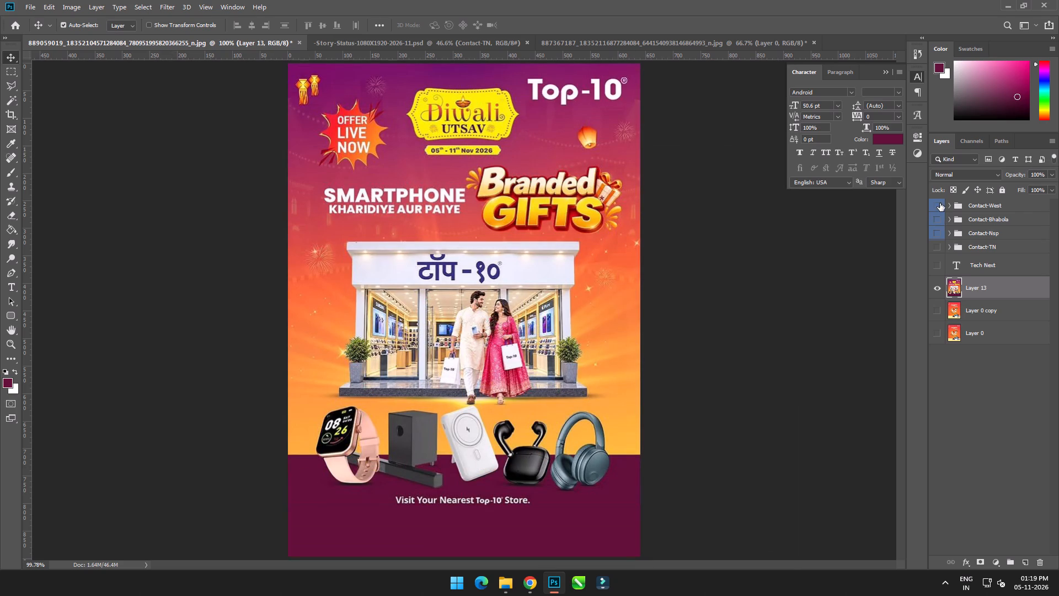
click(940, 203)
click(30, 9)
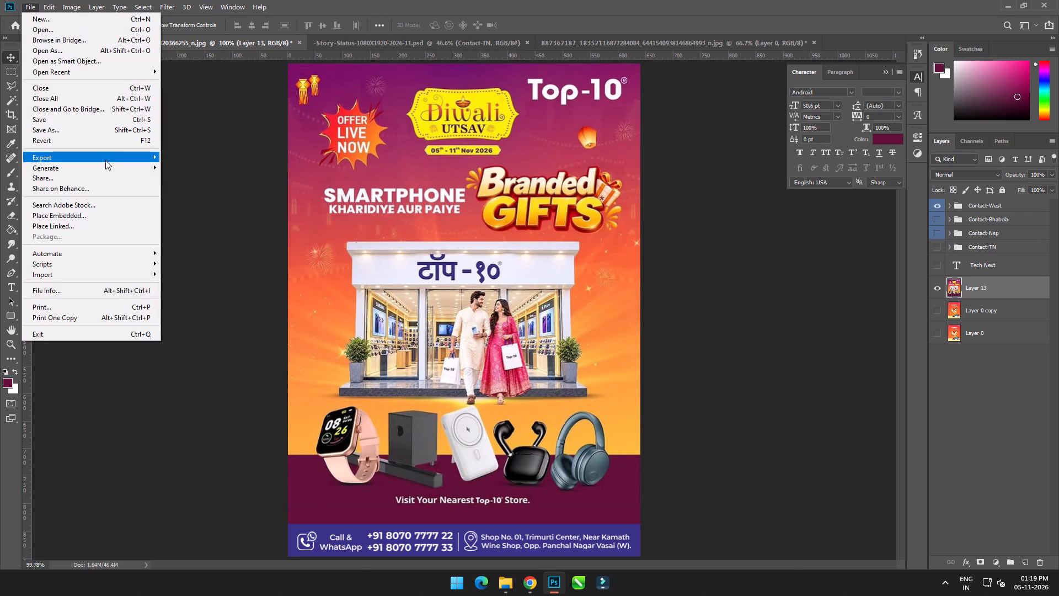
click(173, 153)
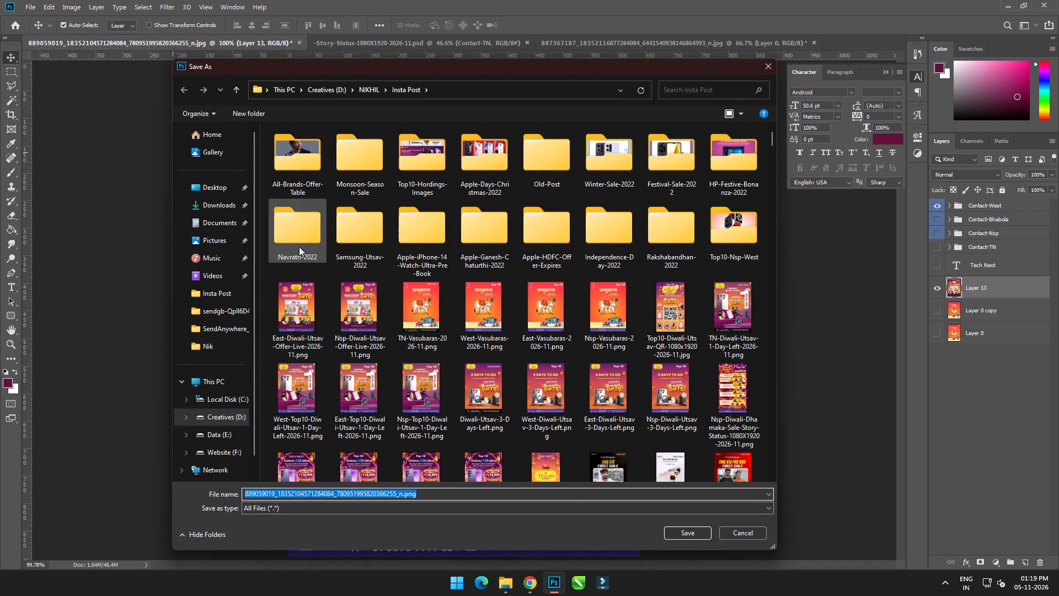
click(300, 310)
click(259, 496)
key(Home)
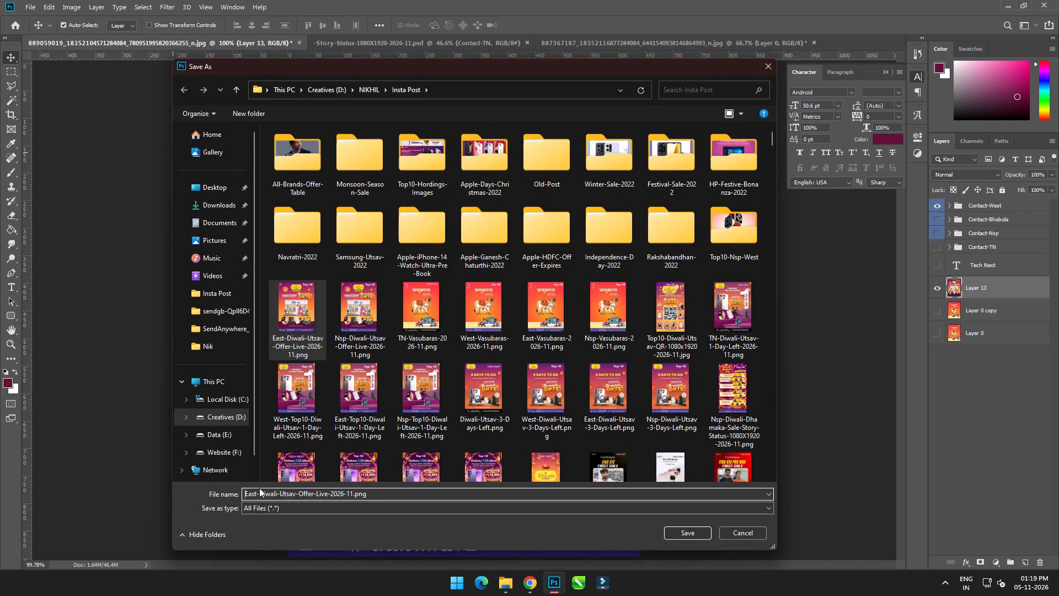
key(Delete)
key(Delete)
text(We)
key(Return)
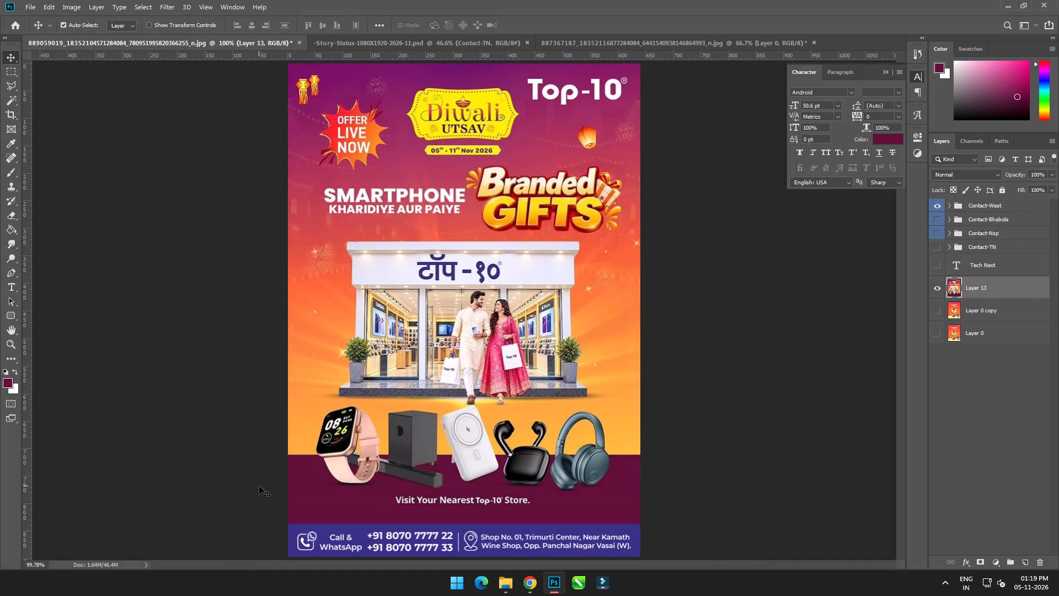
Hide the Contact-West group and show the Contact-TN group for the Tech Next version.
click(939, 204)
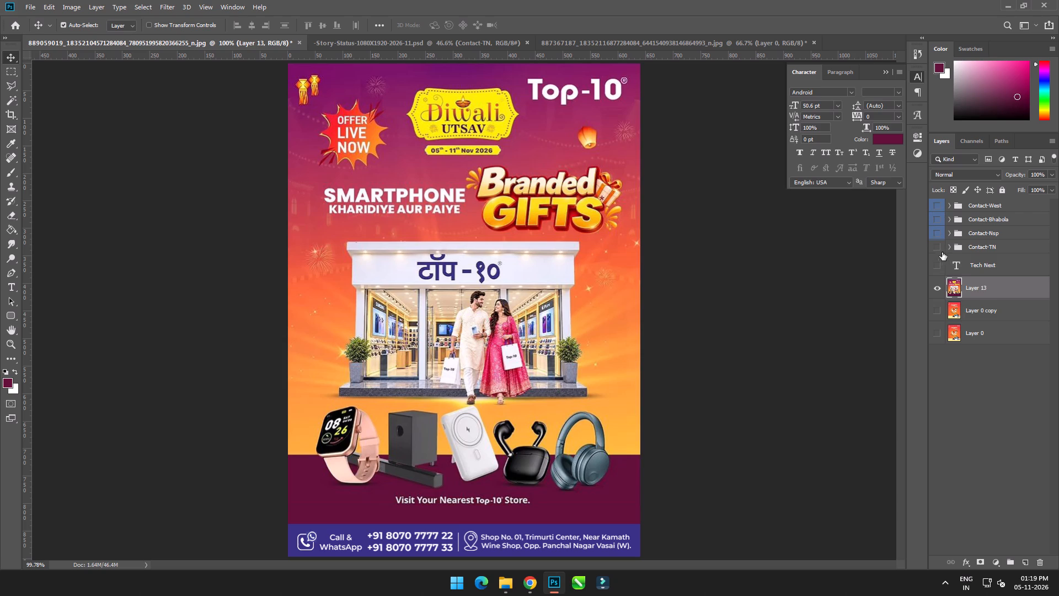
click(939, 248)
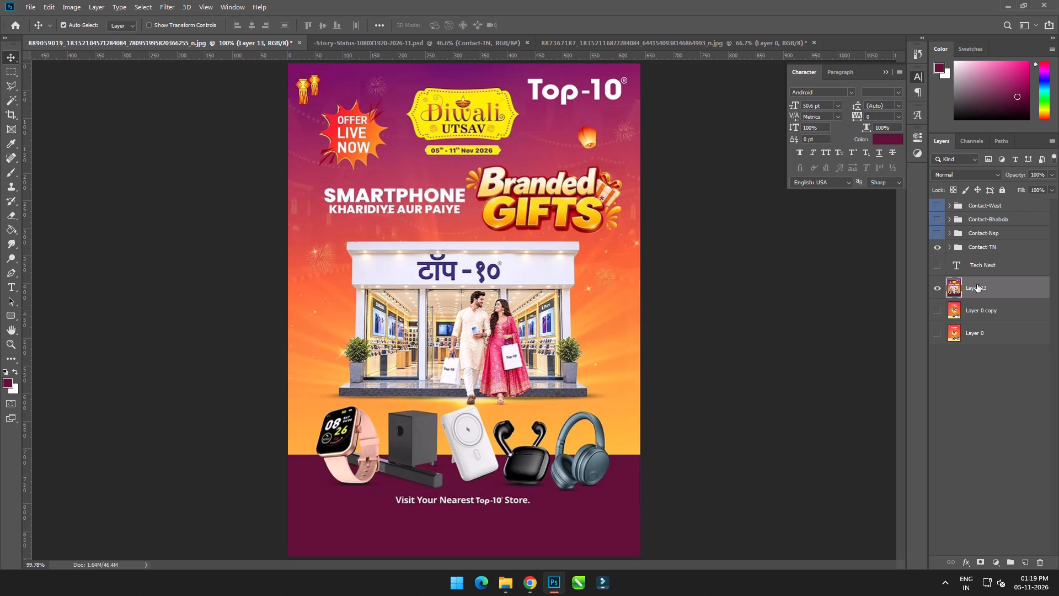
Duplicate the Diwali Utsav artwork layer, Layer 13, and hide the original beneath the copy.
alt+scroll(610, 60, up, 4)
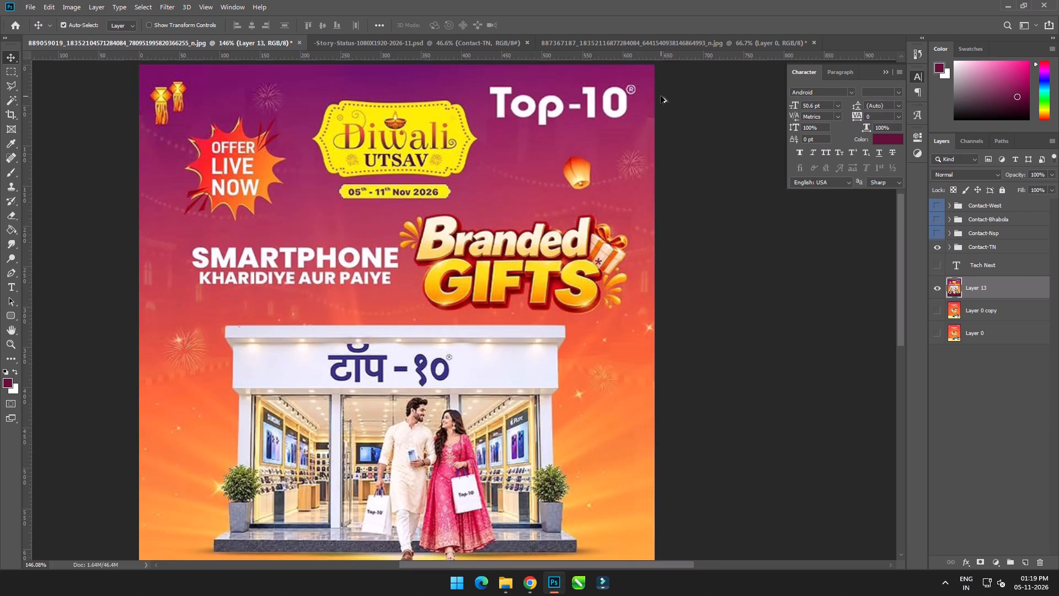
alt+scroll(661, 96, up, 11)
key(j)
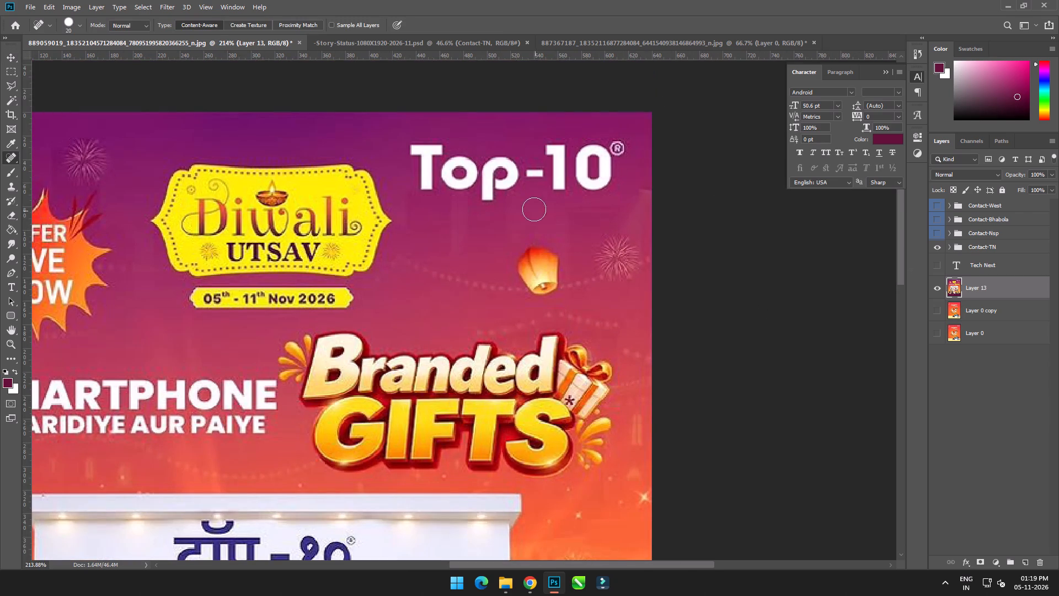
alt+scroll(558, 147, up, 3)
alt+scroll(563, 147, down, 4)
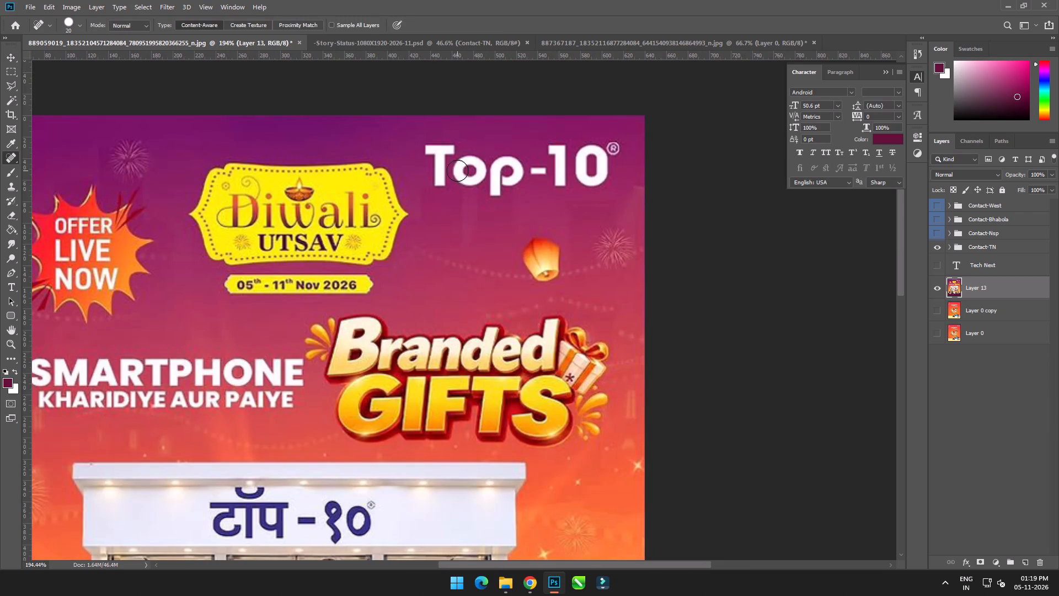
key(ctrl+h)
key(v)
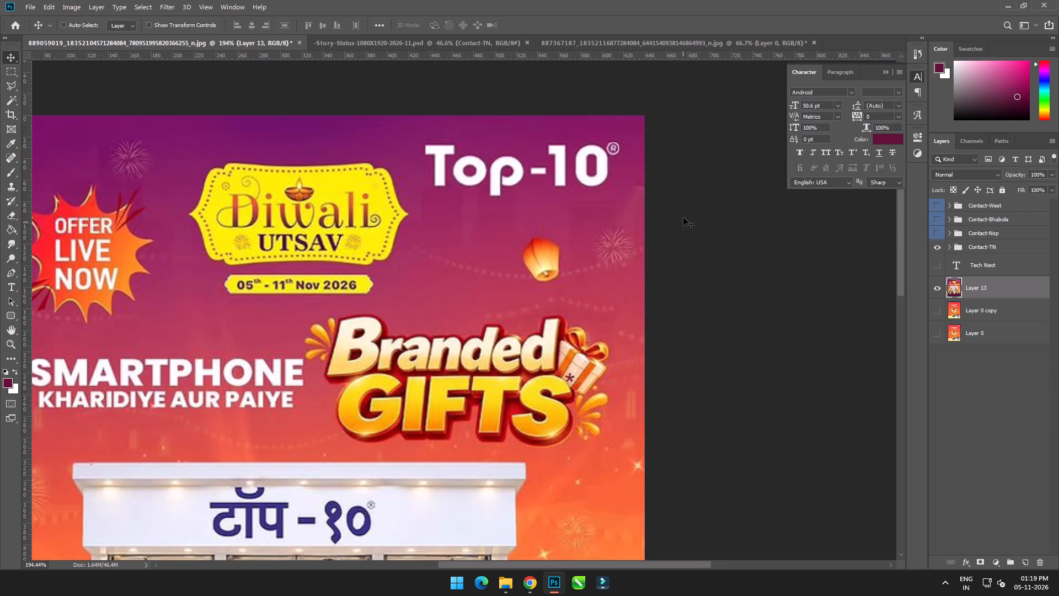
key(ctrl+j)
click(937, 314)
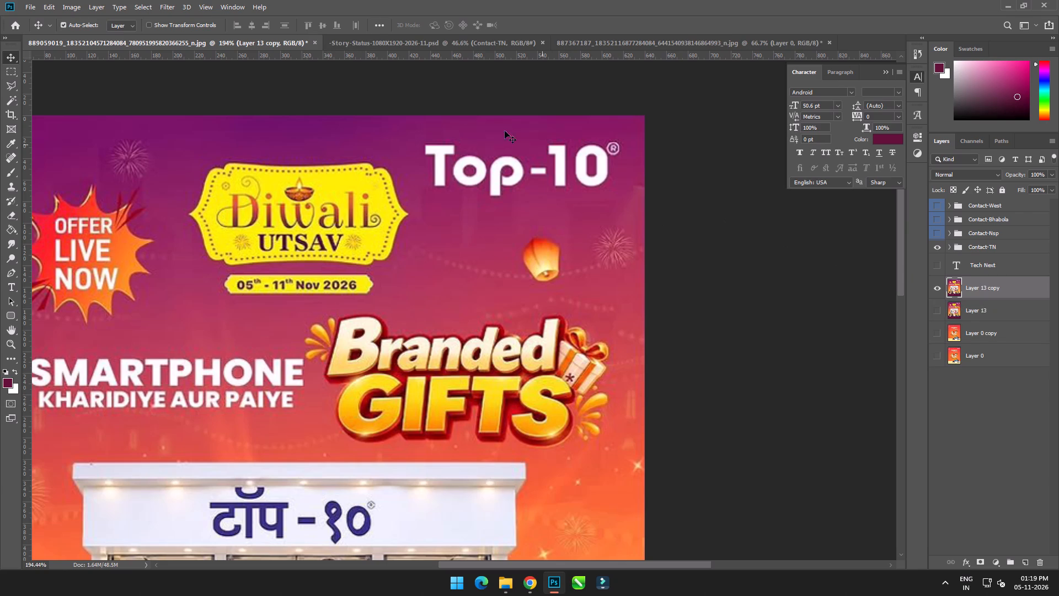
Remove the white Top-10 logo from the artwork copy's upper right with the content-aware Spot Healing Brush, also healing the nearby edge.
key(j)
drag(427, 148, 556, 150)
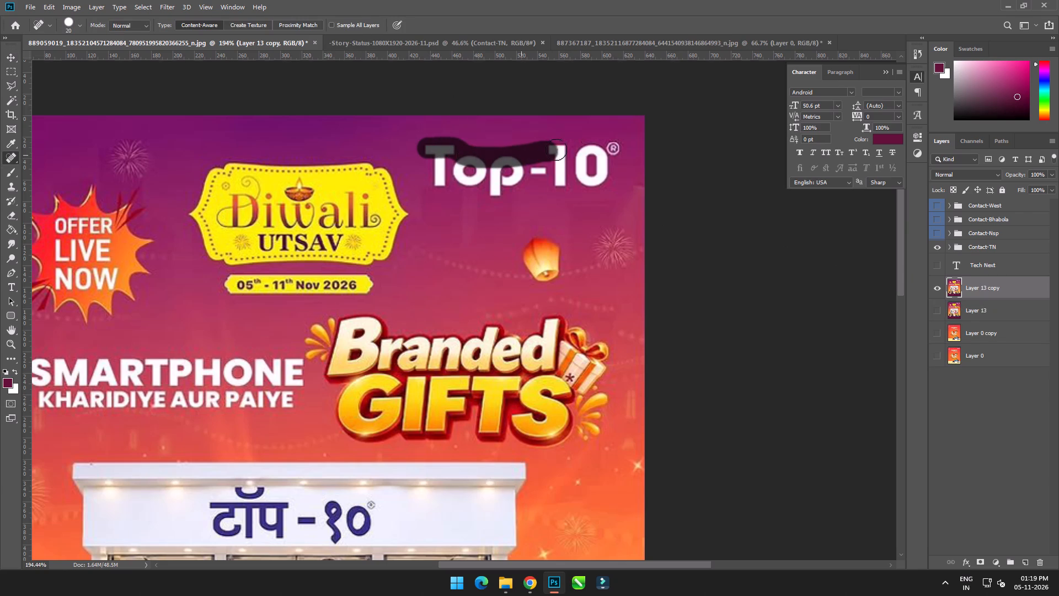
drag(556, 150, 507, 178)
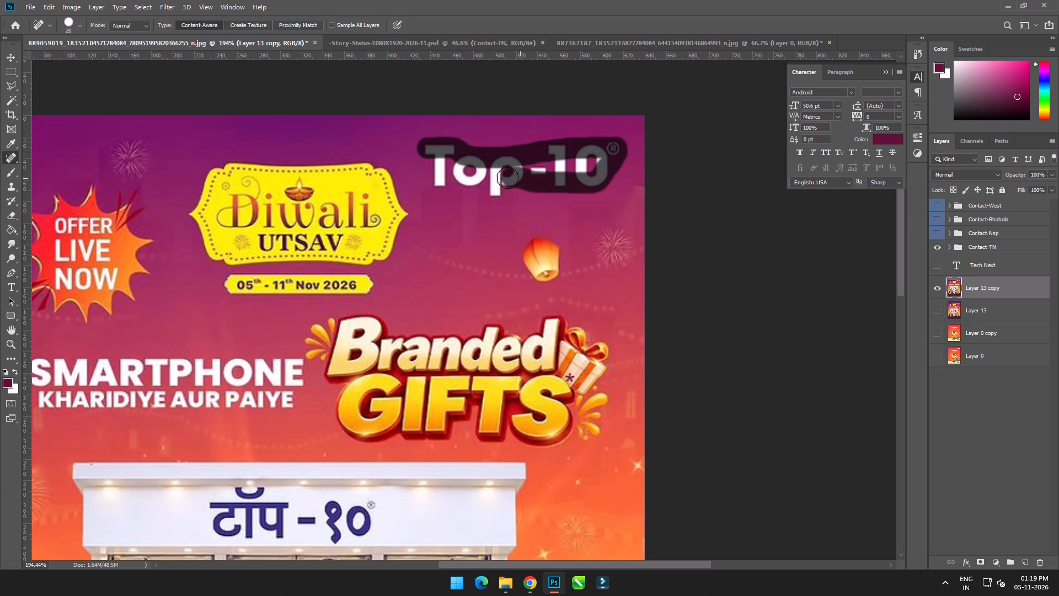
drag(507, 178, 593, 161)
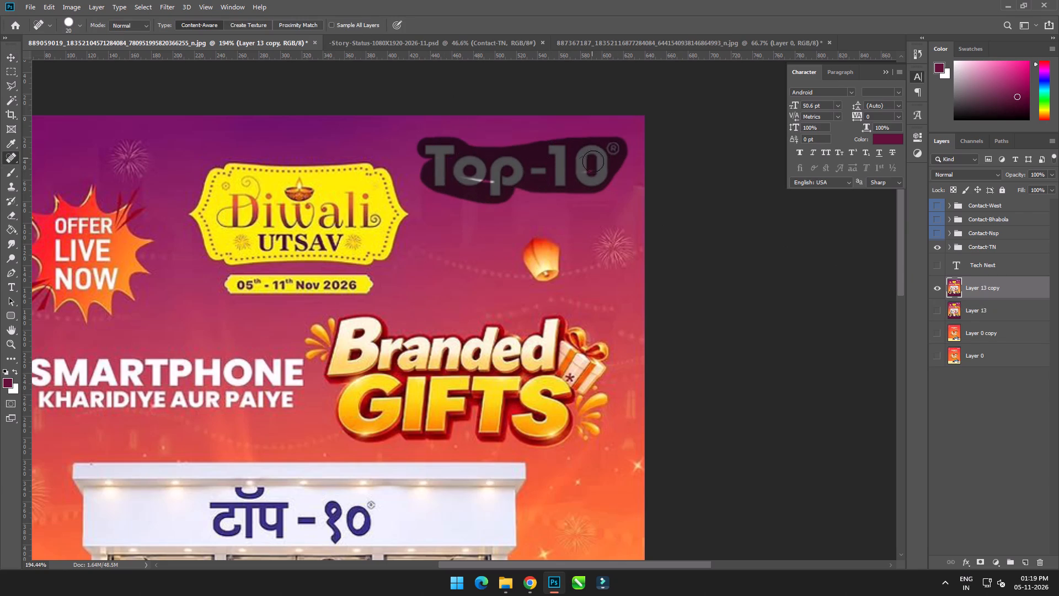
drag(593, 161, 450, 178)
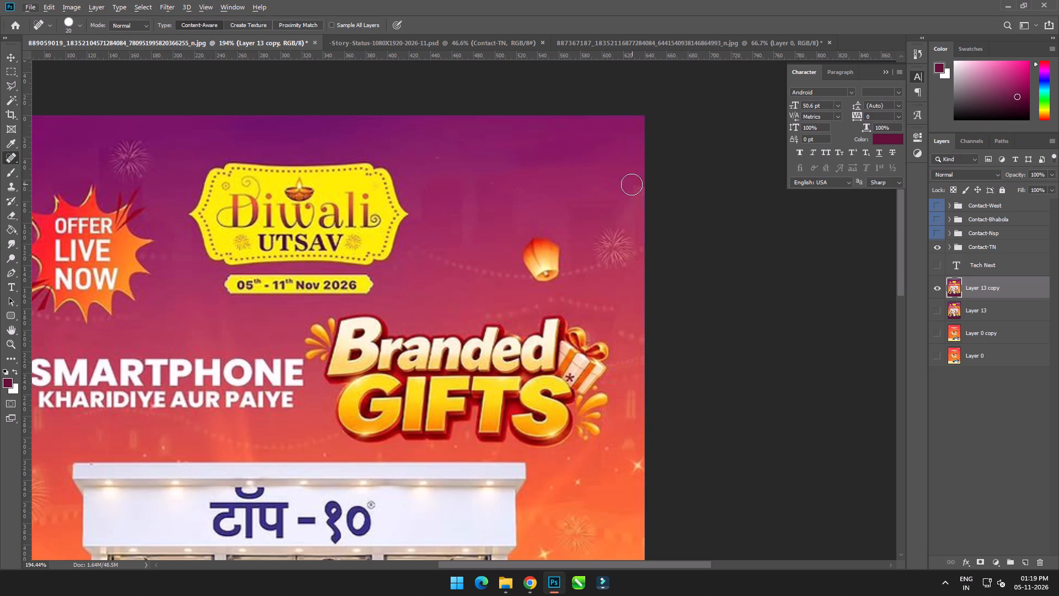
drag(632, 184, 661, 188)
alt+scroll(571, 209, down, 4)
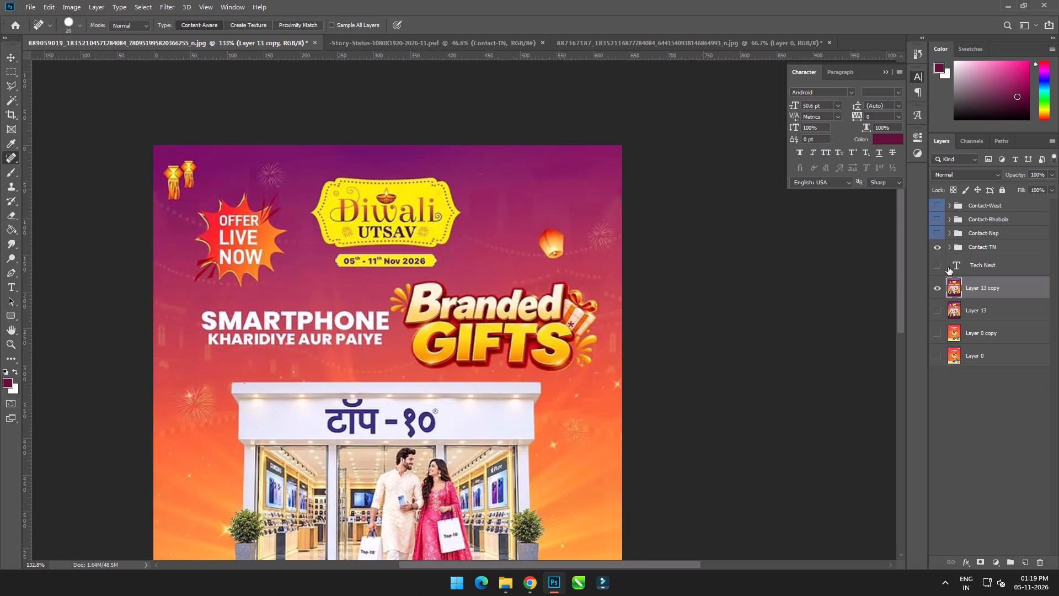
Show the Tech Next text layer in place of the removed Top-10 logo.
click(942, 266)
key(ctrl+0)
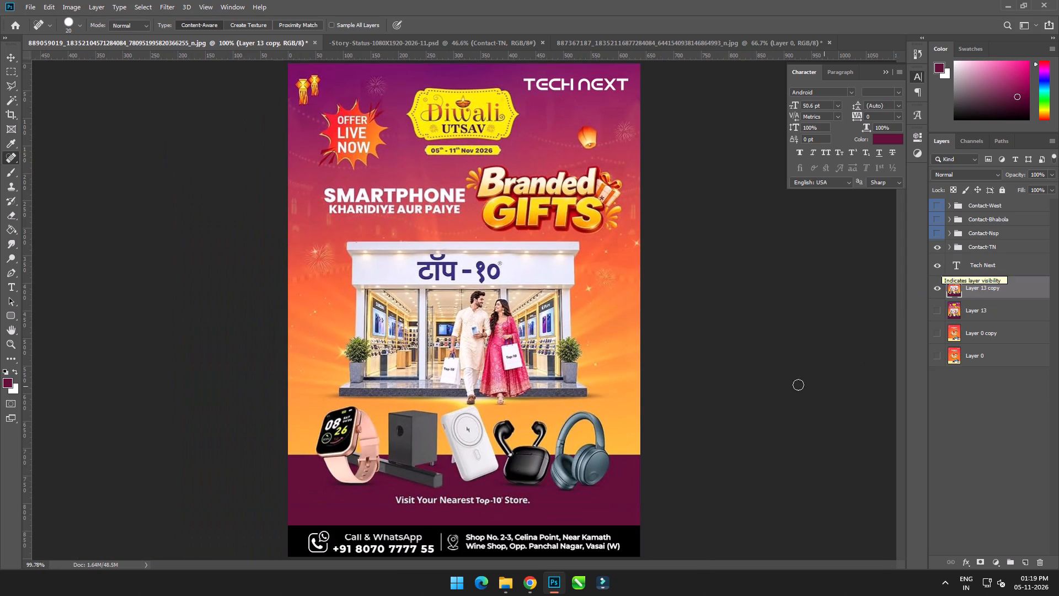
Remove the "Visit Your Nearest Top-10 Store." line from the artwork copy with the content-aware Spot Healing Brush.
alt+scroll(447, 512, up, 9)
scroll(430, 512, down, 10)
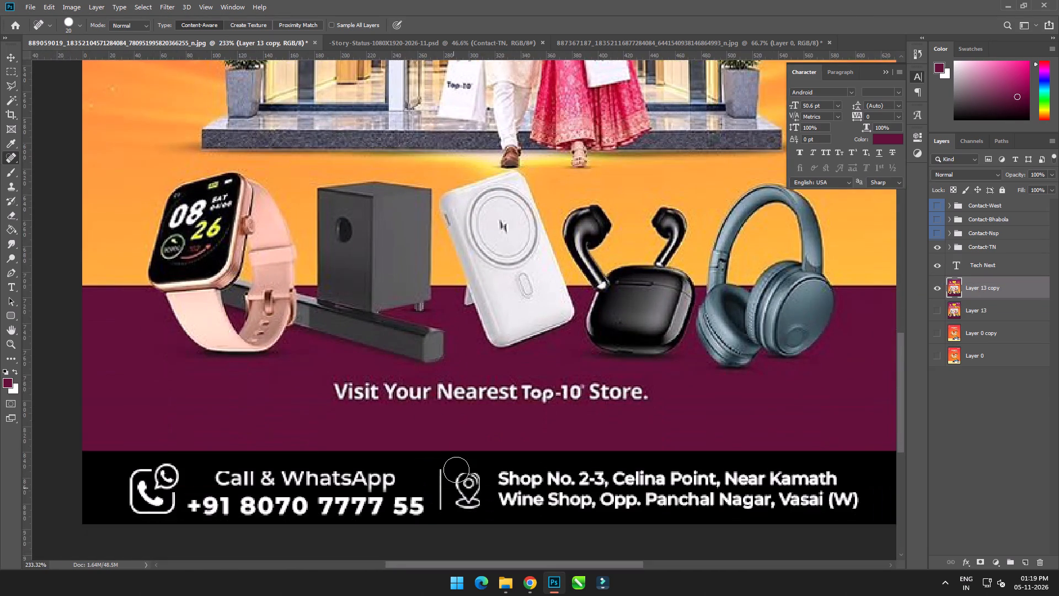
alt+scroll(449, 412, up, 4)
drag(284, 371, 387, 377)
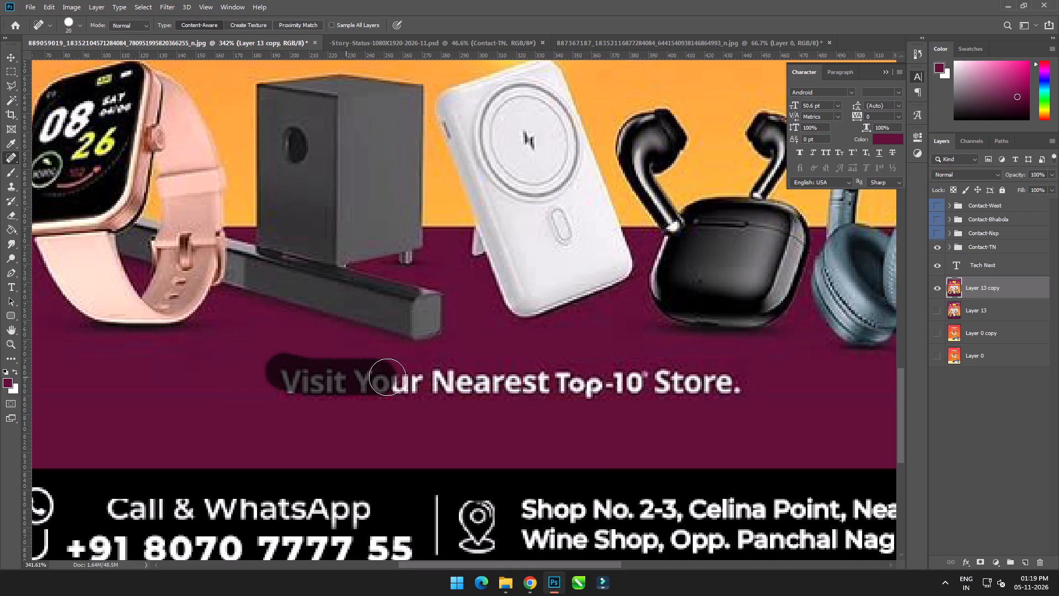
drag(387, 377, 254, 391)
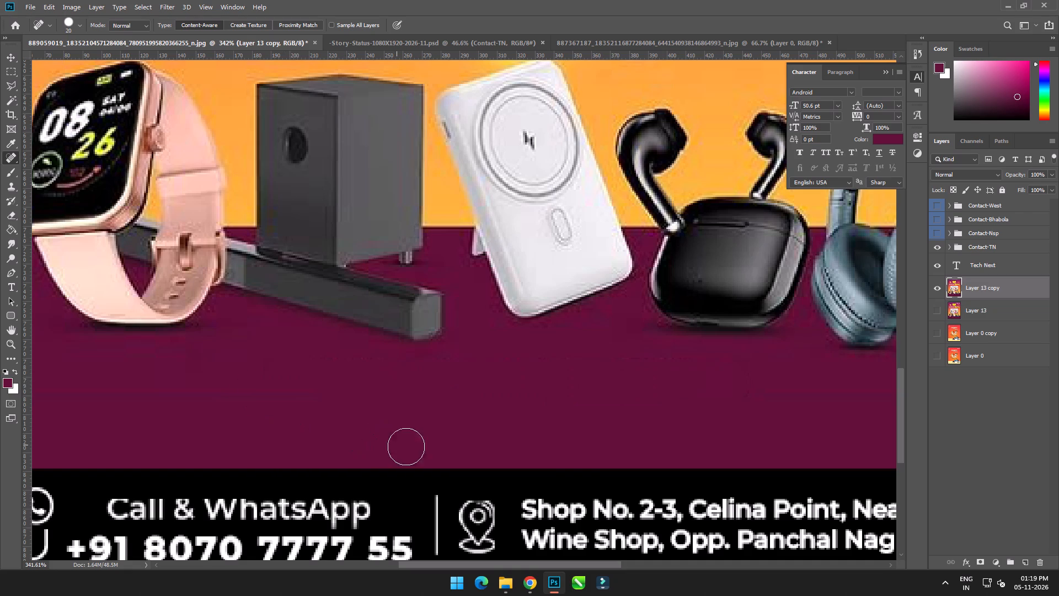
Add a white (ffffff) text line reading "Visit at Tech Next Store" on the maroon band above the contact strip.
key(t)
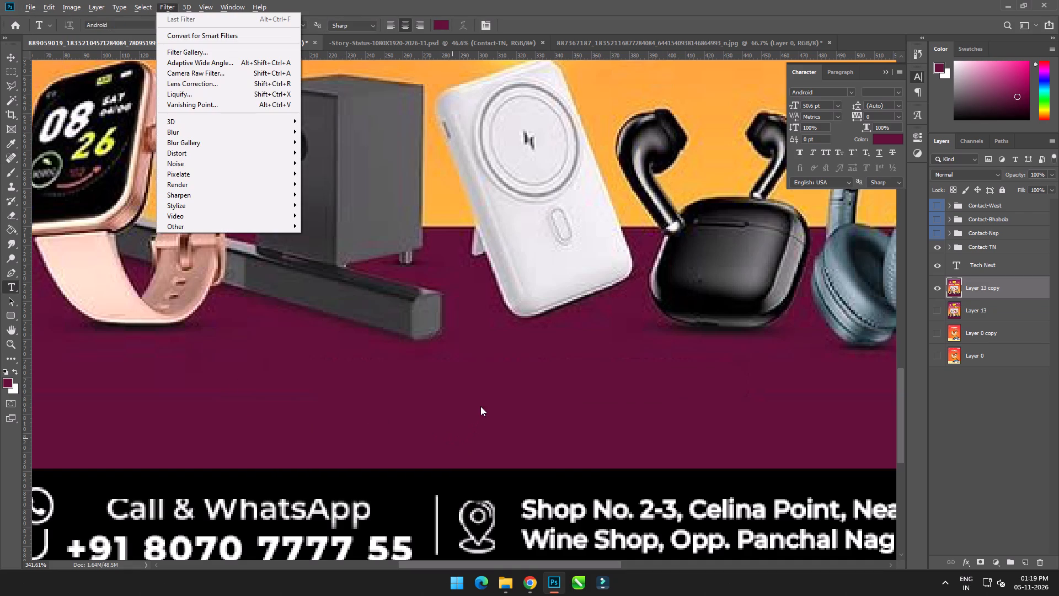
click(710, 0)
click(467, 422)
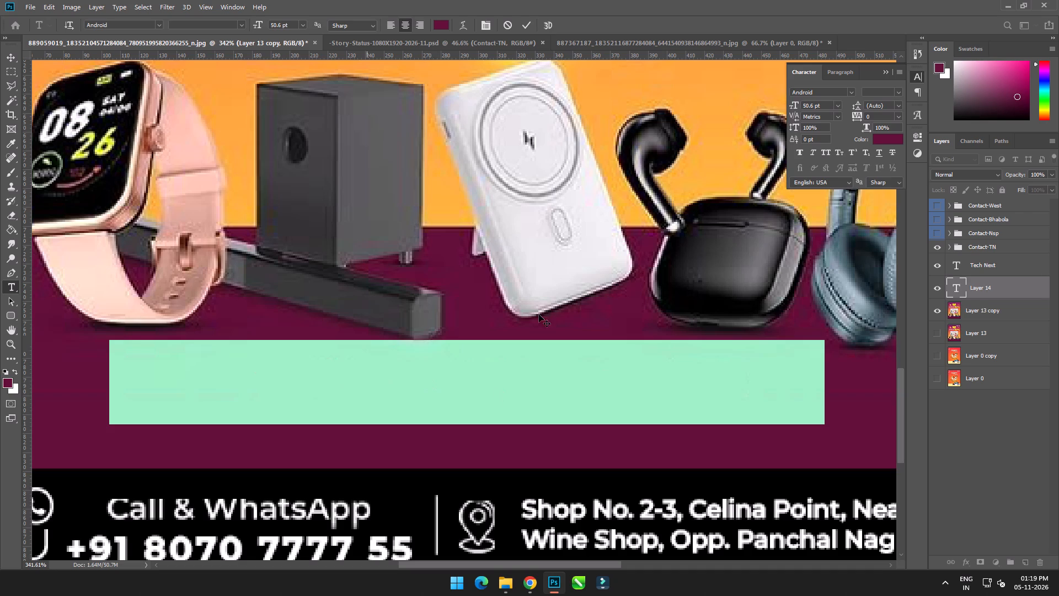
click(896, 139)
drag(830, 255, 704, 140)
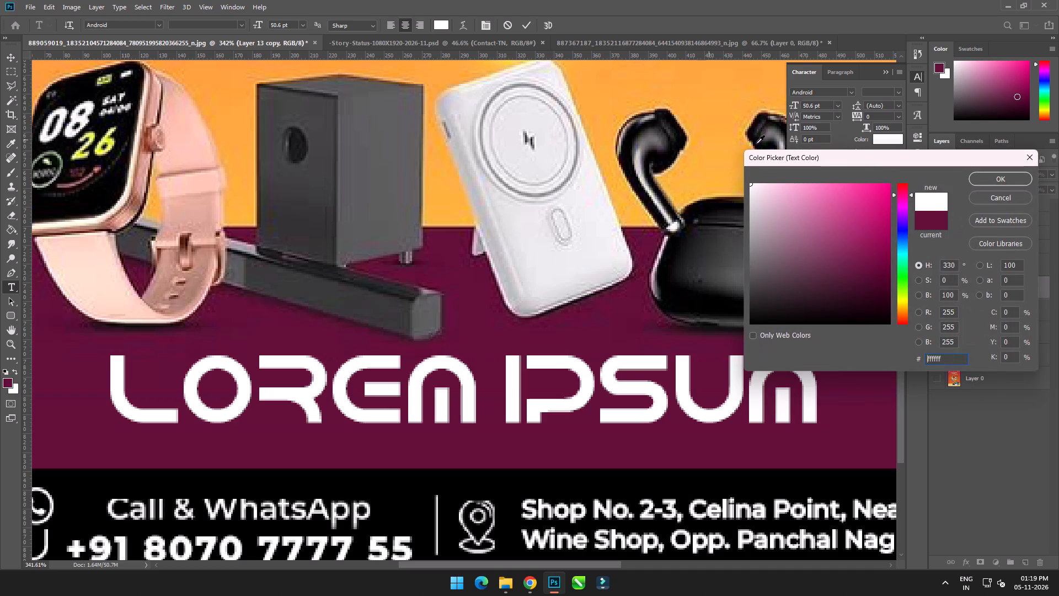
click(1019, 180)
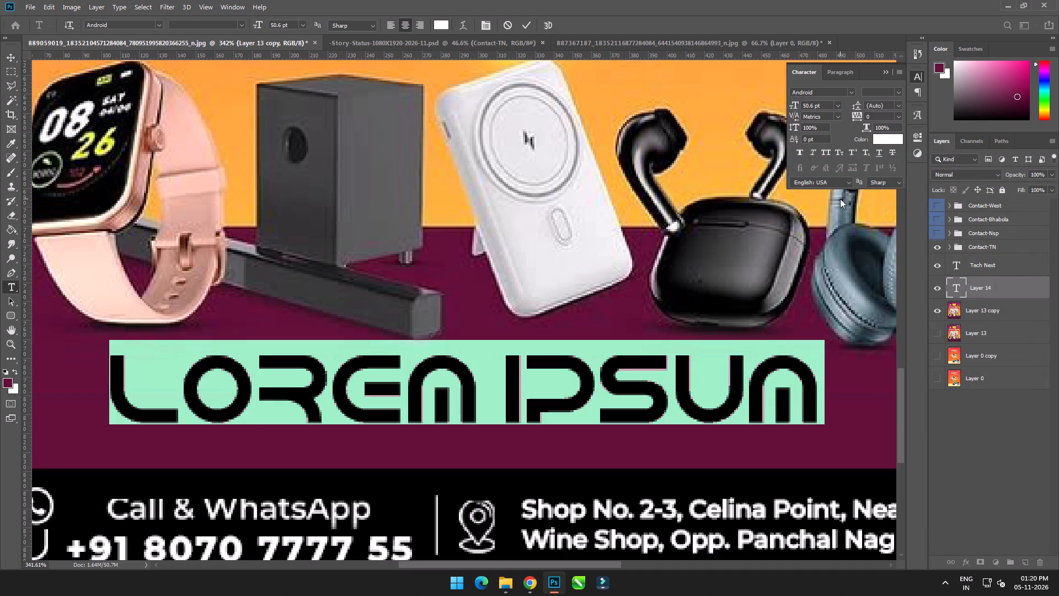
text(Visit at)
key(space)
text(Tech Next Store)
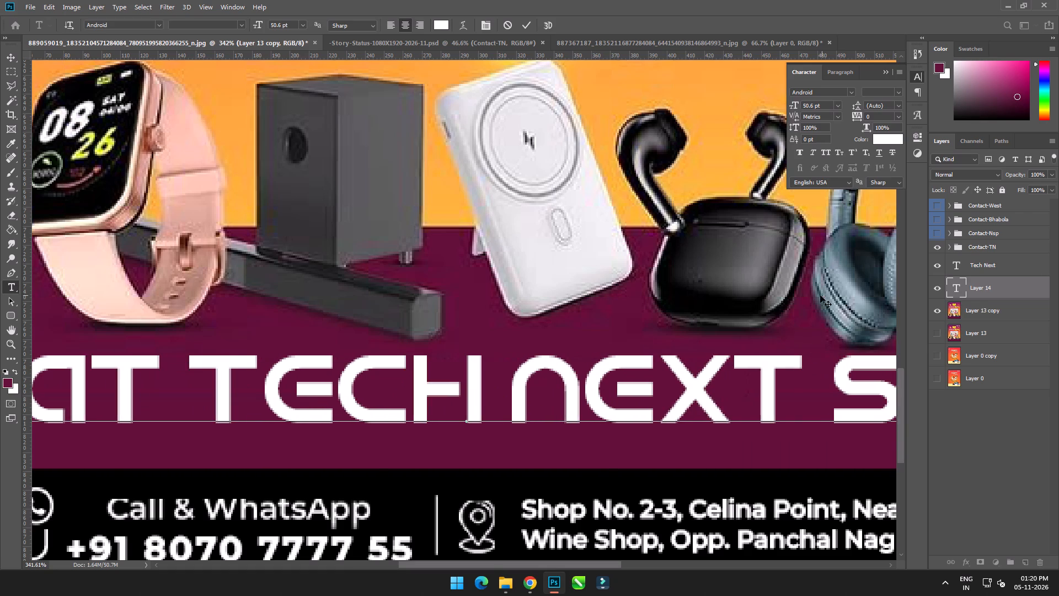
Reduce the font size of the whole "Visit at Tech Next Store" line to 22 pt.
alt+scroll(819, 297, down, 10)
alt+scroll(504, 336, down, 4)
key(ctrl+a)
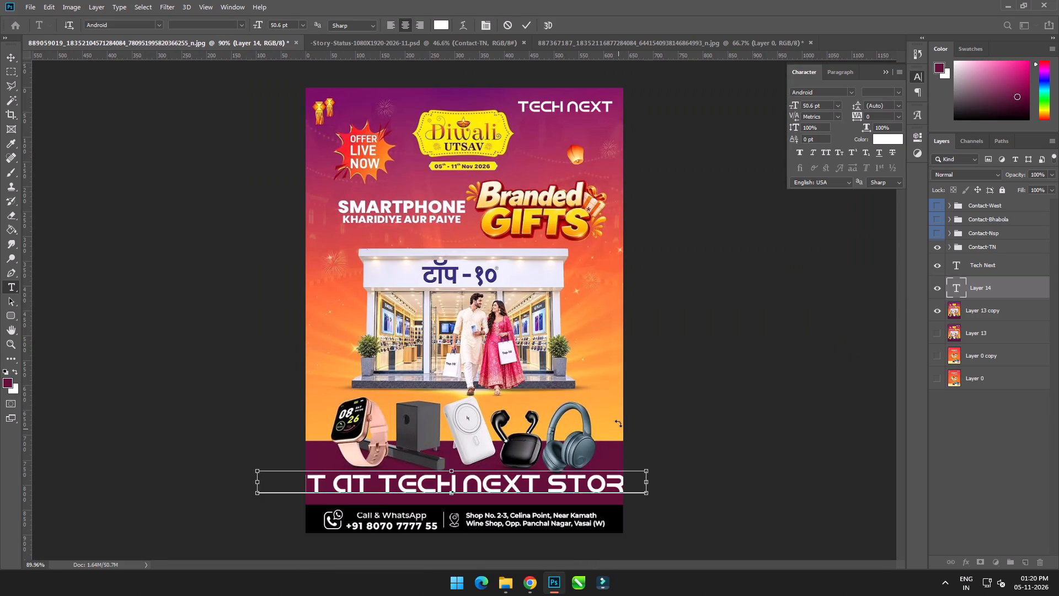
click(823, 108)
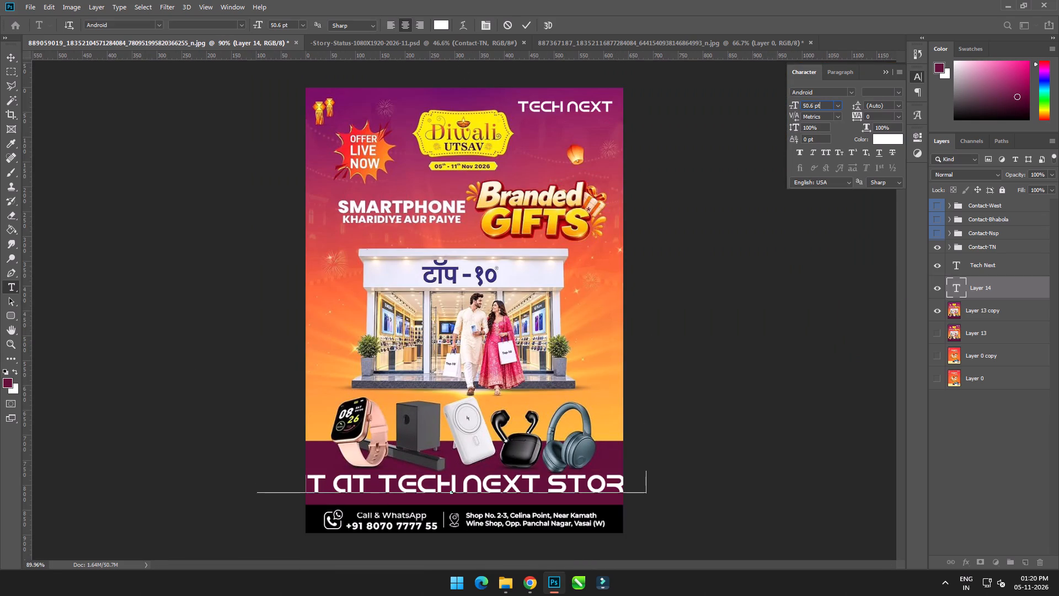
scroll(823, 108, down, 8)
click(573, 489)
key(ctrl+a)
click(827, 104)
scroll(826, 105, down, 7)
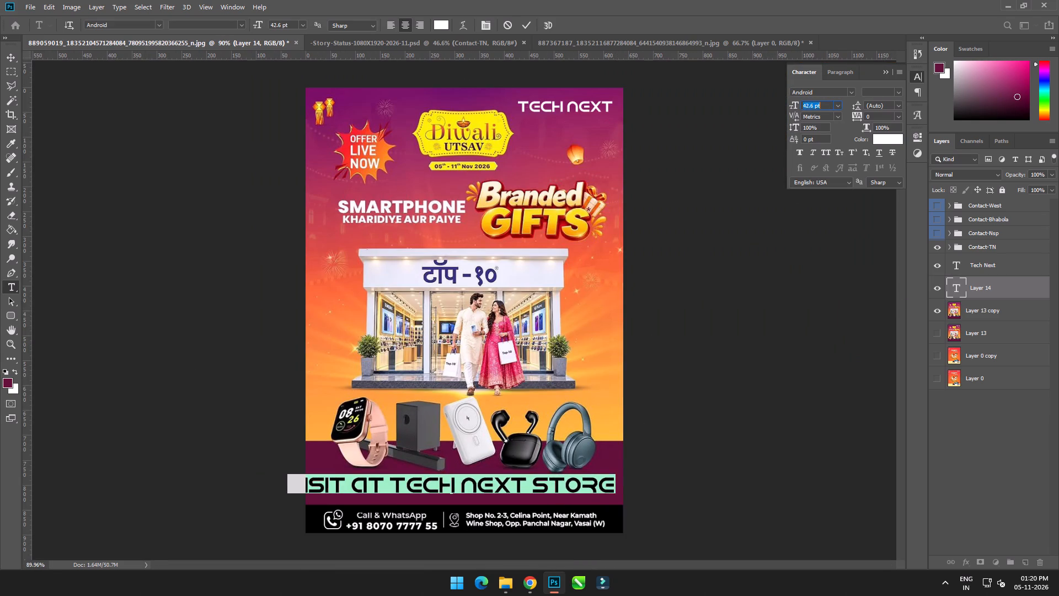
scroll(826, 105, down, 18)
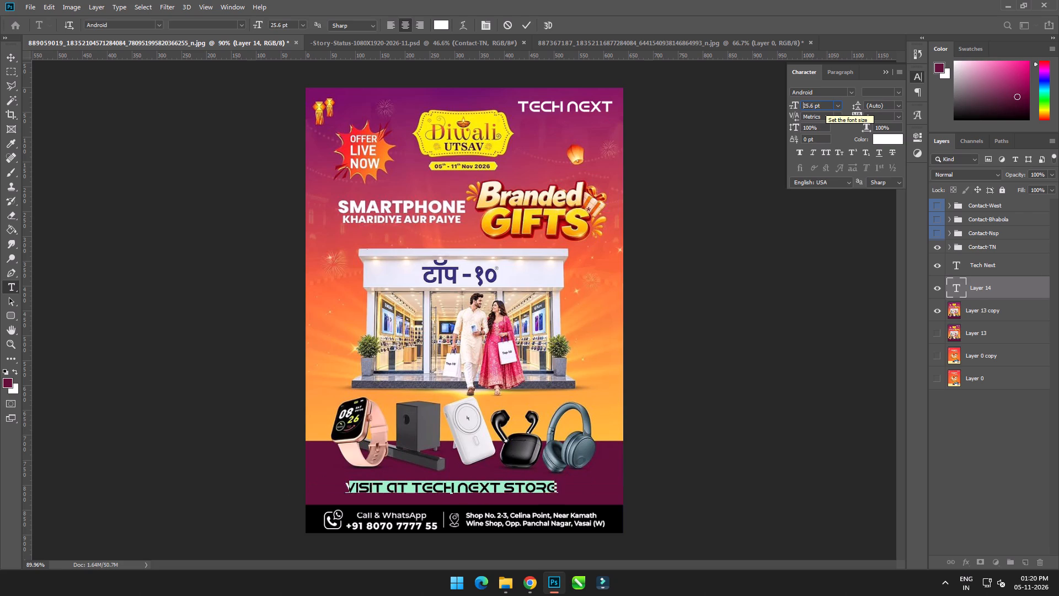
scroll(826, 105, up, 1)
scroll(826, 105, down, 2)
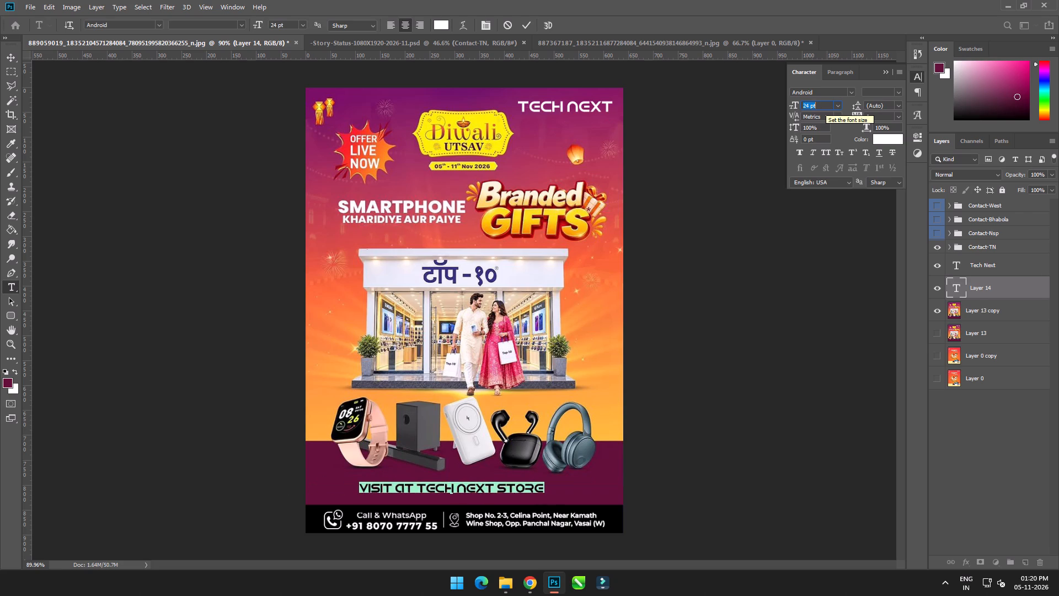
scroll(826, 105, down, 1)
scroll(826, 105, up, 1)
scroll(826, 105, down, 2)
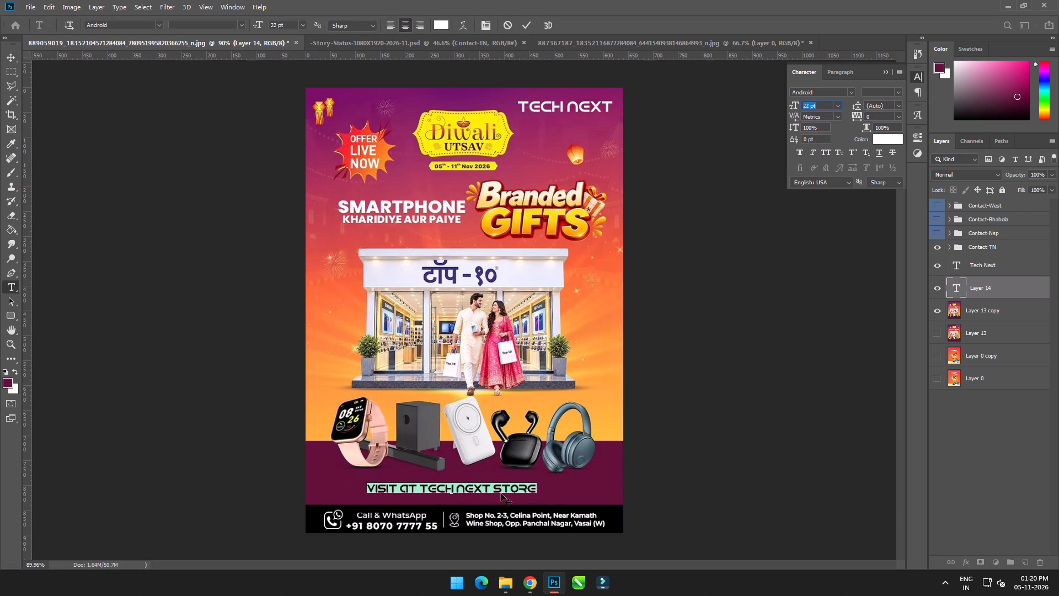
Set the word "Store" in the new text line to SF Pro Display Semibold.
click(501, 493)
click(493, 488)
drag(489, 491, 543, 491)
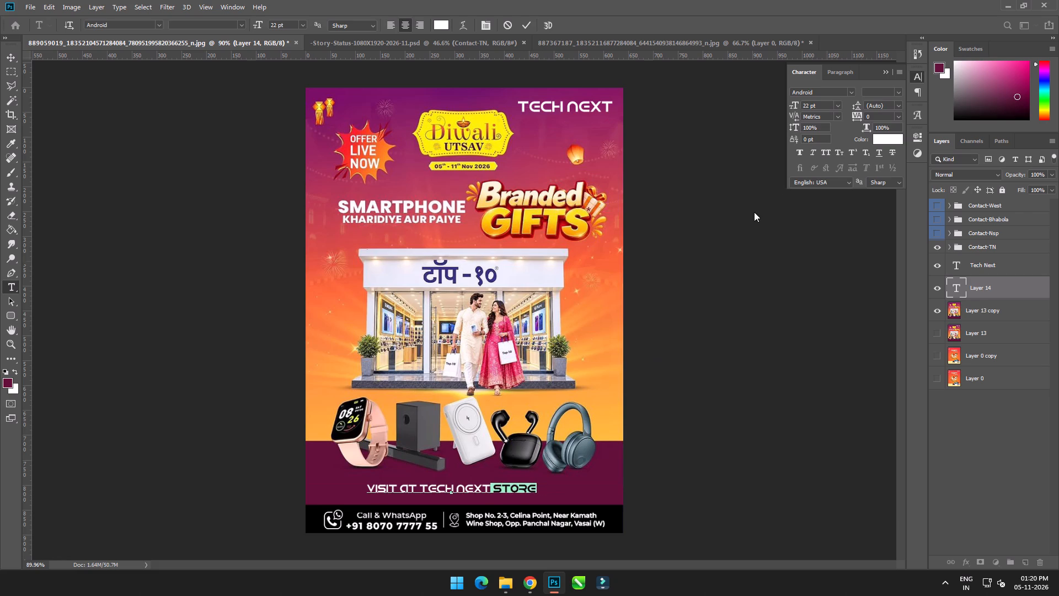
click(832, 92)
text(sf pro)
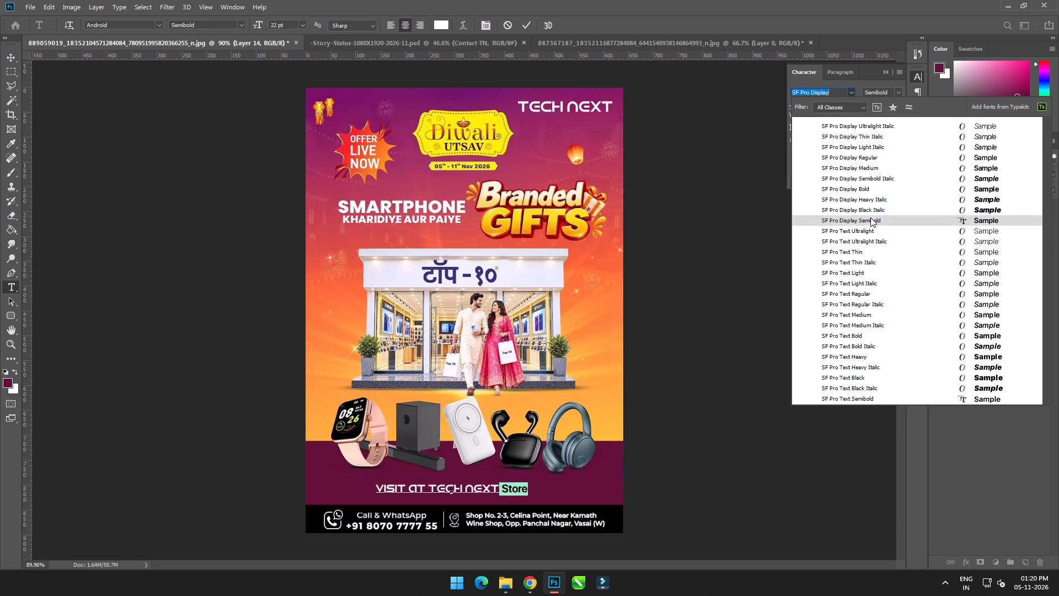
click(870, 217)
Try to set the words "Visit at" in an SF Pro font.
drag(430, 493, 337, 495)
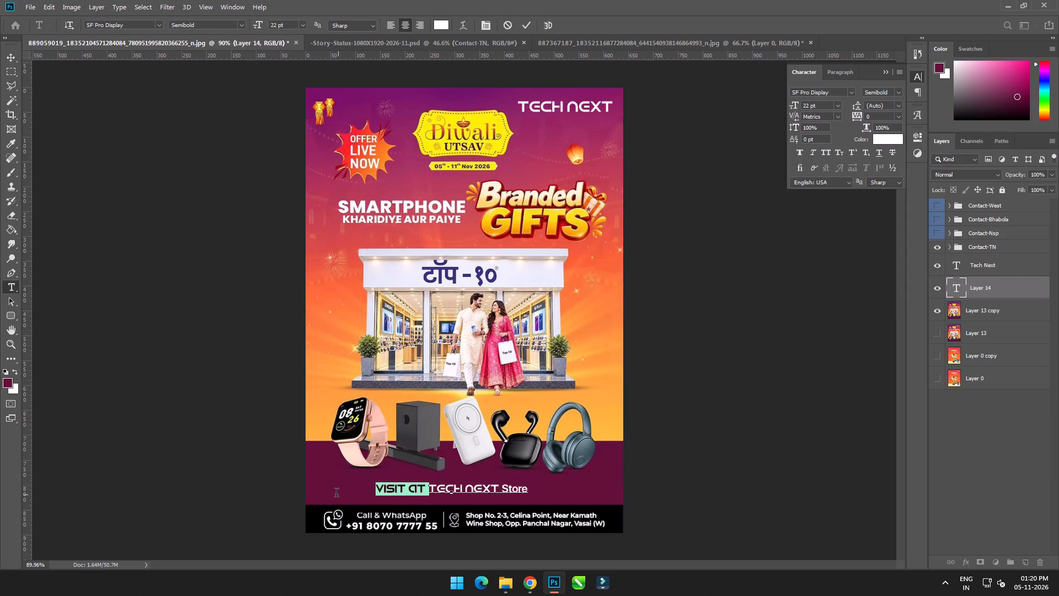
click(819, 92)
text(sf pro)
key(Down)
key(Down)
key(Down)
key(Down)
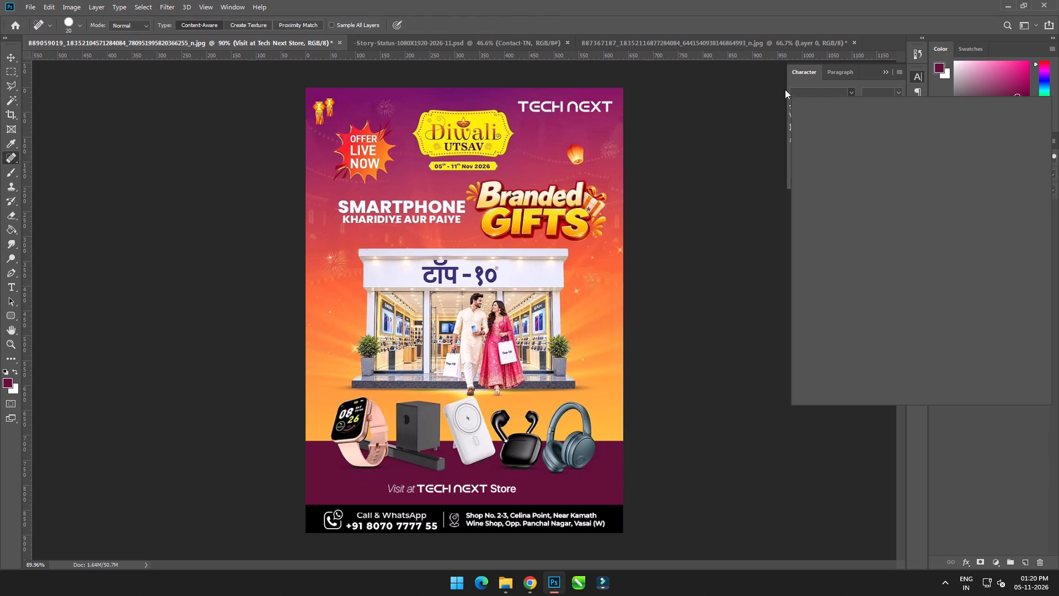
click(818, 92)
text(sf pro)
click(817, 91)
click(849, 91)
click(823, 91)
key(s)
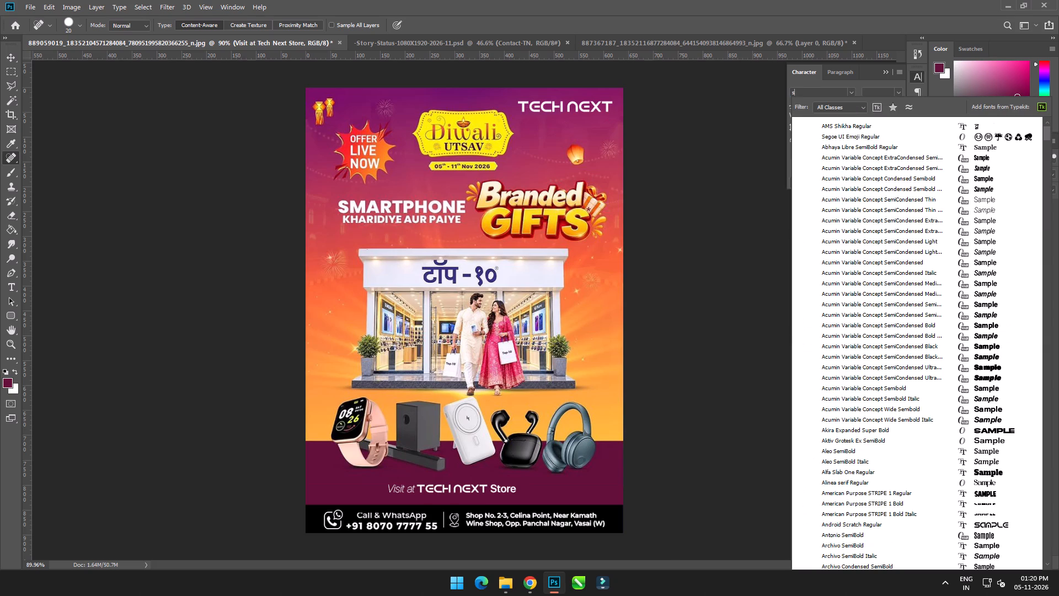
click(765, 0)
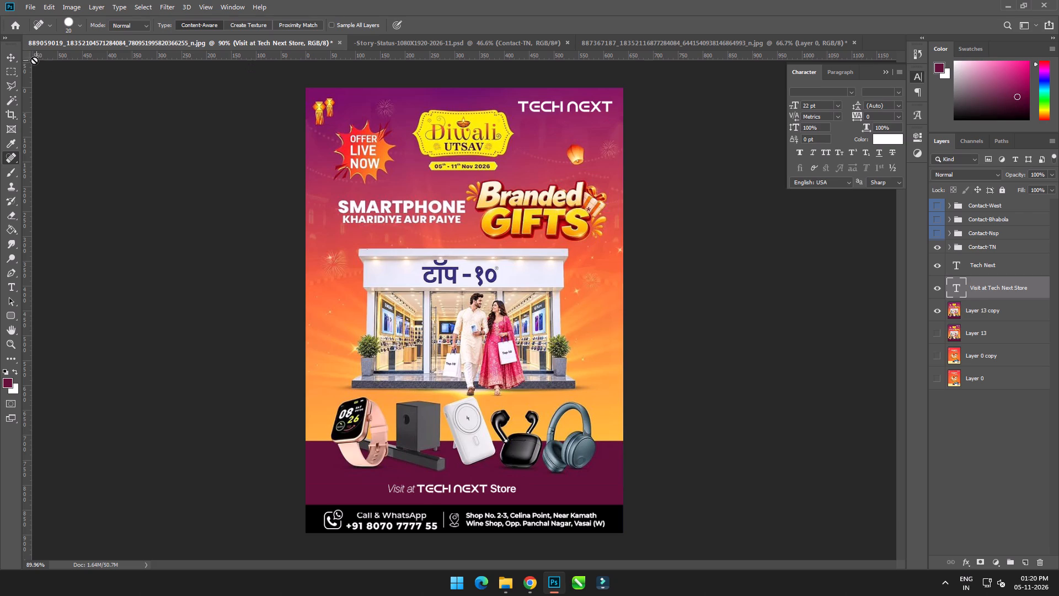
Set the words "Visit at" in the text line to SF Pro Display Semibold and commit the text.
click(9, 56)
double_click(408, 488)
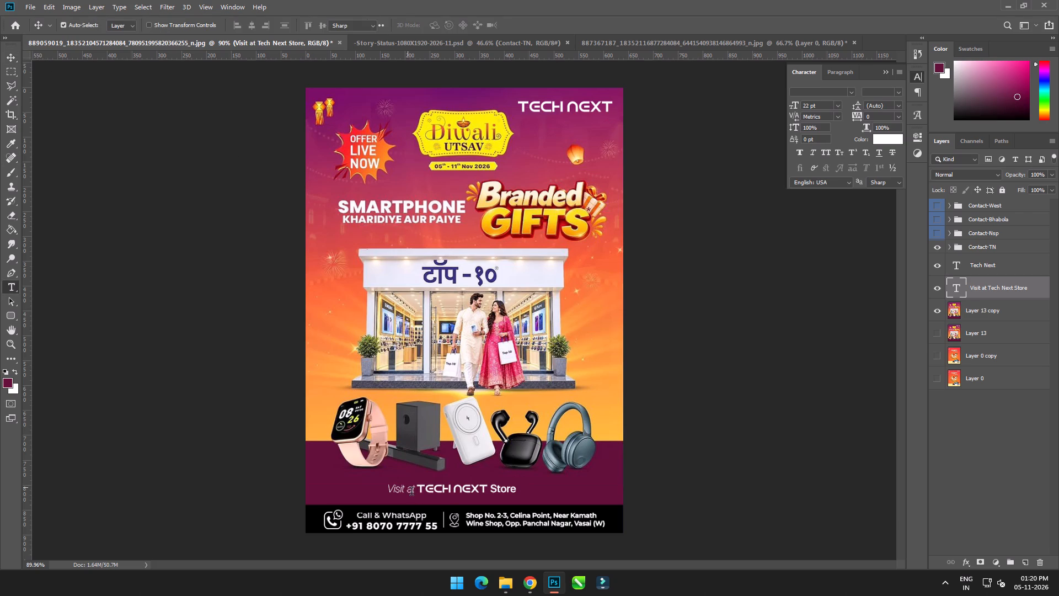
click(416, 491)
drag(418, 494, 373, 493)
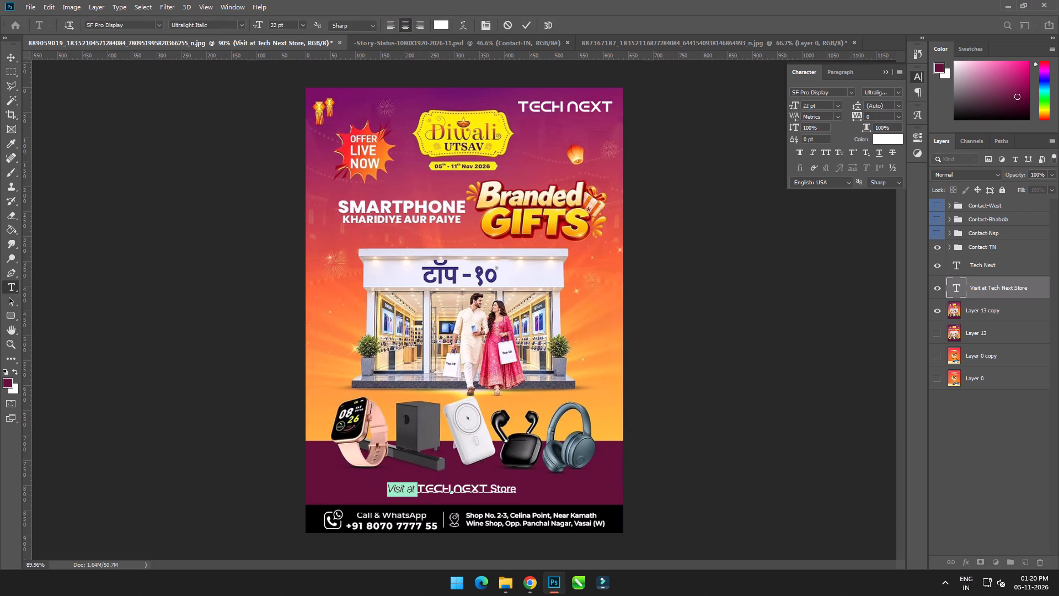
click(843, 90)
text(sf pro)
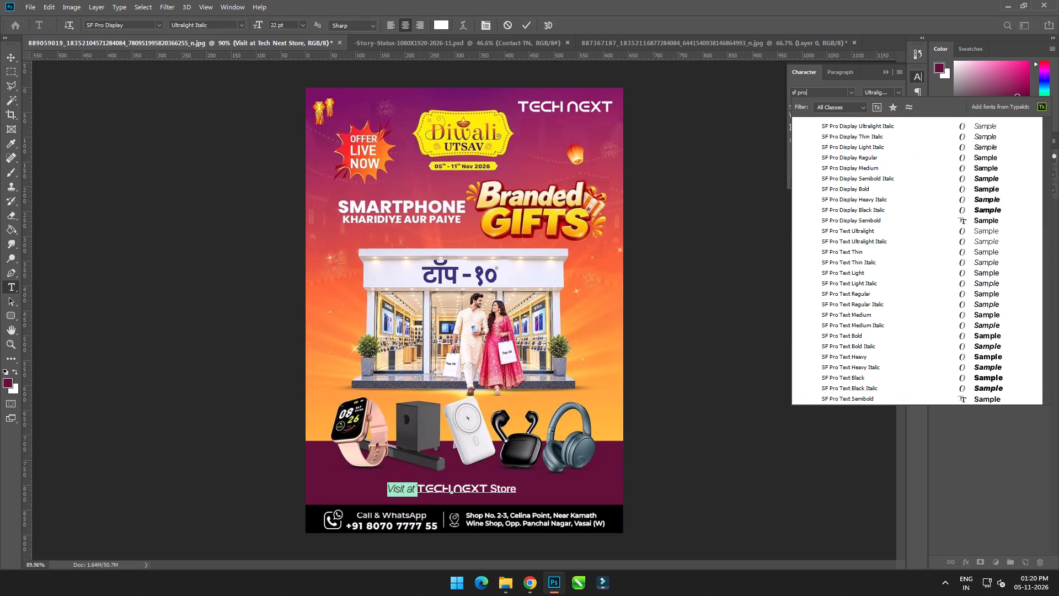
key(Down)
key(Down)
key(Down)
key(Down)
key(Down)
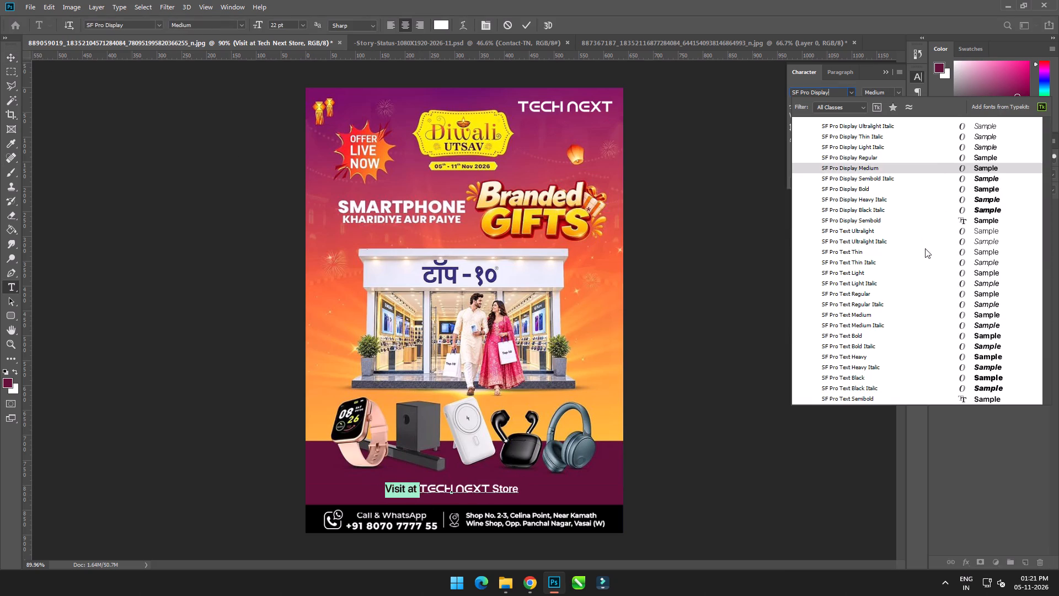
click(859, 220)
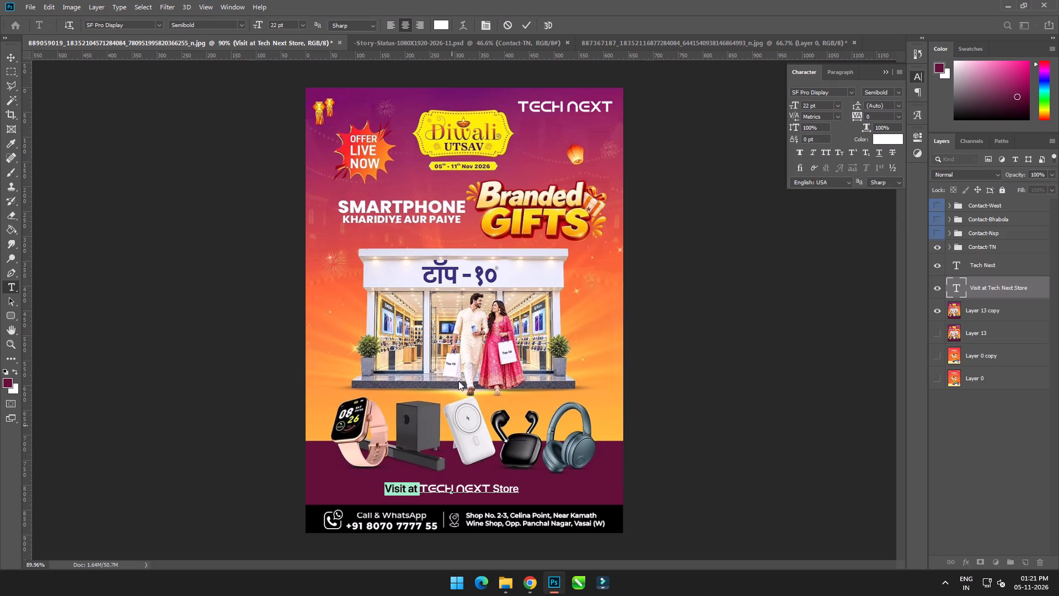
click(527, 23)
Transform-move the "Visit at Tech Next Store" line to roughly the middle of the maroon band.
alt+scroll(471, 517, up, 6)
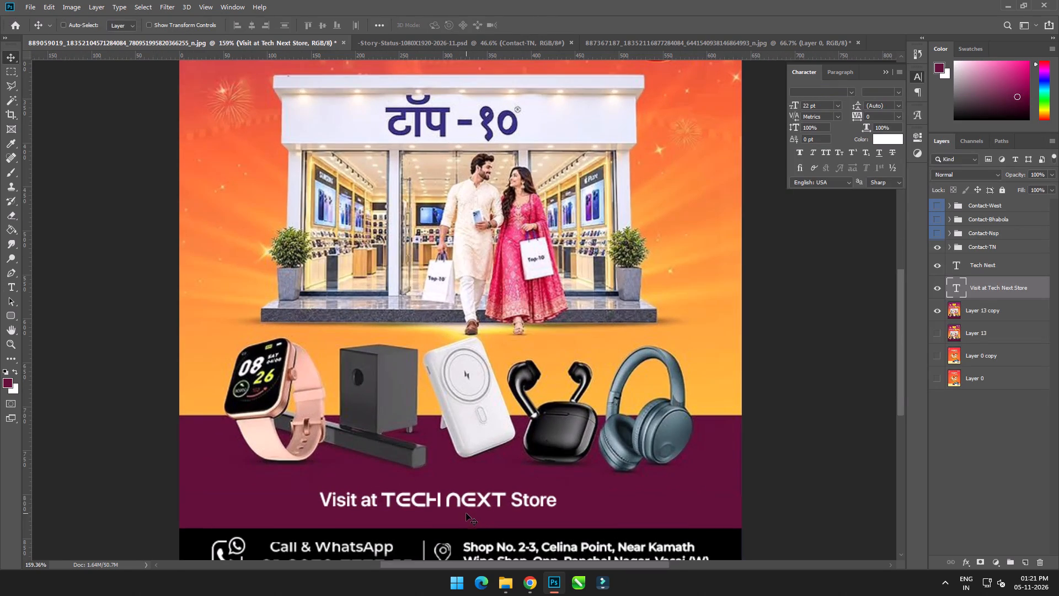
key(ctrl+t)
drag(452, 504, 494, 503)
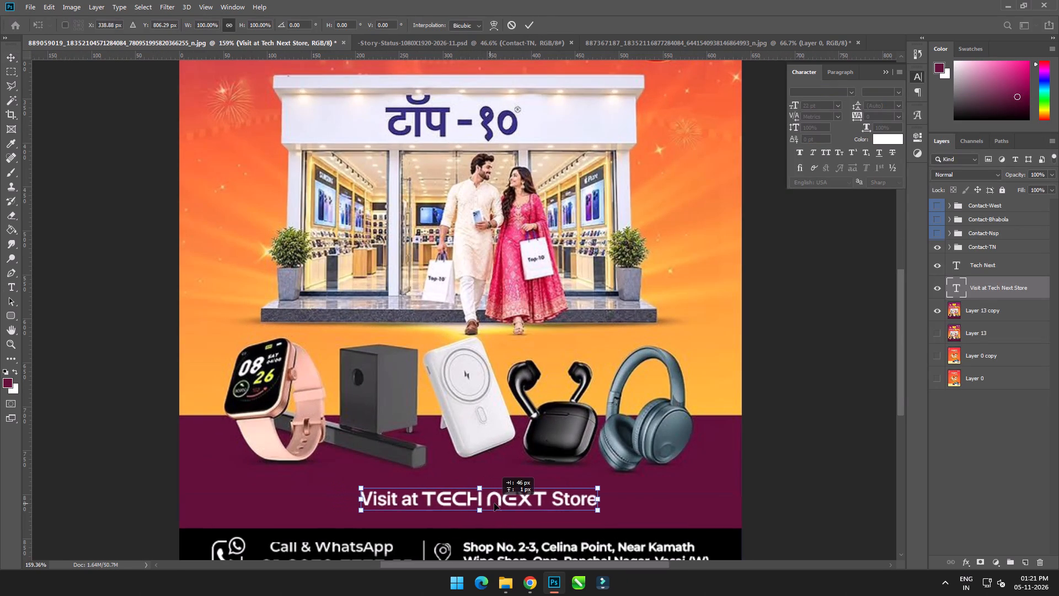
drag(494, 503, 484, 510)
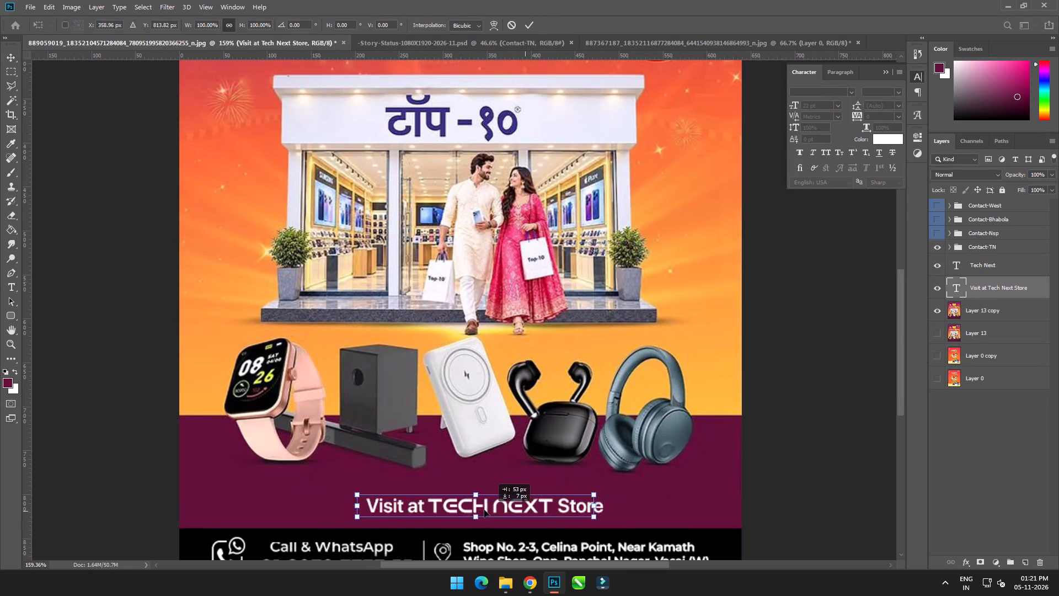
drag(484, 510, 480, 502)
click(532, 28)
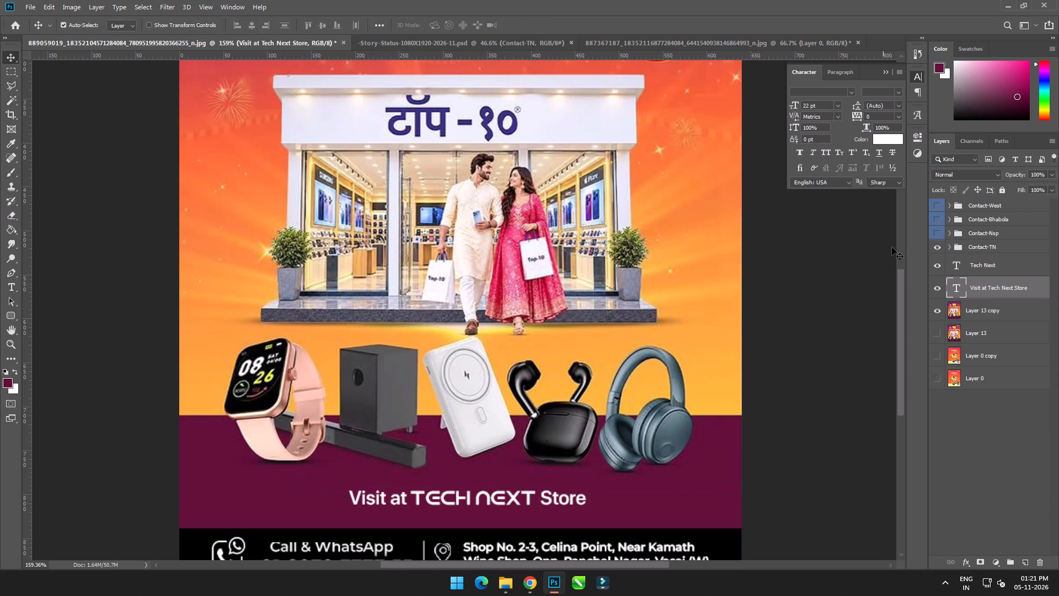
Align the "Visit at Tech Next Store" line's horizontal center with the Layer 13 copy artwork and nudge only the text slightly down.
ctrl+click(975, 322)
key(v)
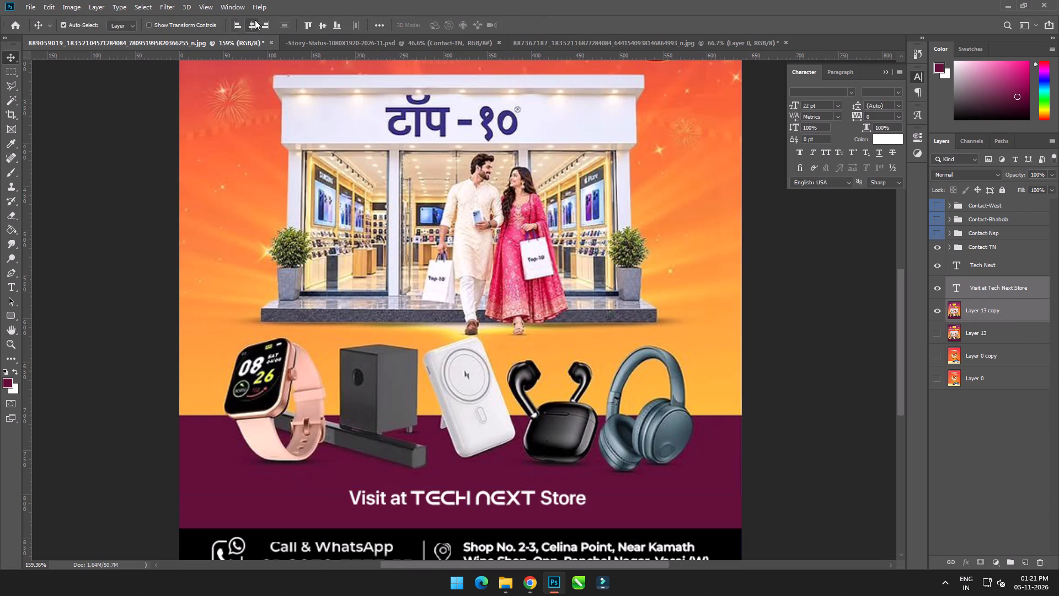
click(251, 23)
click(1033, 294)
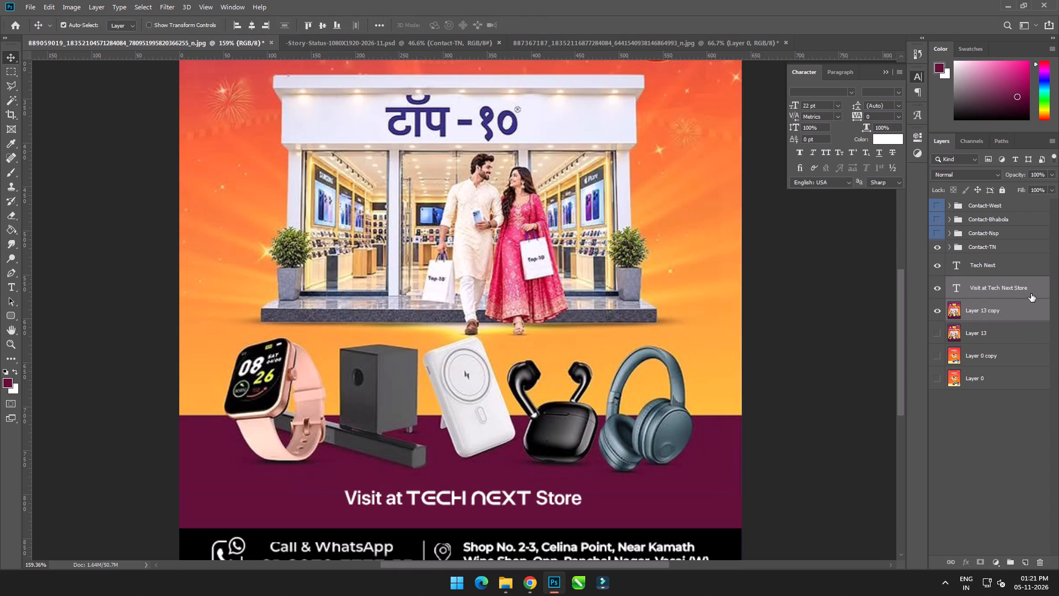
key(ctrl+Down)
key(ctrl+Down)
key(ctrl+Down)
key(ctrl+Down)
key(ctrl+Down)
key(ctrl+0)
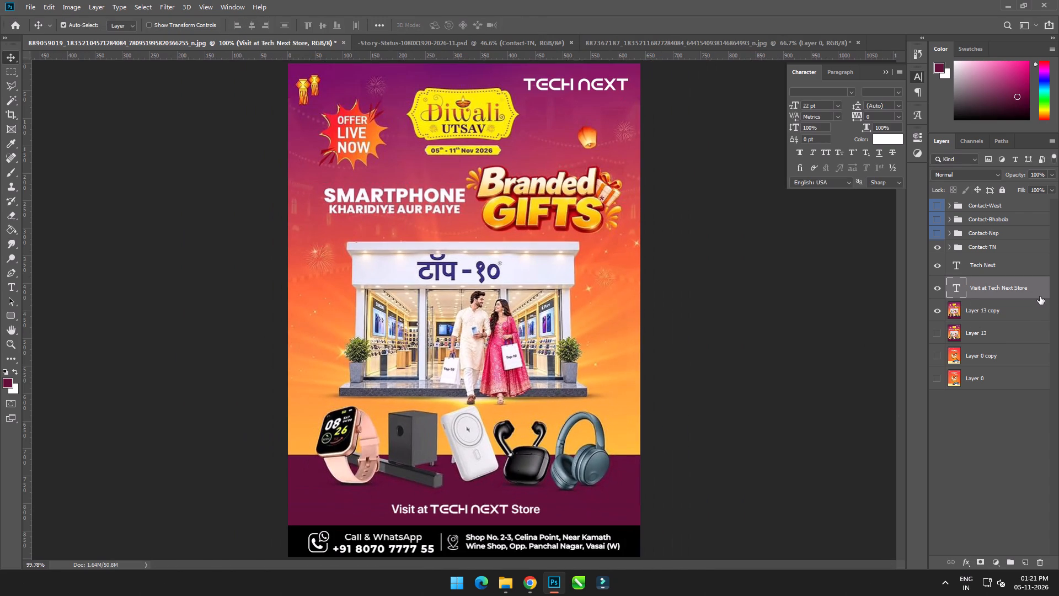
Quick-export the Tech Next version to the Insta Post folder as TN-Diwali-Utsav-Offer-Live-2026-11.png, basing the name on the West file.
key(v)
click(31, 10)
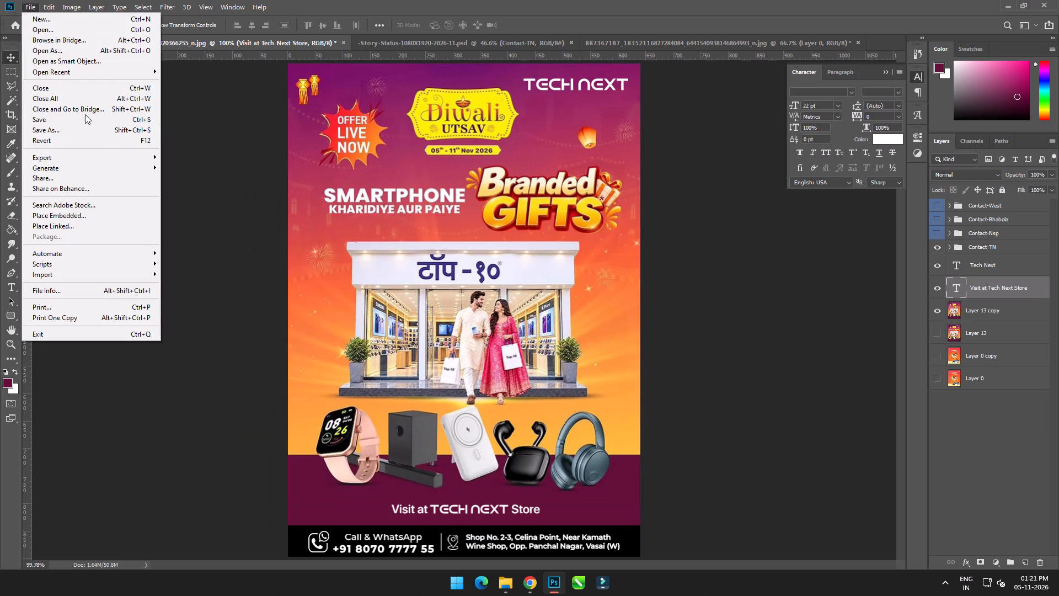
click(179, 156)
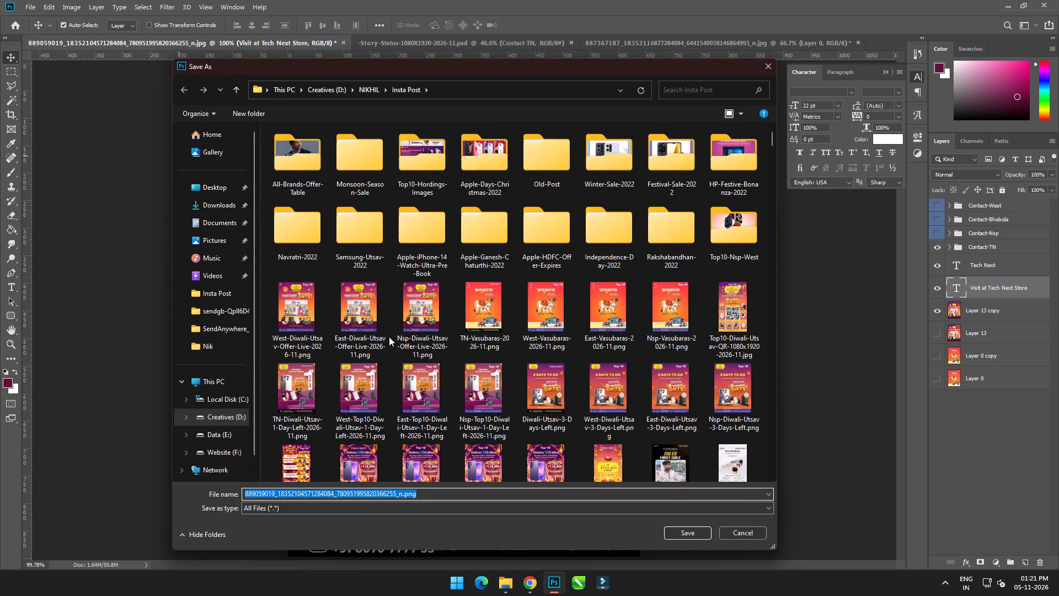
click(295, 323)
click(298, 497)
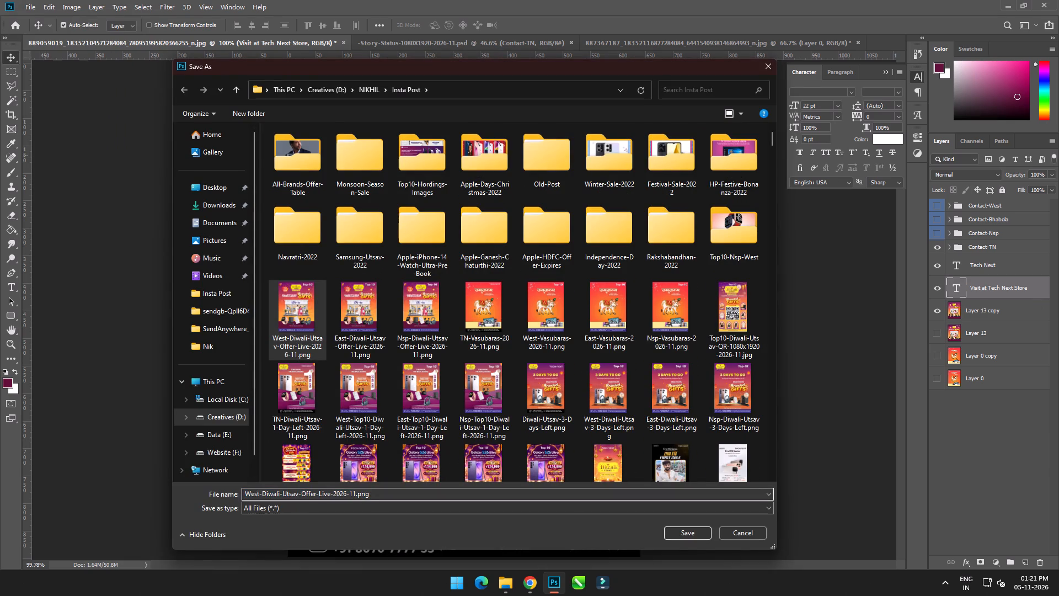
key(Home)
key(Delete)
key(Delete)
key(Delete)
key(Delete)
text(TN)
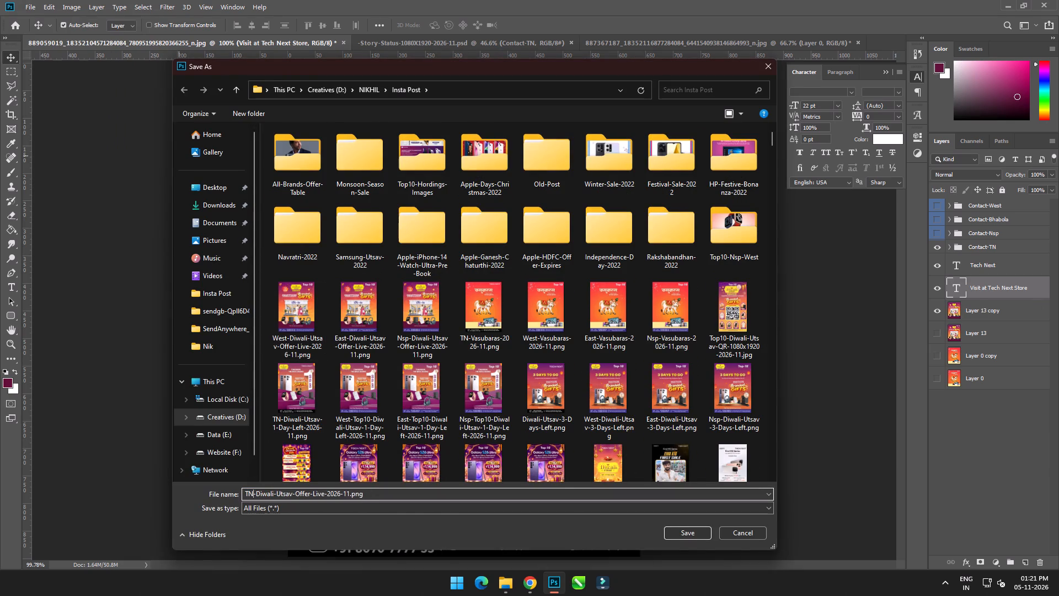
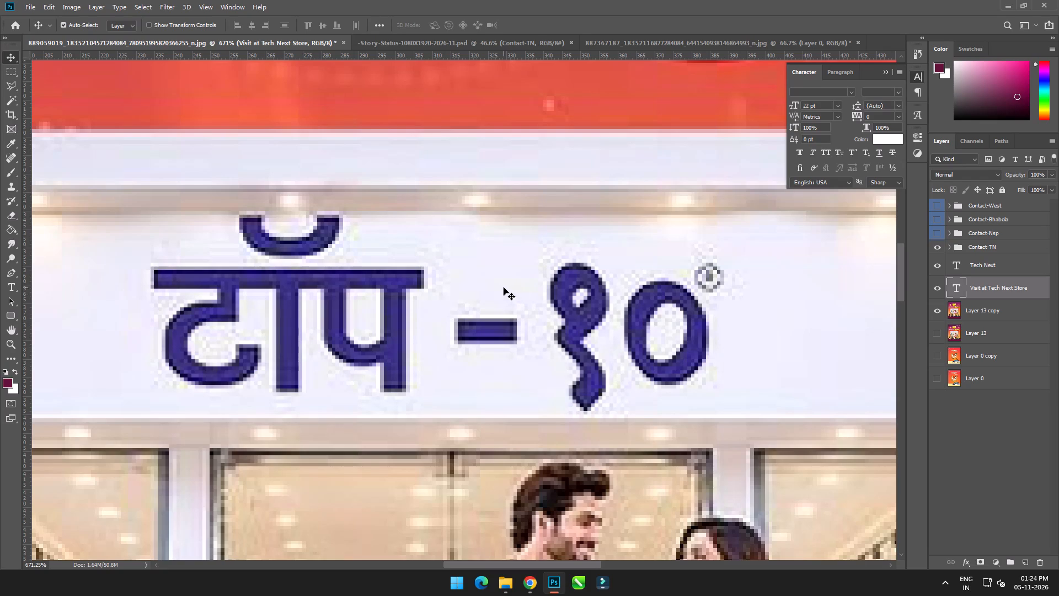
Outline the Hindi "टॉप -१०" lettering on the store signboard with a roughly rectangular Polygonal Lasso selection.
key(l)
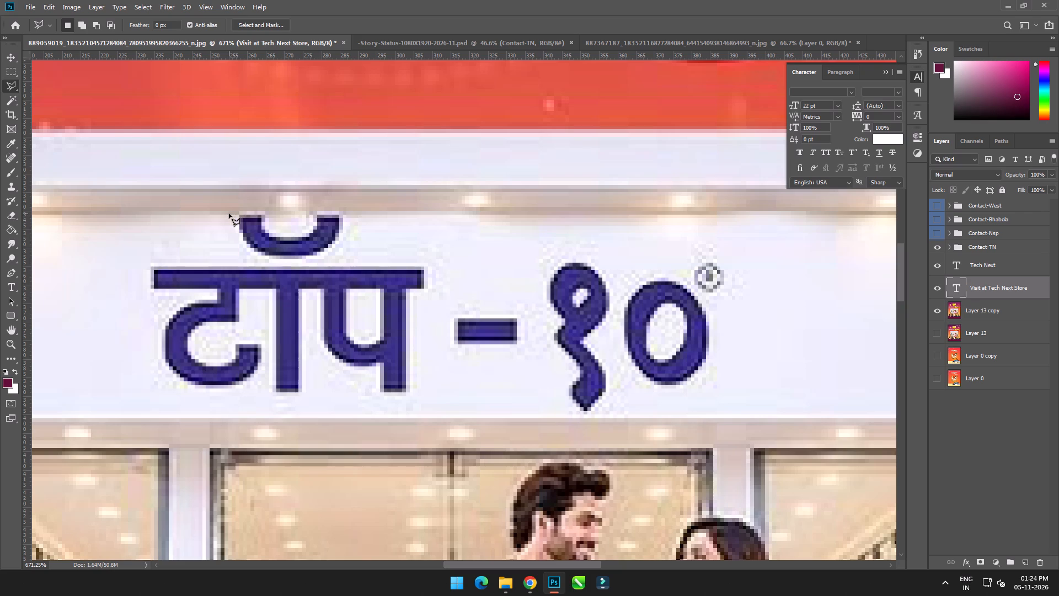
click(227, 211)
shift+click(751, 253)
shift+click(752, 414)
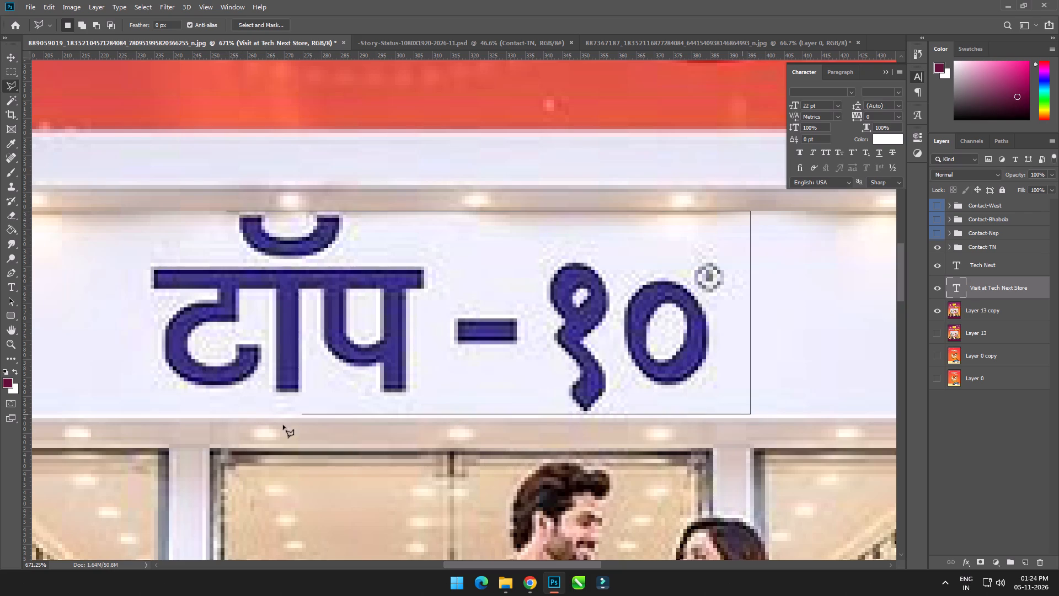
shift+click(139, 409)
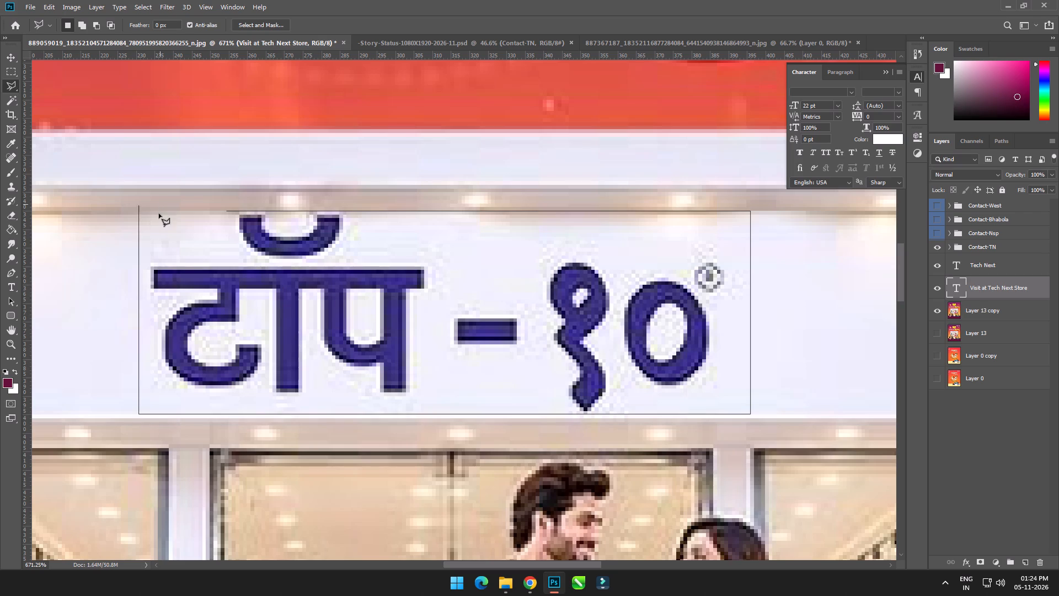
shift+click(158, 211)
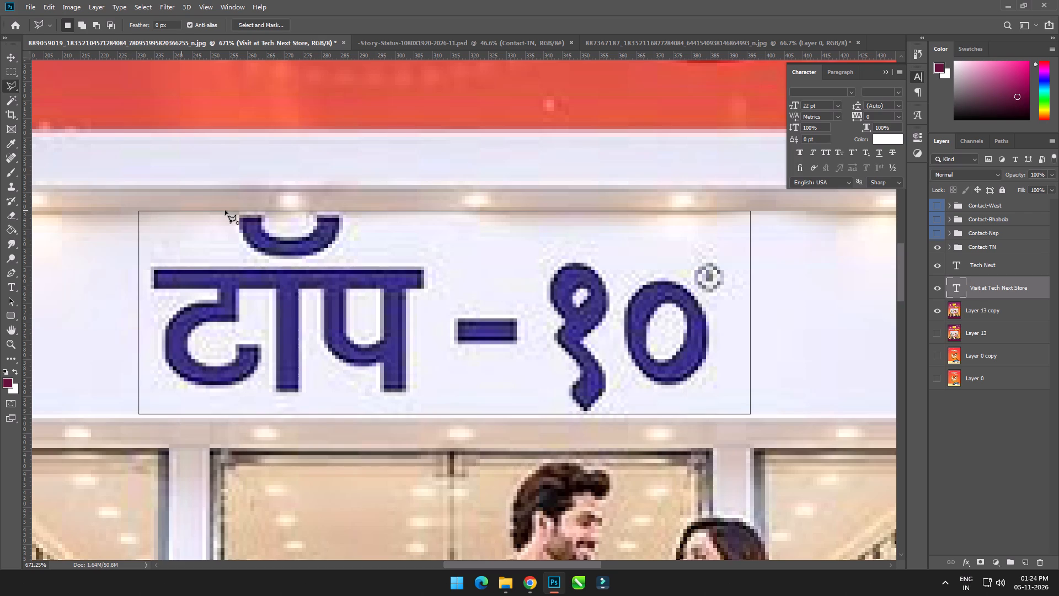
click(225, 210)
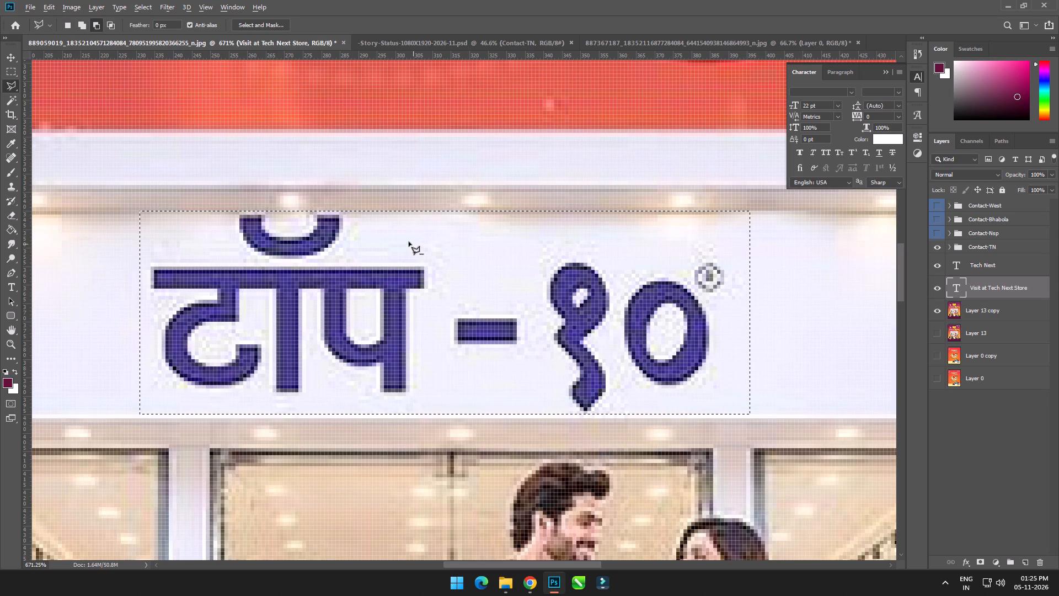
Subtract the empty signboard areas on both sides of the curved mark above टॉप from the lasso selection.
alt+click(347, 208)
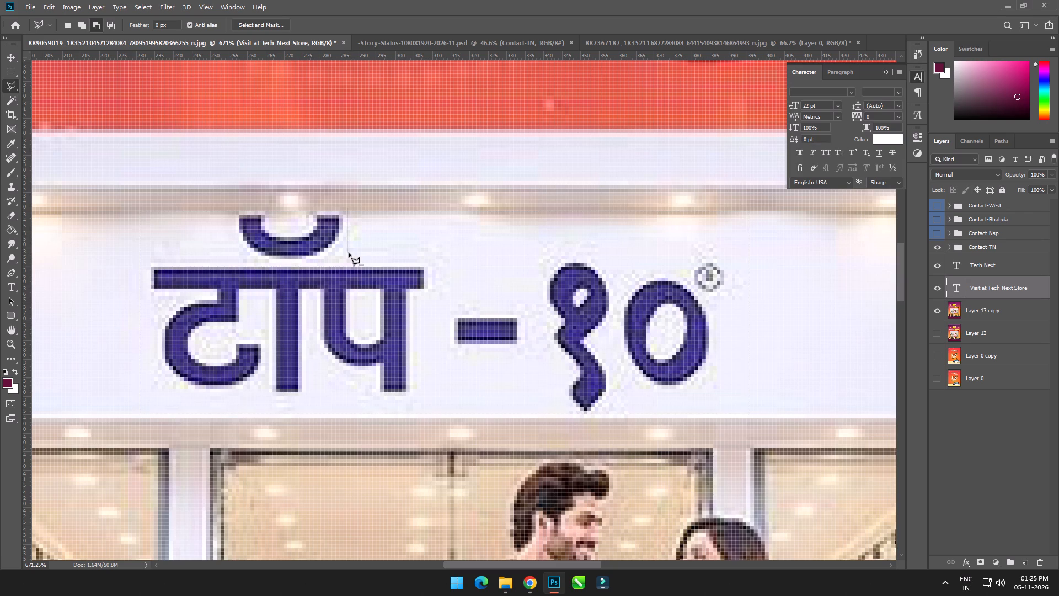
shift+click(349, 253)
shift+click(761, 252)
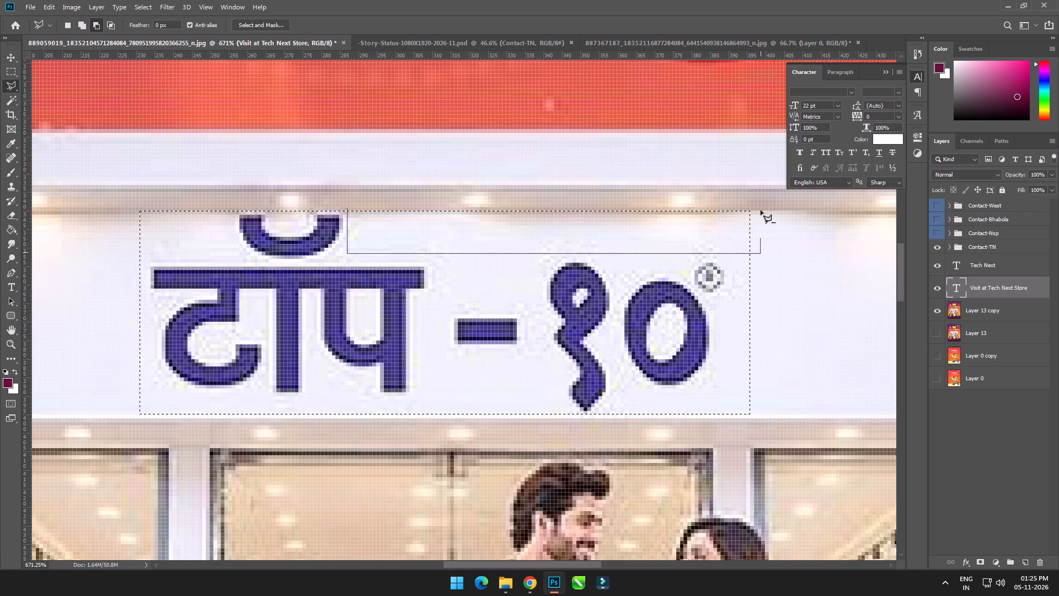
shift+click(760, 195)
shift+click(349, 210)
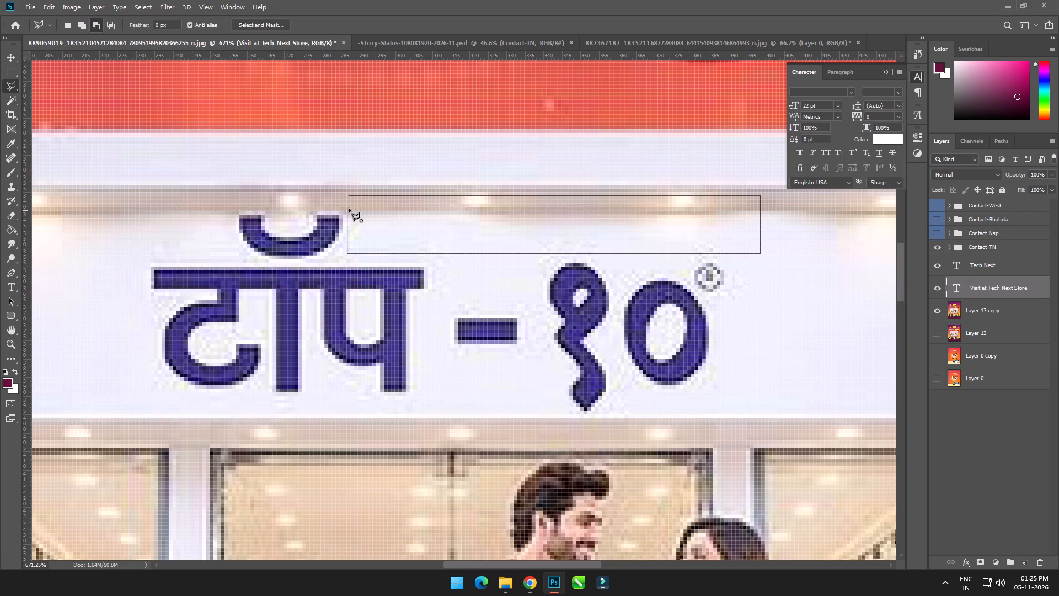
click(348, 206)
click(347, 209)
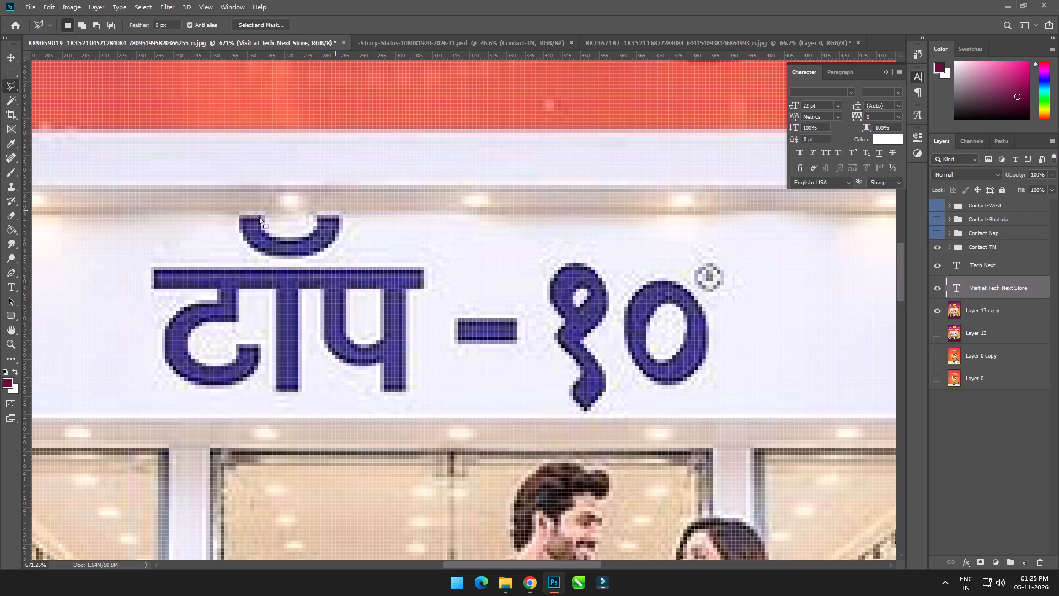
alt+click(122, 204)
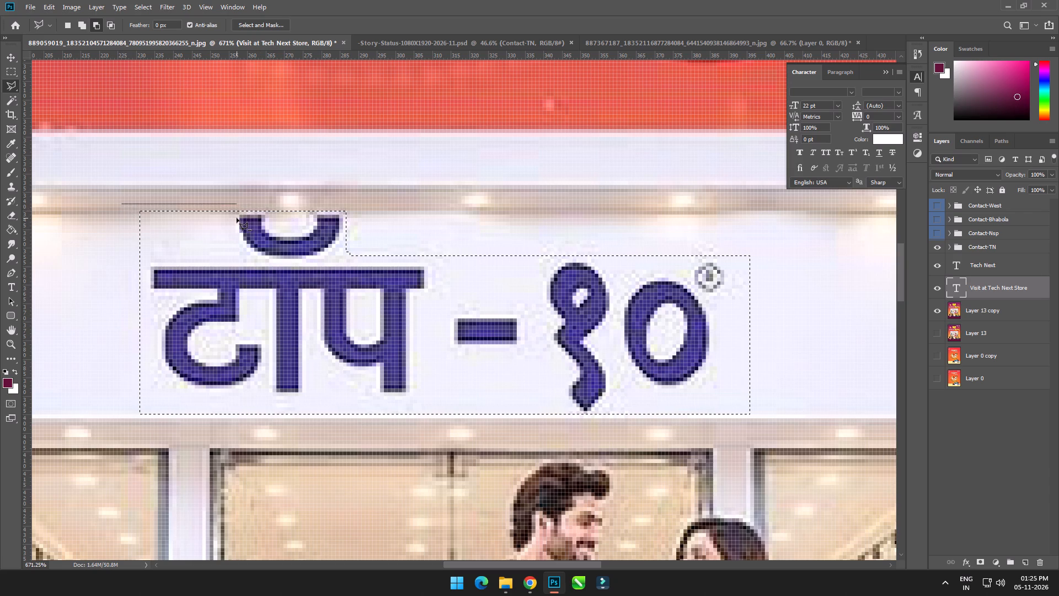
shift+click(237, 218)
shift+click(234, 263)
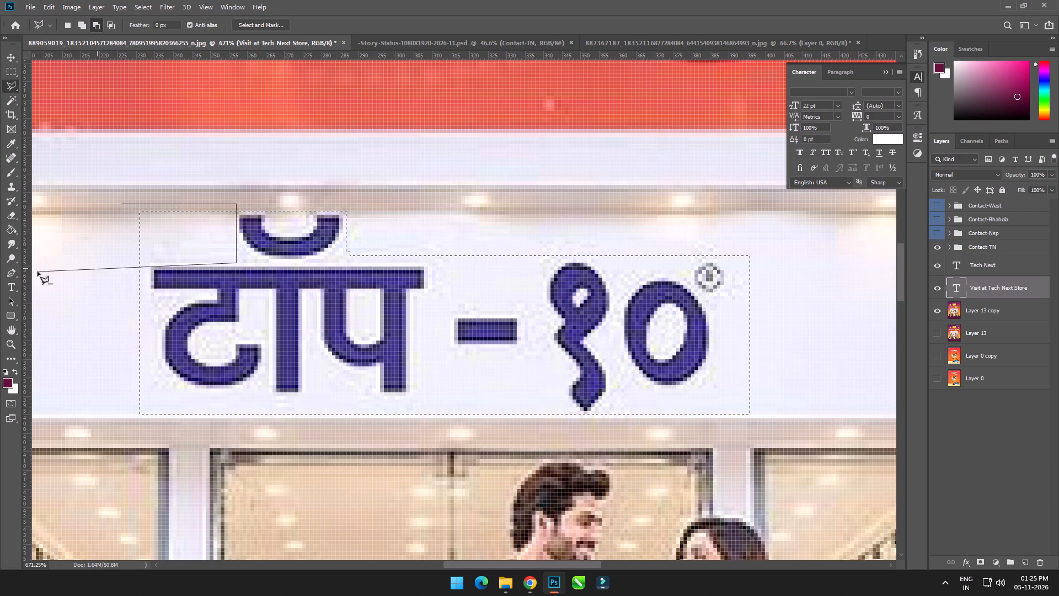
shift+click(112, 265)
shift+click(120, 204)
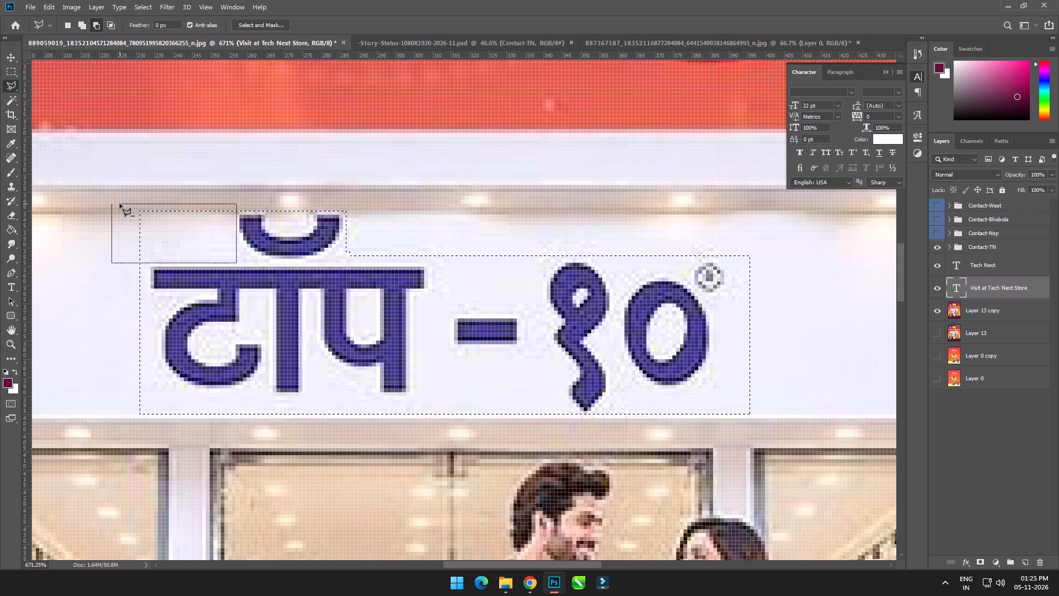
click(120, 203)
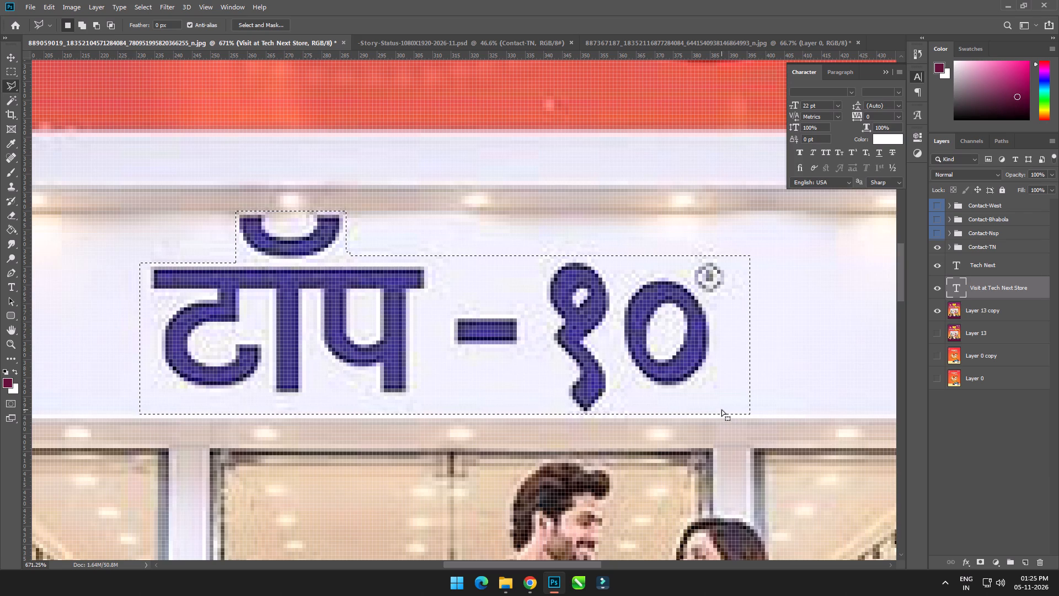
Subtract rectangular areas beside the ०, beneath टॉप, and above and below the dash from the selection.
key(m)
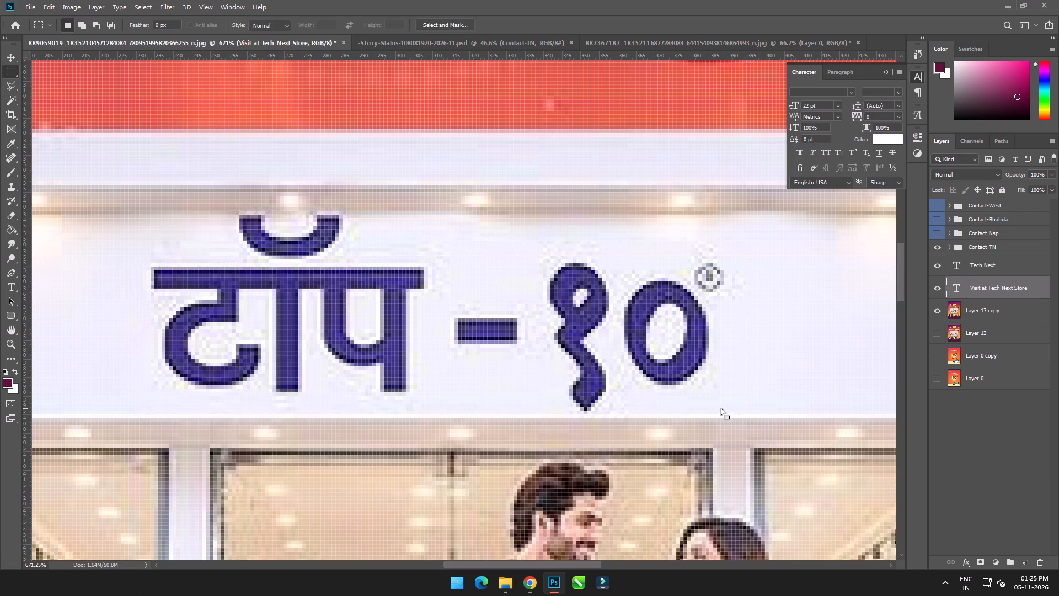
alt+drag(781, 449, 720, 302)
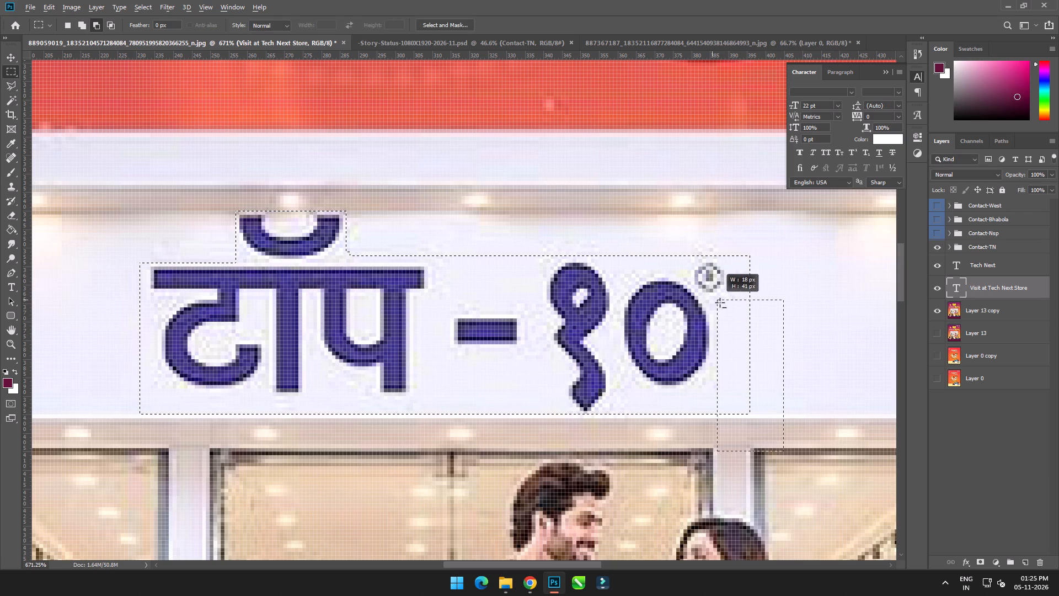
alt+drag(720, 302, 719, 305)
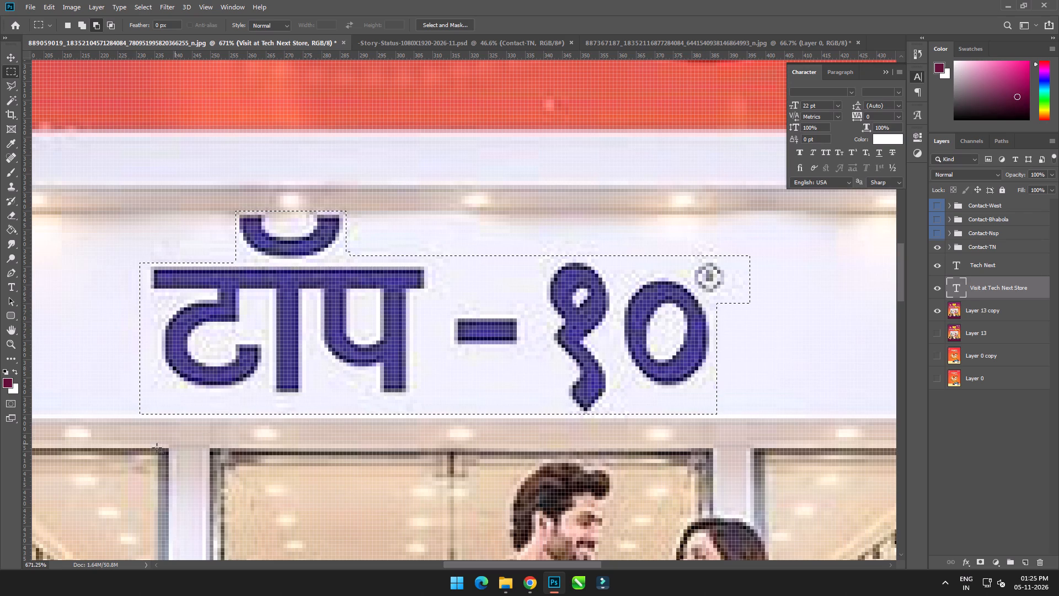
alt+drag(100, 456, 560, 397)
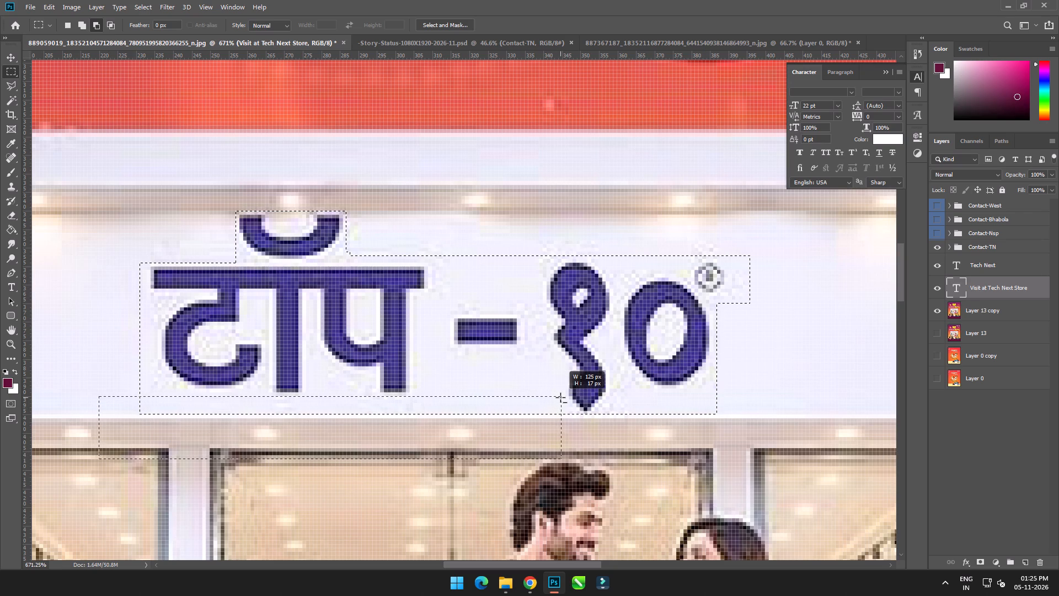
alt+drag(560, 397, 563, 397)
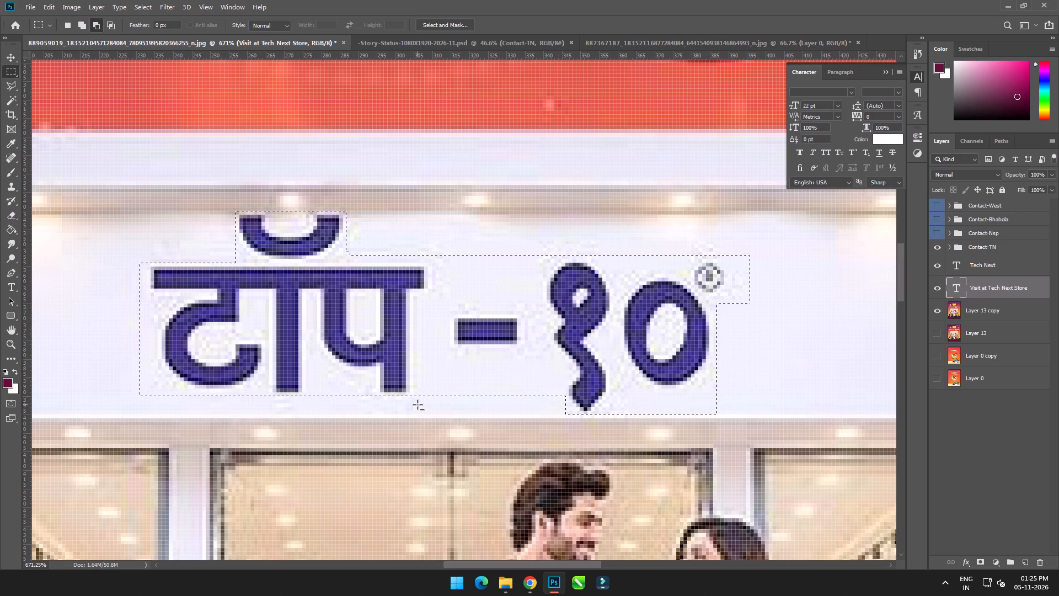
alt+drag(418, 405, 557, 353)
alt+drag(433, 248, 498, 300)
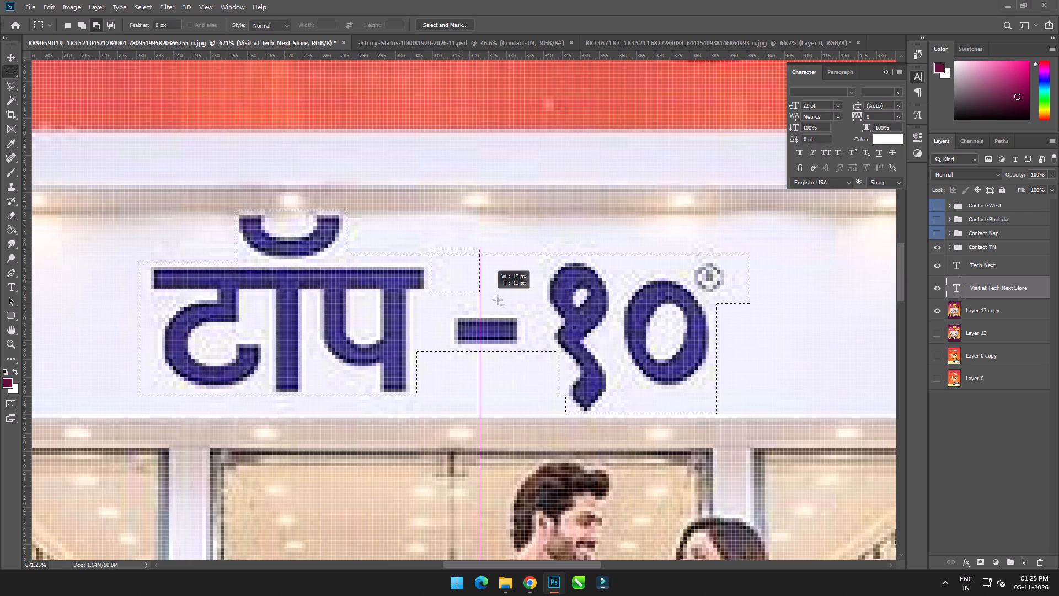
alt+drag(498, 300, 538, 305)
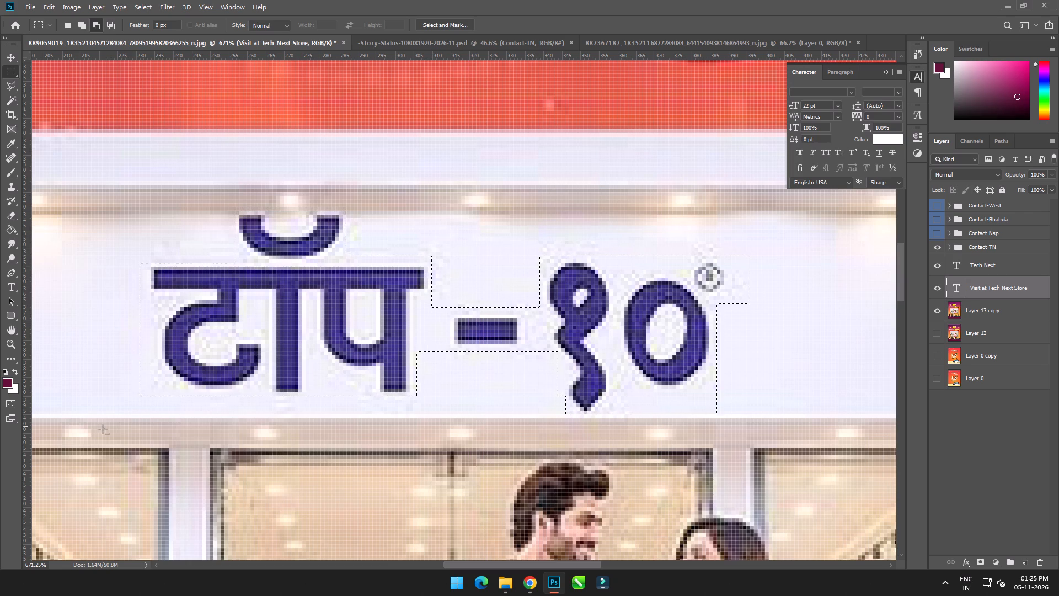
Trim the remaining margins beside the ट, below the ० and beyond the registered mark with rectangular subtractions.
alt+drag(103, 429, 149, 301)
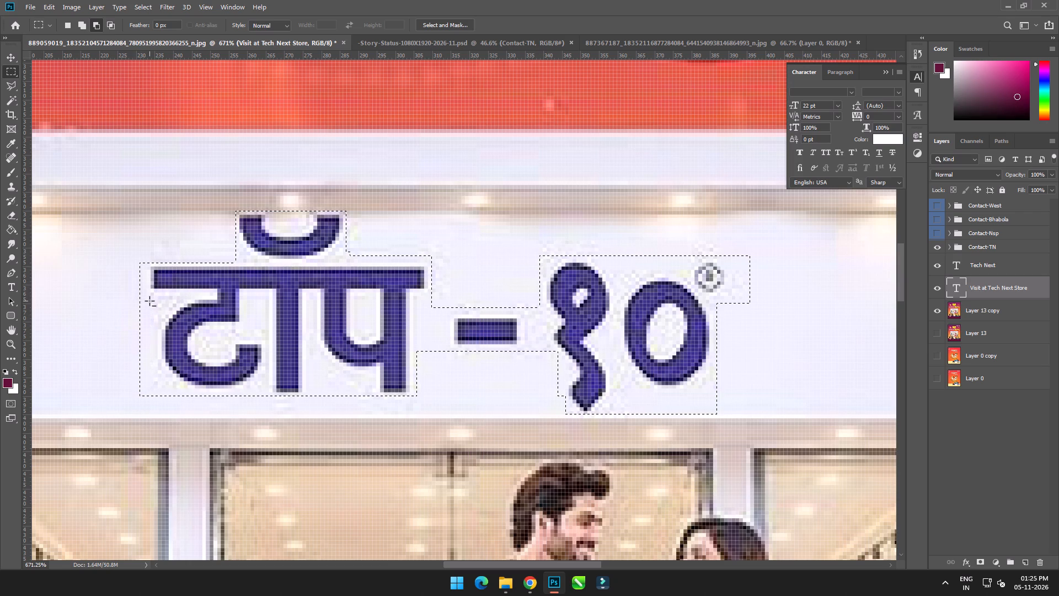
alt+drag(759, 426, 631, 396)
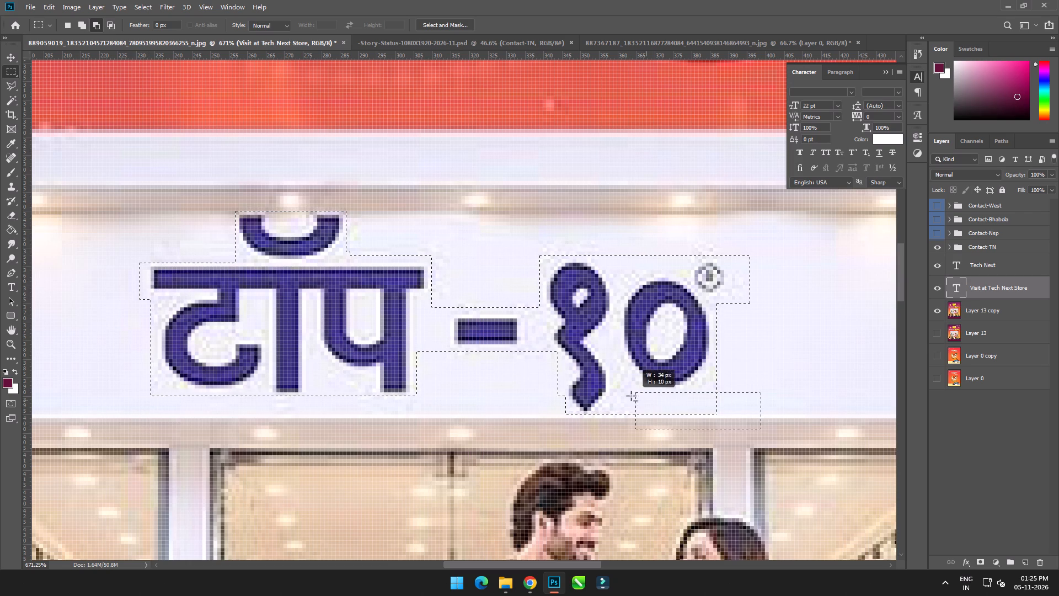
alt+drag(631, 396, 616, 393)
alt+drag(773, 230, 732, 345)
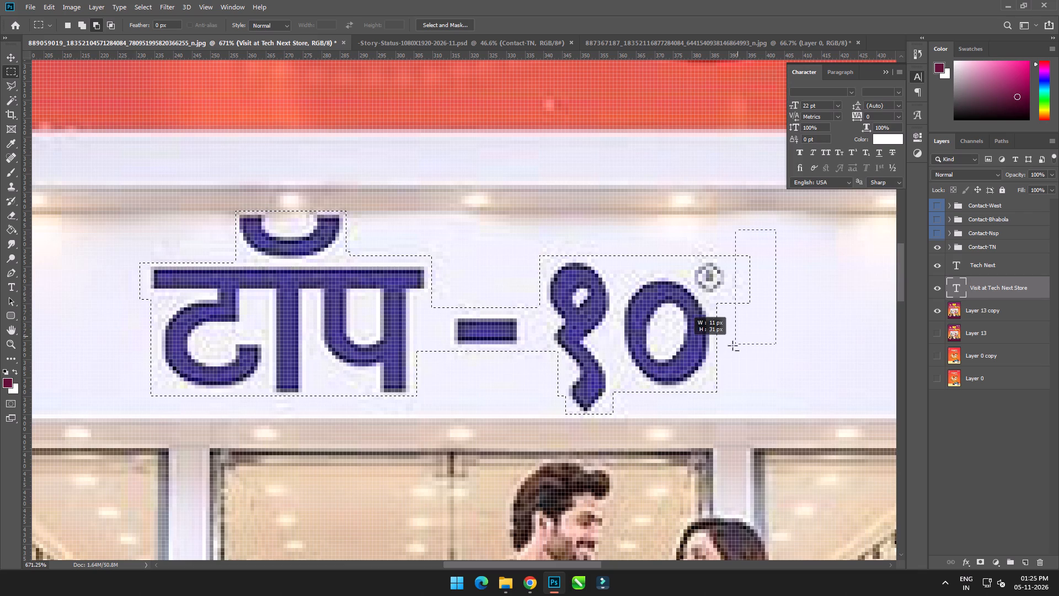
alt+drag(732, 345, 732, 346)
alt+drag(126, 244, 138, 327)
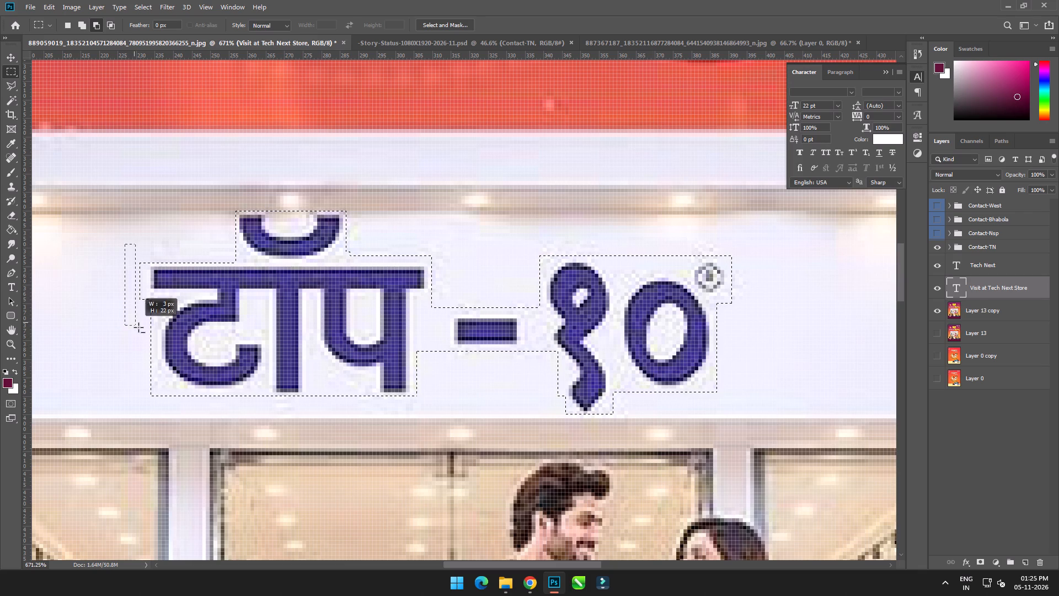
alt+drag(138, 327, 145, 329)
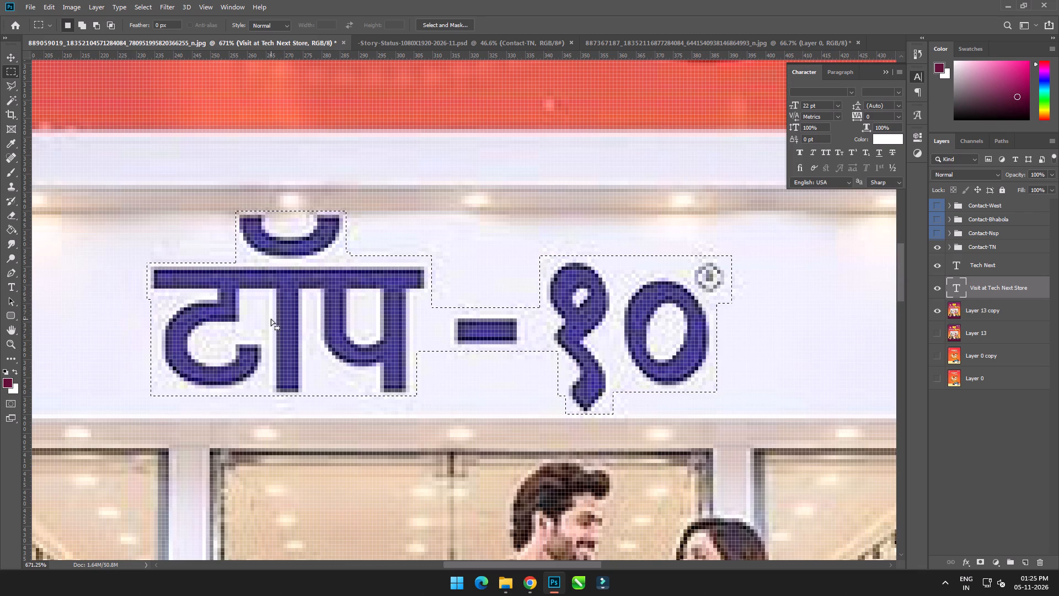
Remove the selected signboard lettering from Layer 13 copy with Content-Aware Fill, output to the current layer, and deselect.
click(46, 6)
click(413, 0)
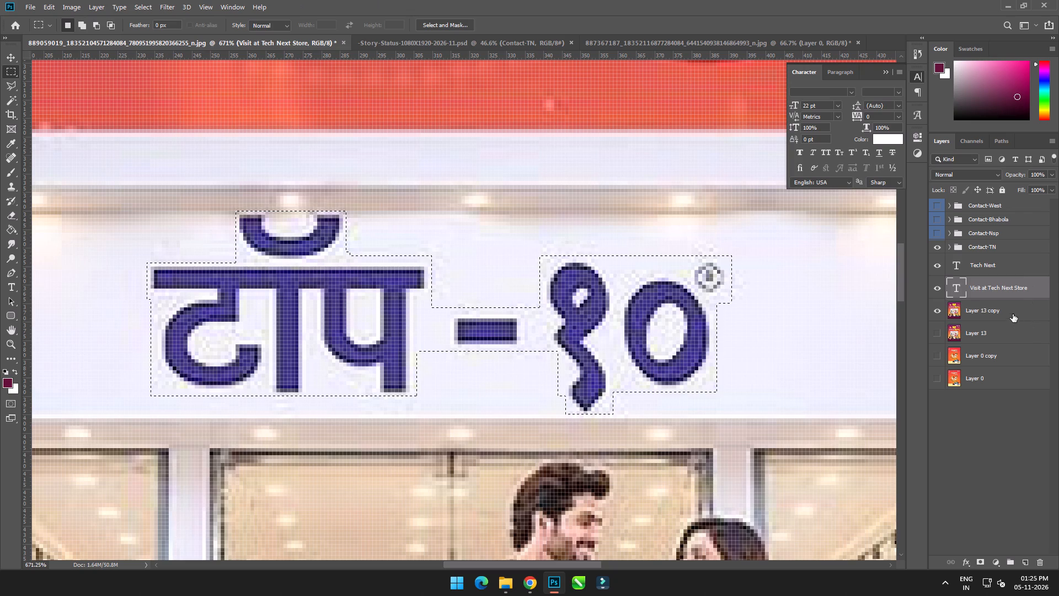
click(1013, 314)
click(43, 7)
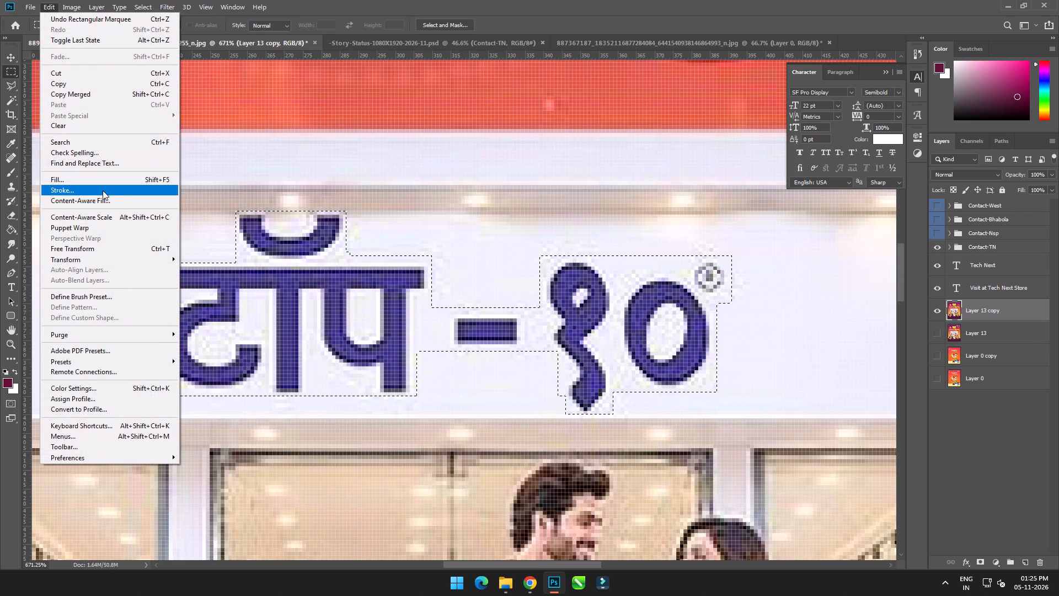
click(103, 200)
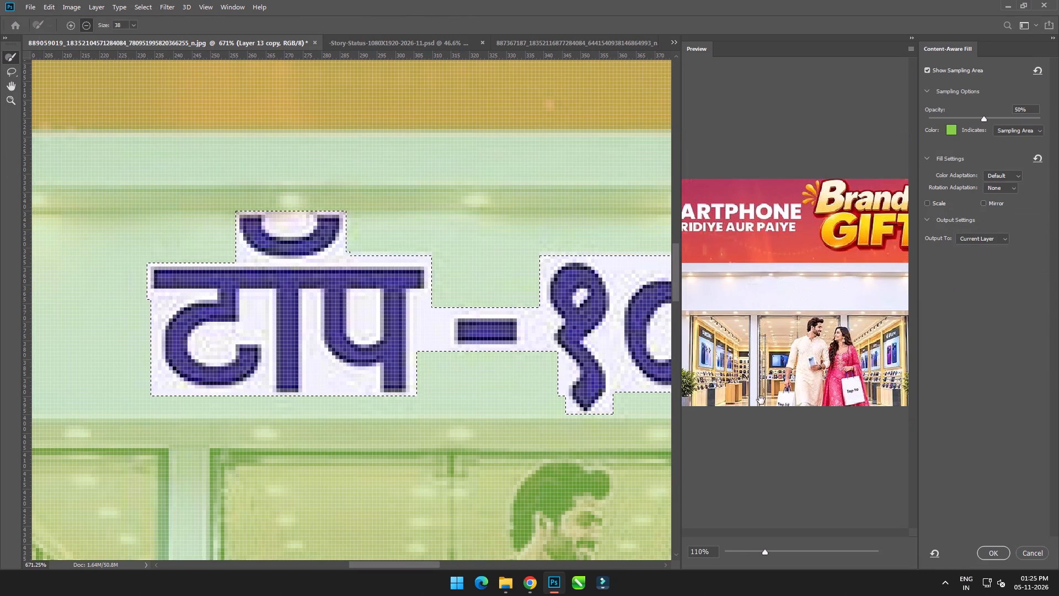
click(991, 552)
click(507, 205)
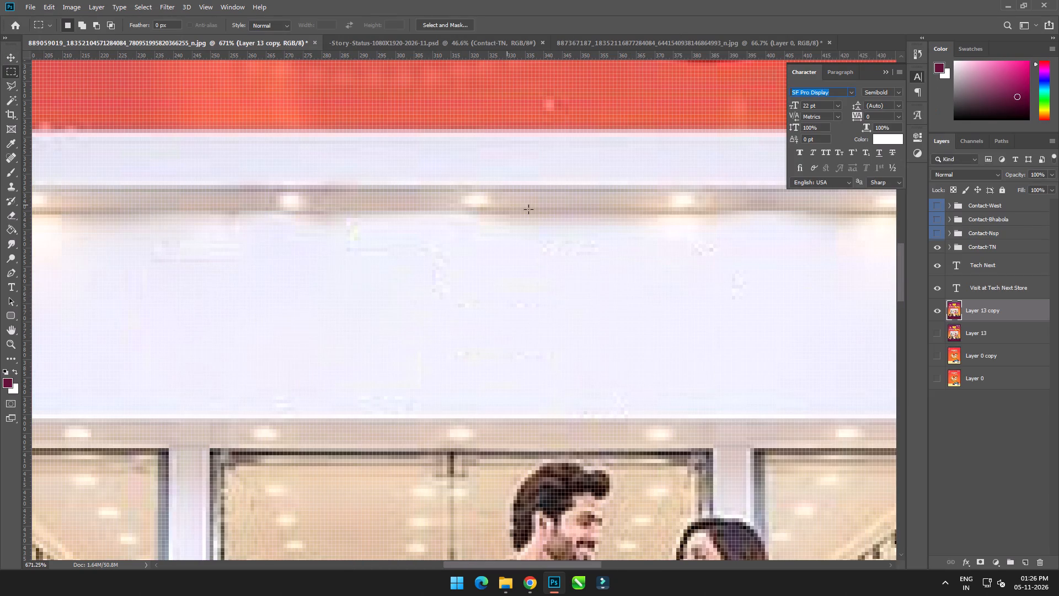
Duplicate the Tech Next text layer directly above Layer 13 copy and move the duplicate to the middle of the blank store signboard.
key(t)
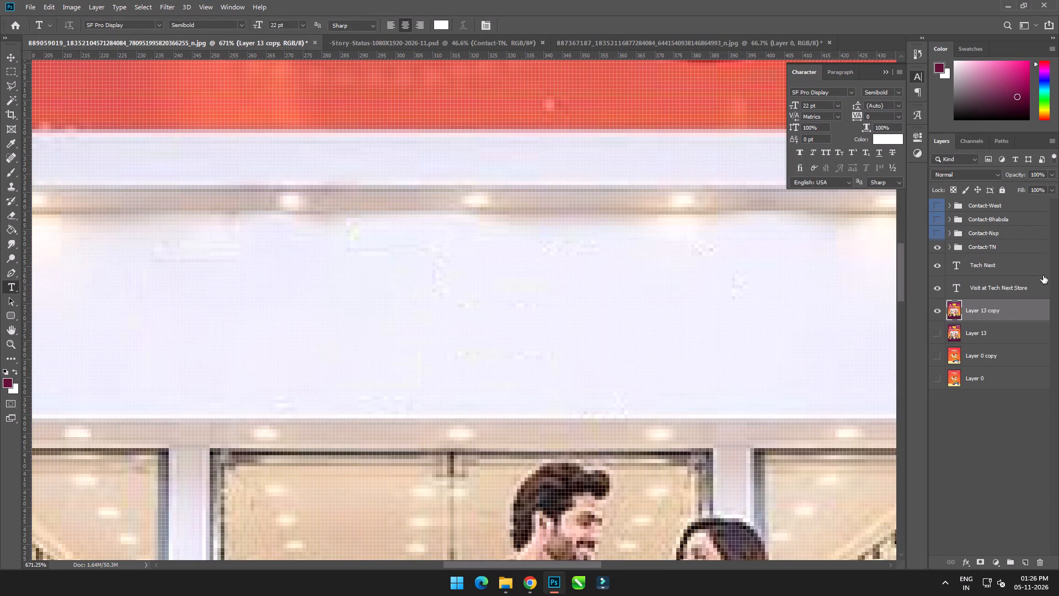
click(1036, 270)
alt+drag(1028, 263, 1026, 295)
alt+scroll(524, 288, down, 13)
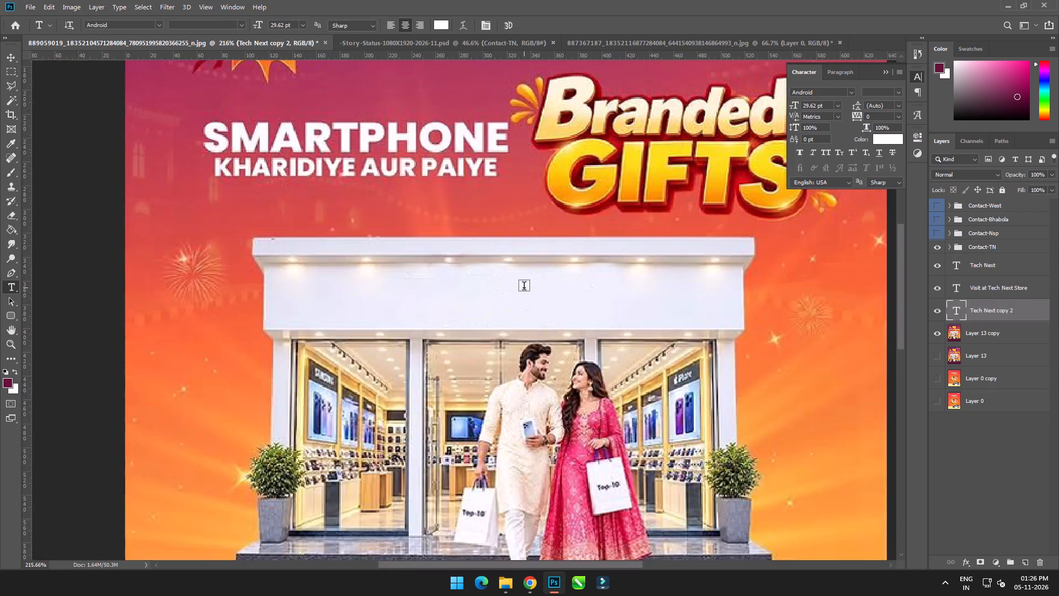
alt+scroll(524, 288, down, 3)
key(ctrl+t)
alt+scroll(609, 253, down, 5)
drag(593, 99, 522, 163)
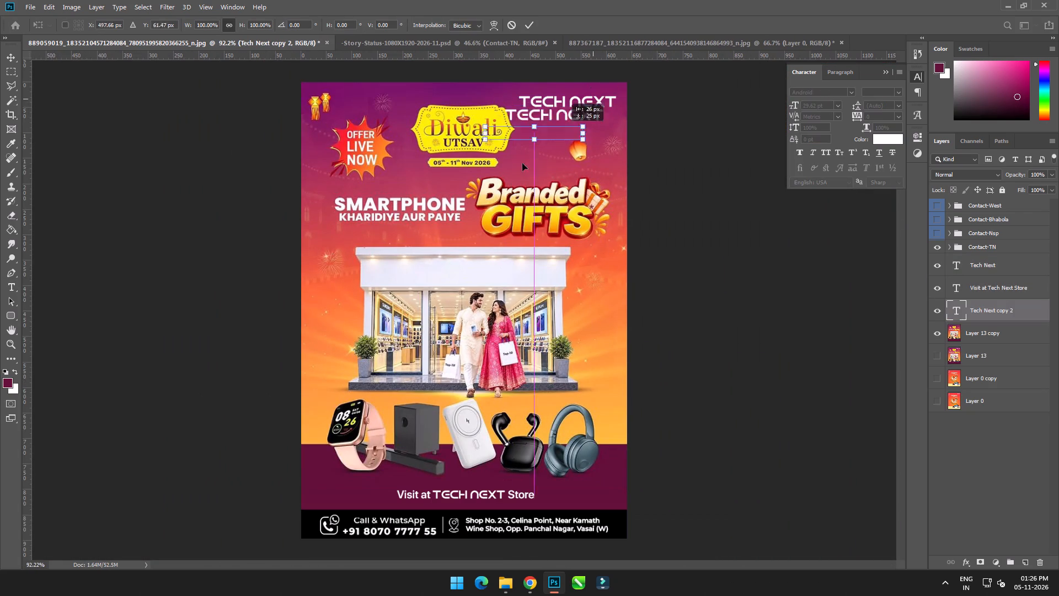
drag(522, 163, 490, 271)
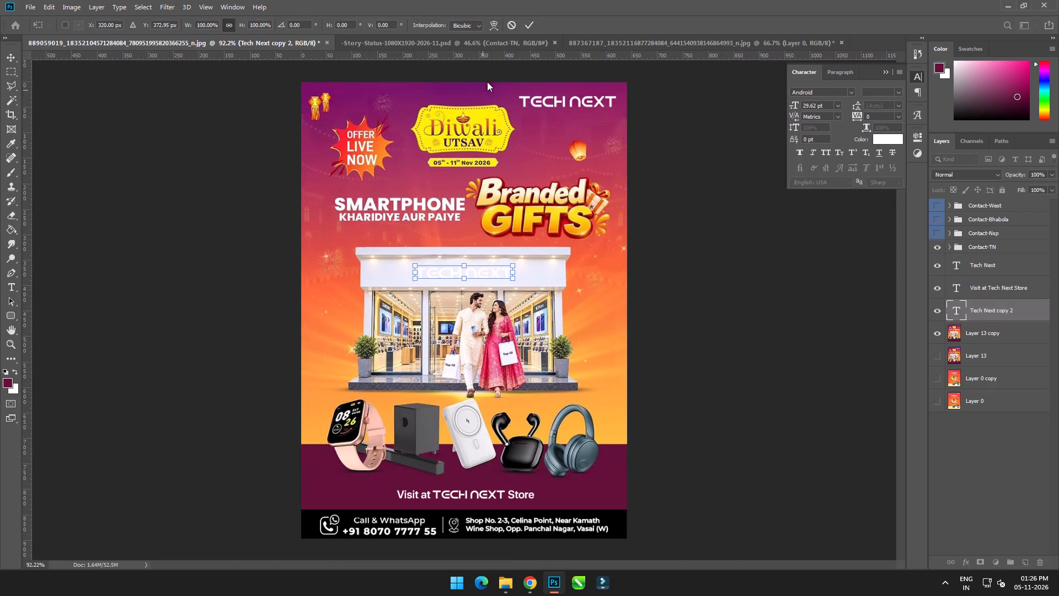
click(528, 29)
Recolour the duplicated Tech Next text on the store signboard to black.
double_click(959, 310)
click(898, 142)
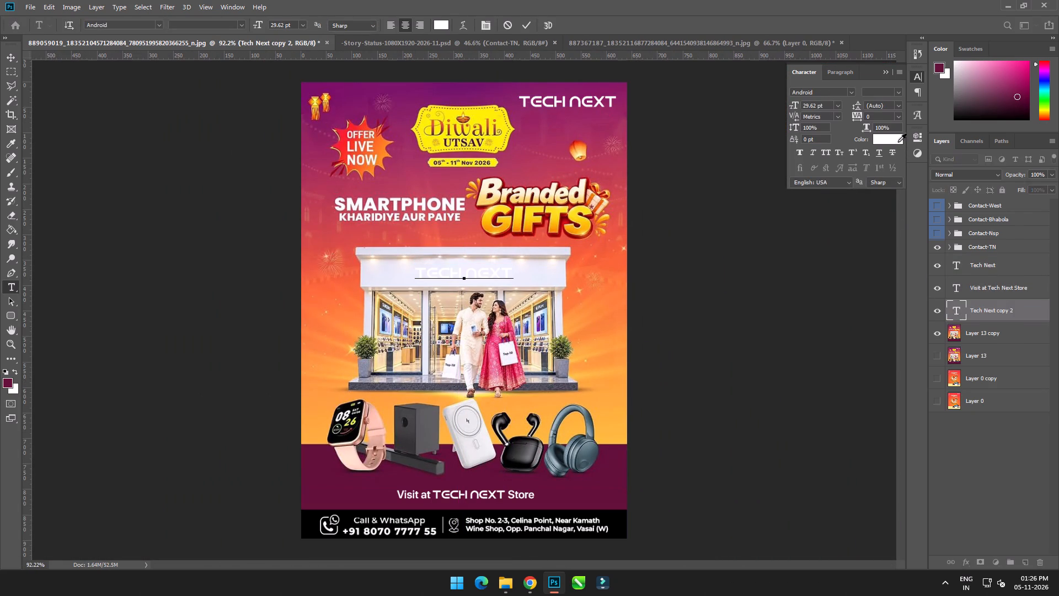
drag(837, 204, 699, 398)
click(978, 178)
click(530, 28)
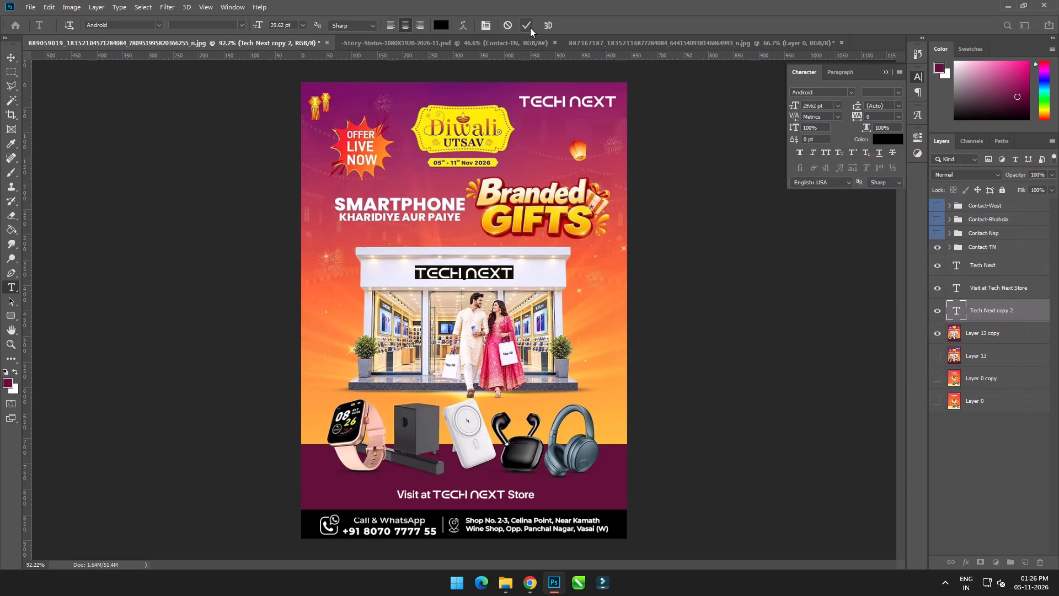
Scale the signboard's Tech Next text up to about 126% around its centre.
alt+scroll(491, 278, up, 7)
key(ctrl+t)
alt+scroll(491, 304, up, 4)
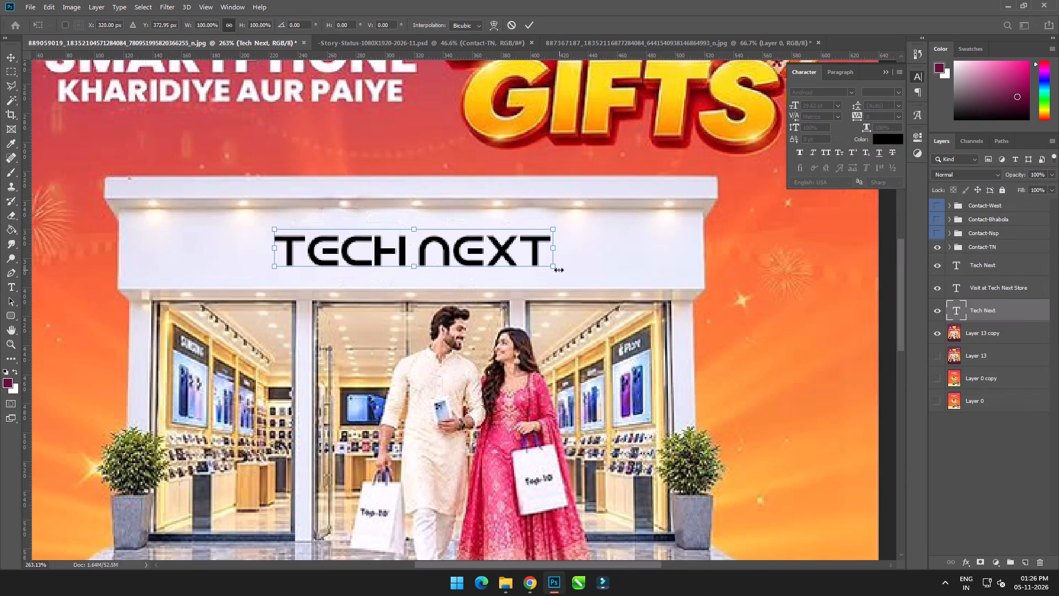
alt+drag(557, 268, 591, 285)
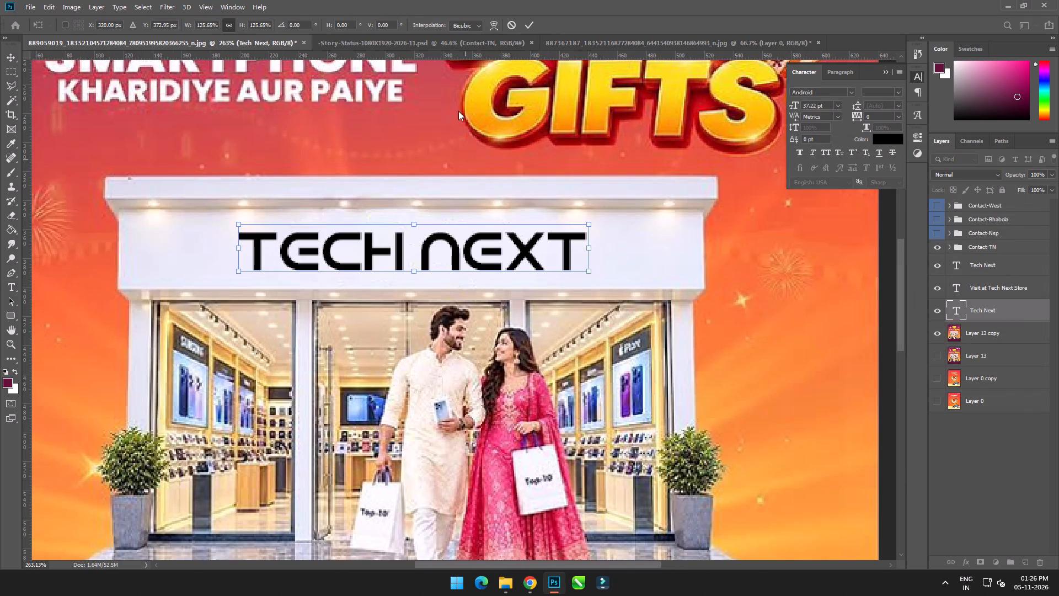
click(526, 27)
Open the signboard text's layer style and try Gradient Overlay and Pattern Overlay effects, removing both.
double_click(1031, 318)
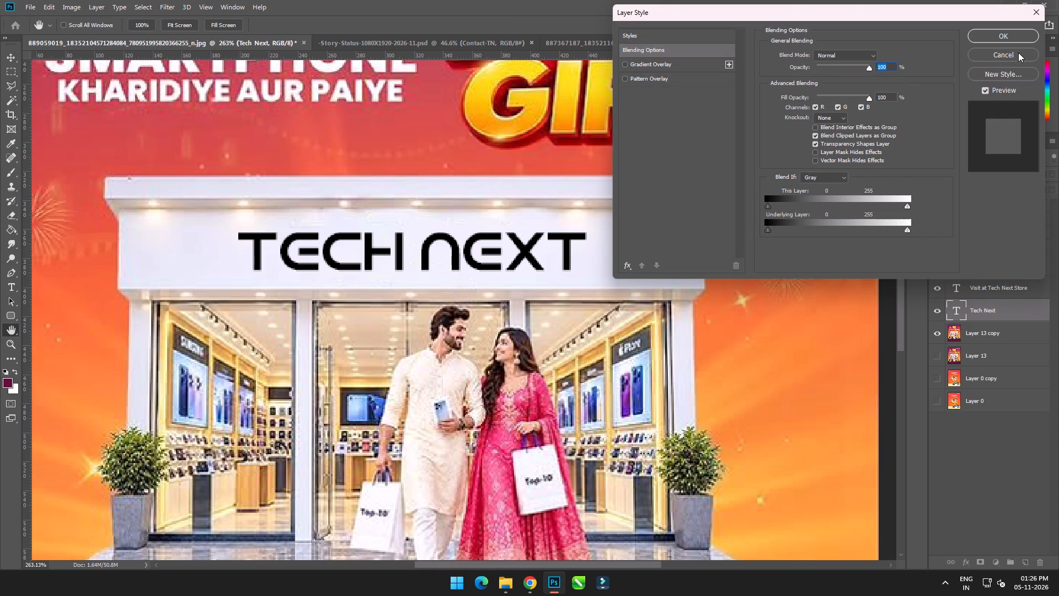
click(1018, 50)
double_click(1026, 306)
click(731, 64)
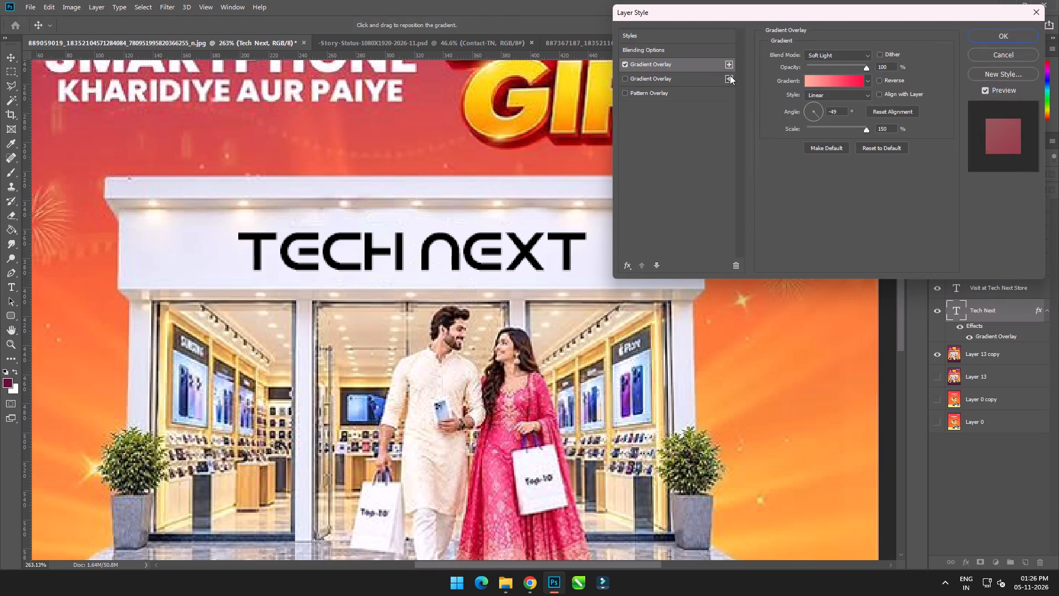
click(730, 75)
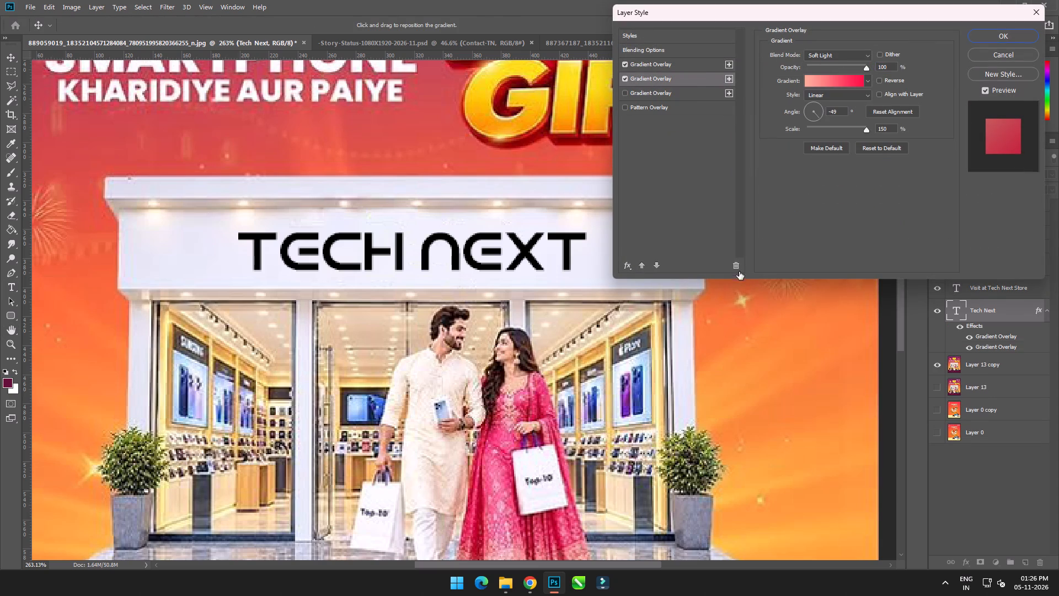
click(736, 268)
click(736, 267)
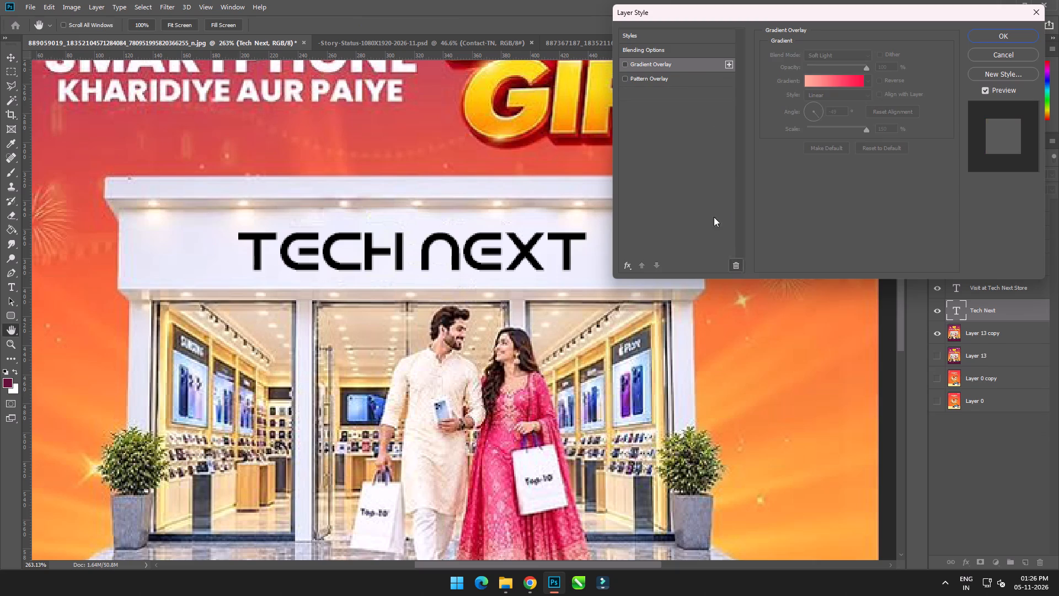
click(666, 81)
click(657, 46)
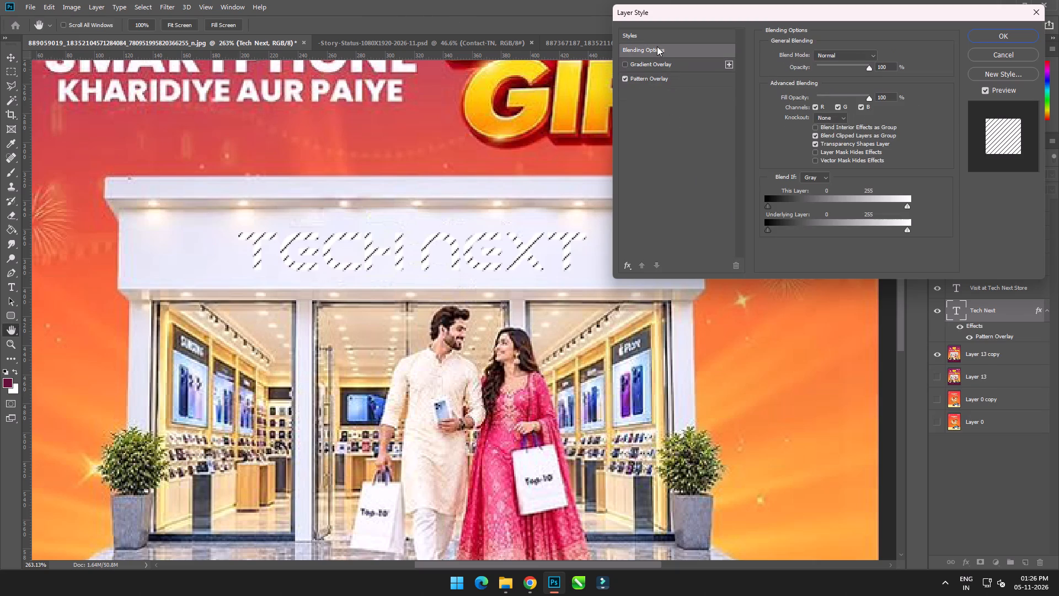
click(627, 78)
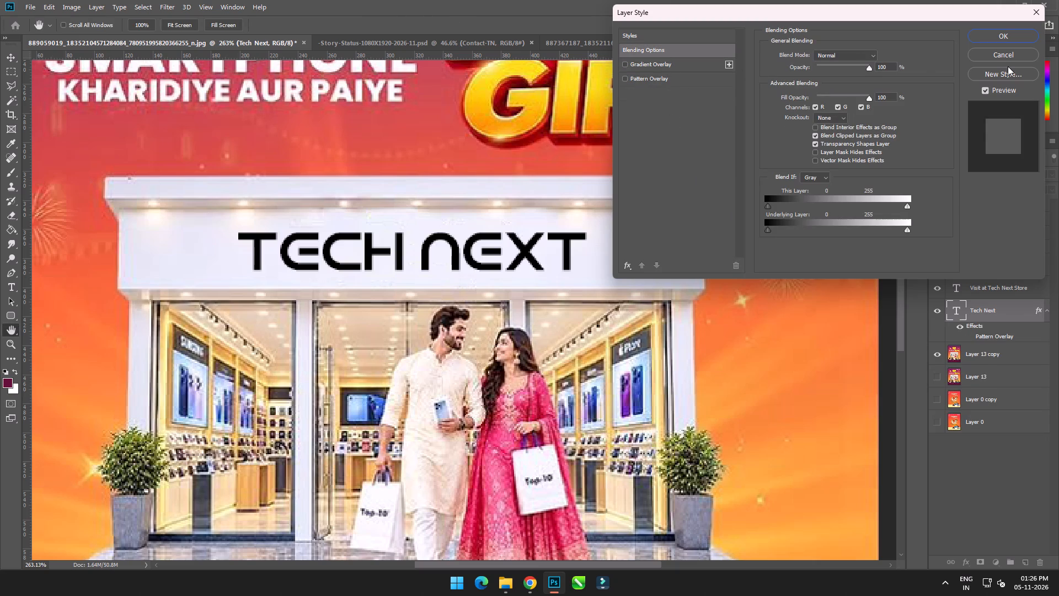
Add a Drop Shadow with a 2 px distance to the signboard's Tech Next text and apply the style.
click(635, 269)
click(628, 269)
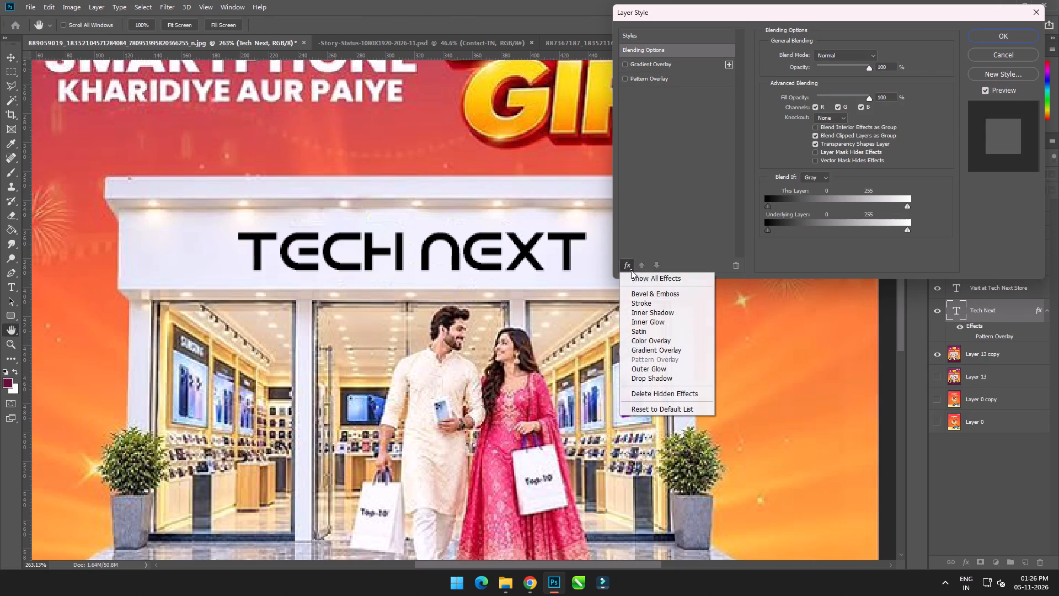
click(668, 383)
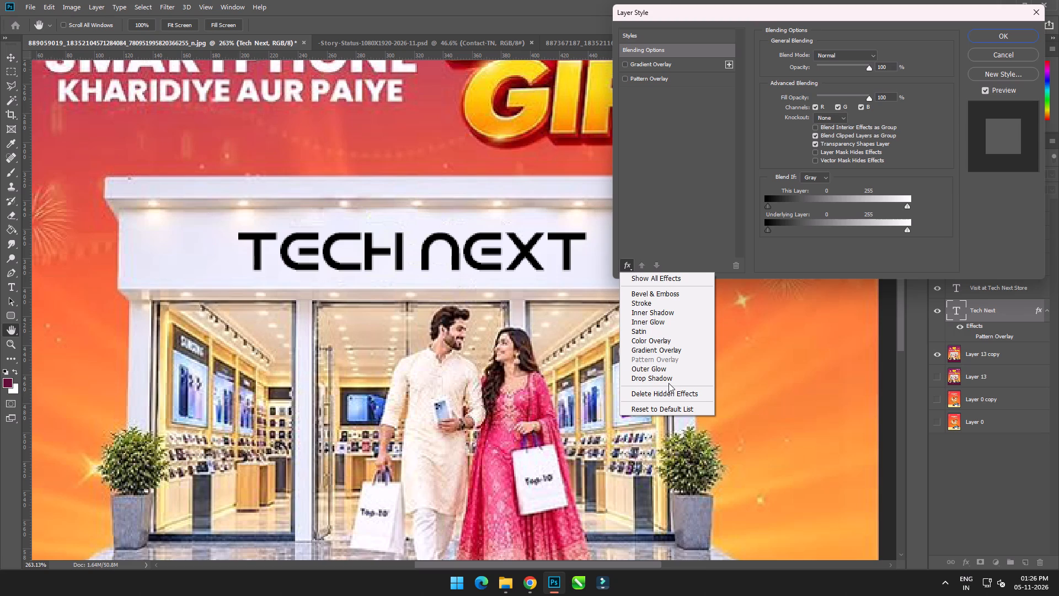
click(668, 381)
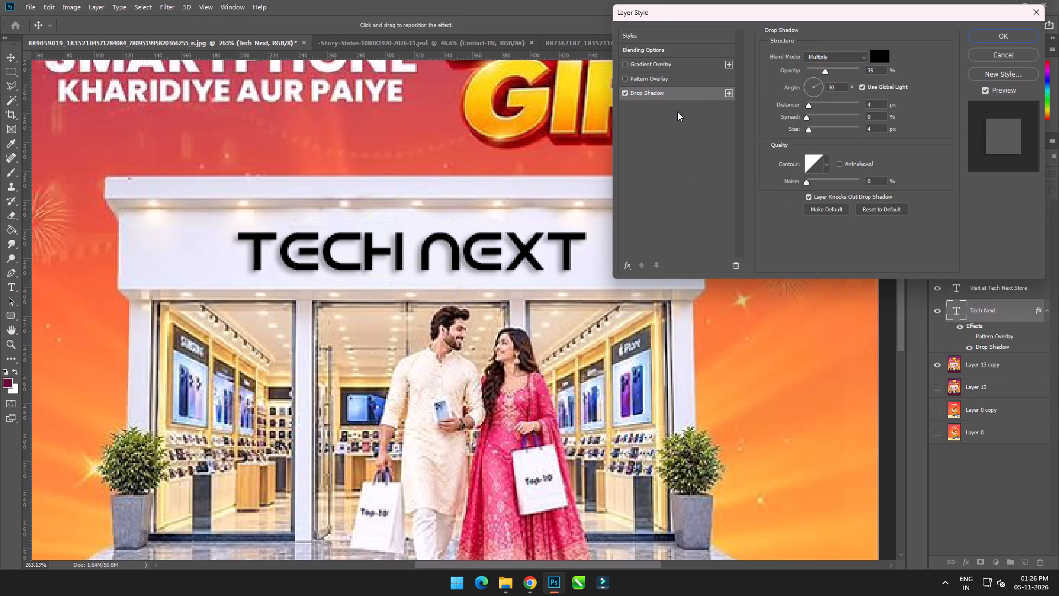
click(682, 96)
click(886, 210)
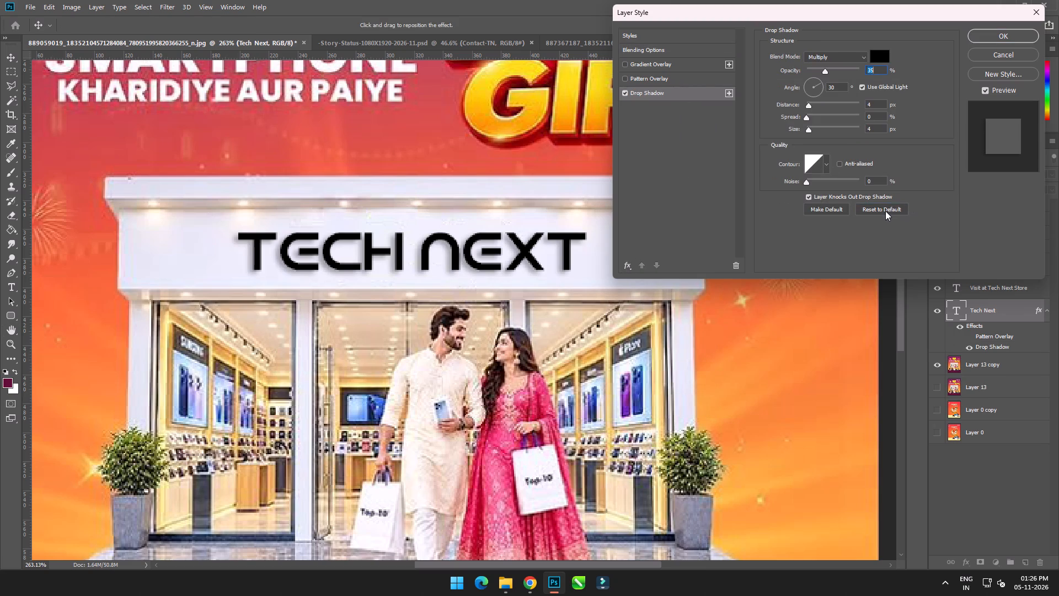
double_click(885, 211)
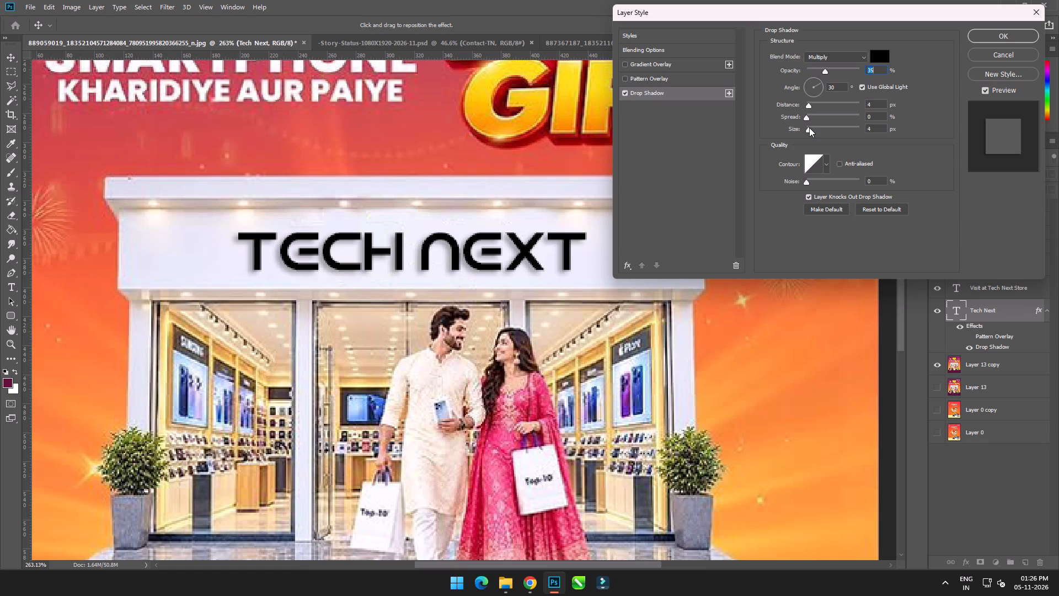
click(809, 127)
click(879, 102)
scroll(878, 102, down, 2)
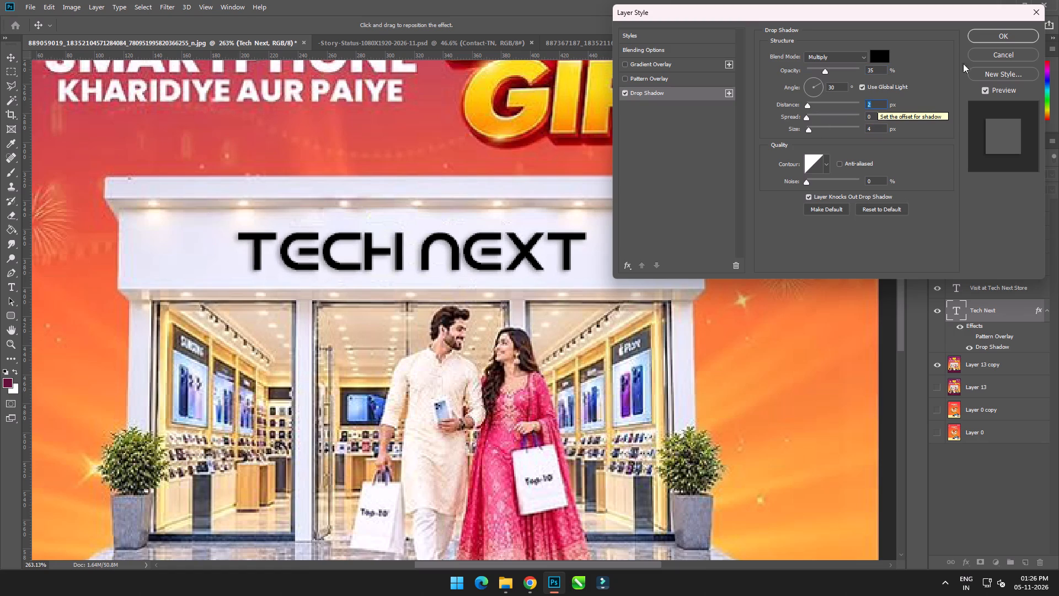
click(993, 38)
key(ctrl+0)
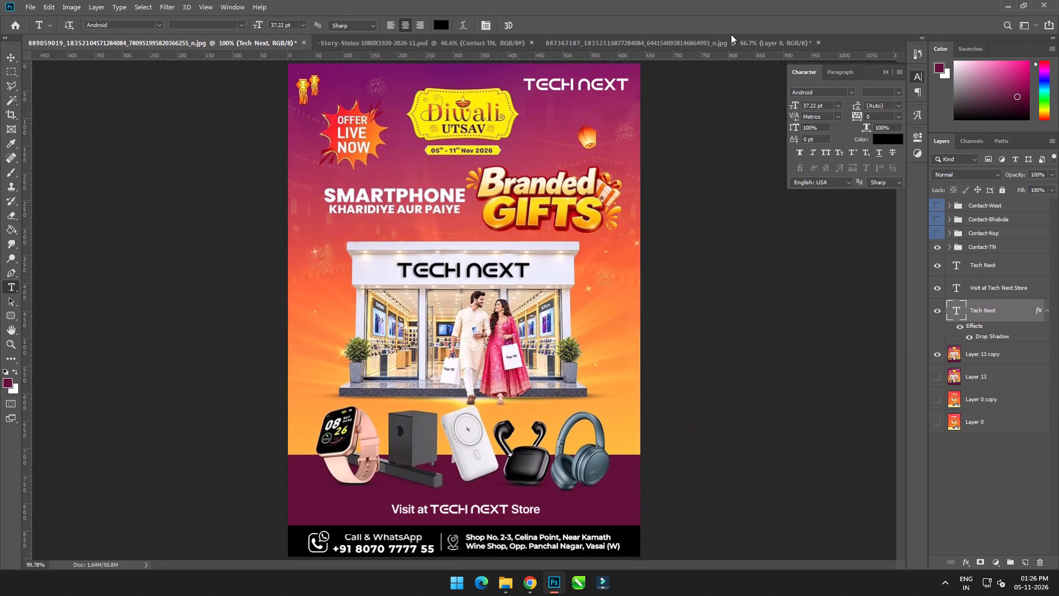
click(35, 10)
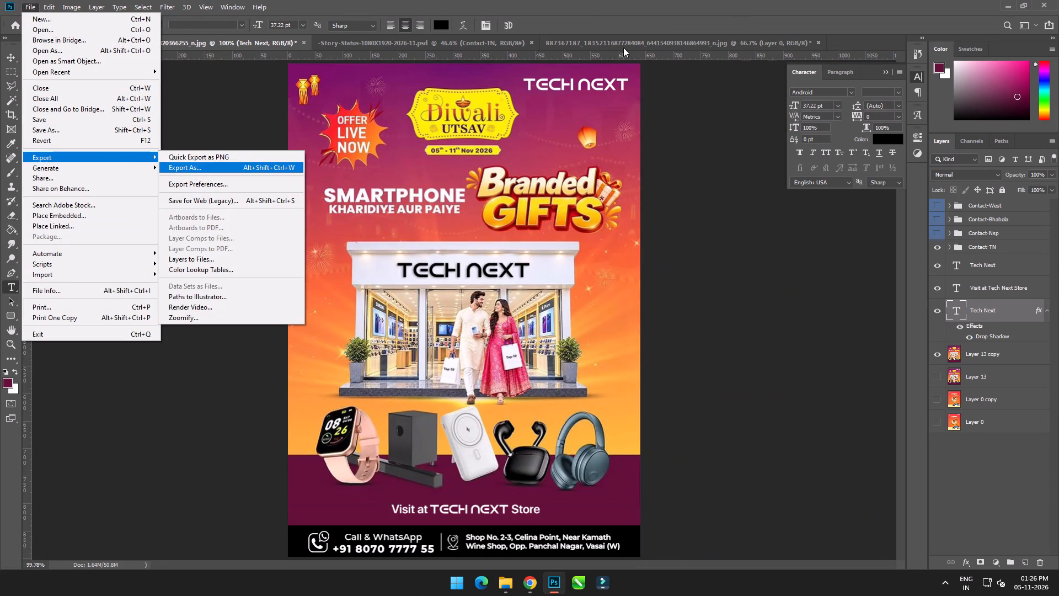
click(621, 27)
Add the text "*T&C Apply" in SF Pro Display Medium on a new layer above the Contact-West group.
click(1010, 214)
click(991, 205)
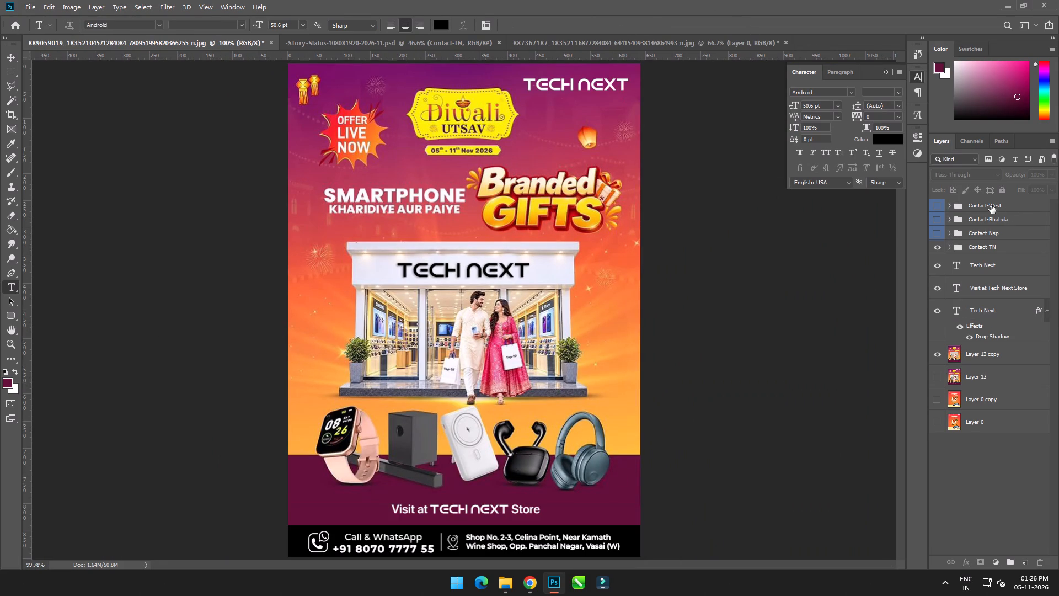
key(t)
click(324, 297)
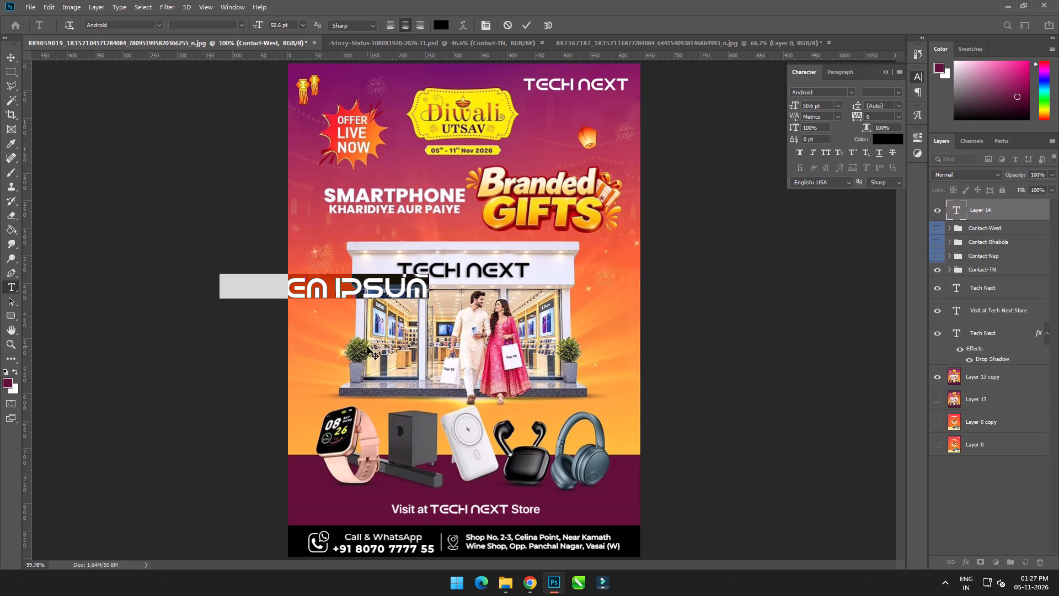
click(820, 95)
text(sf pro)
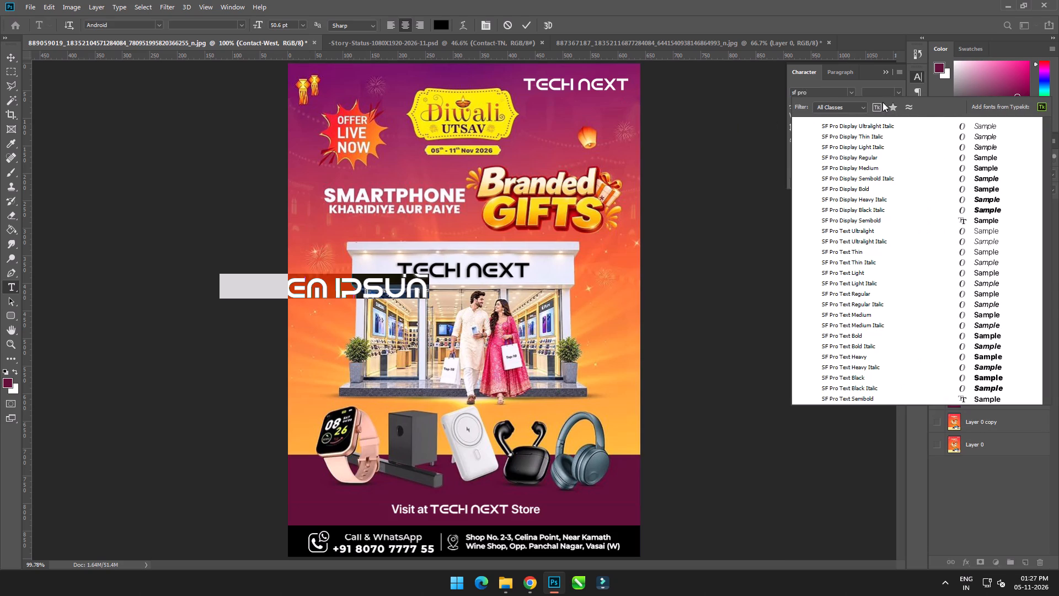
click(874, 166)
key(asterisk)
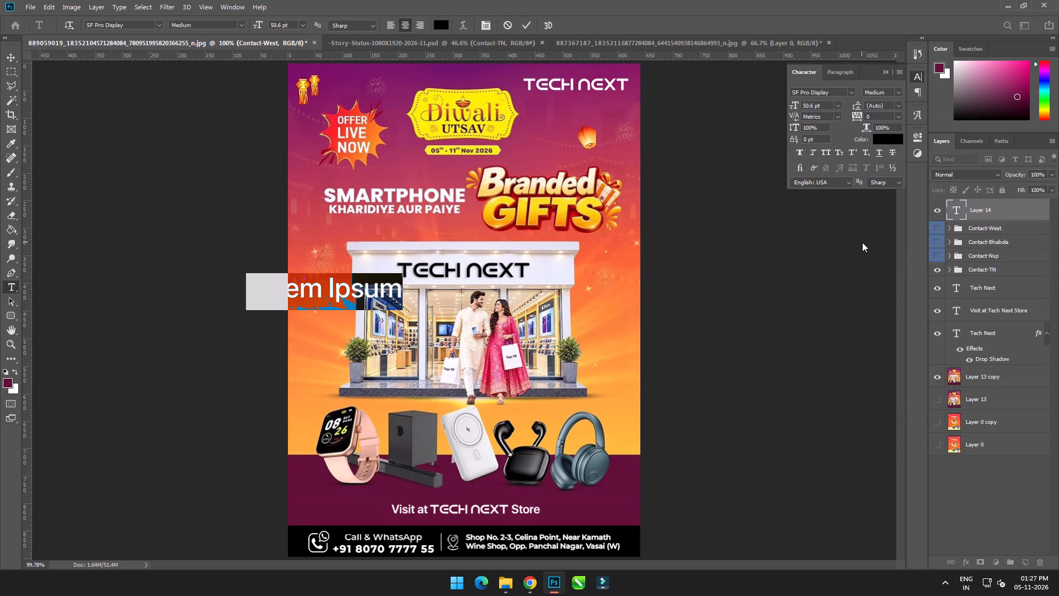
text(T&C Apply)
key(Return)
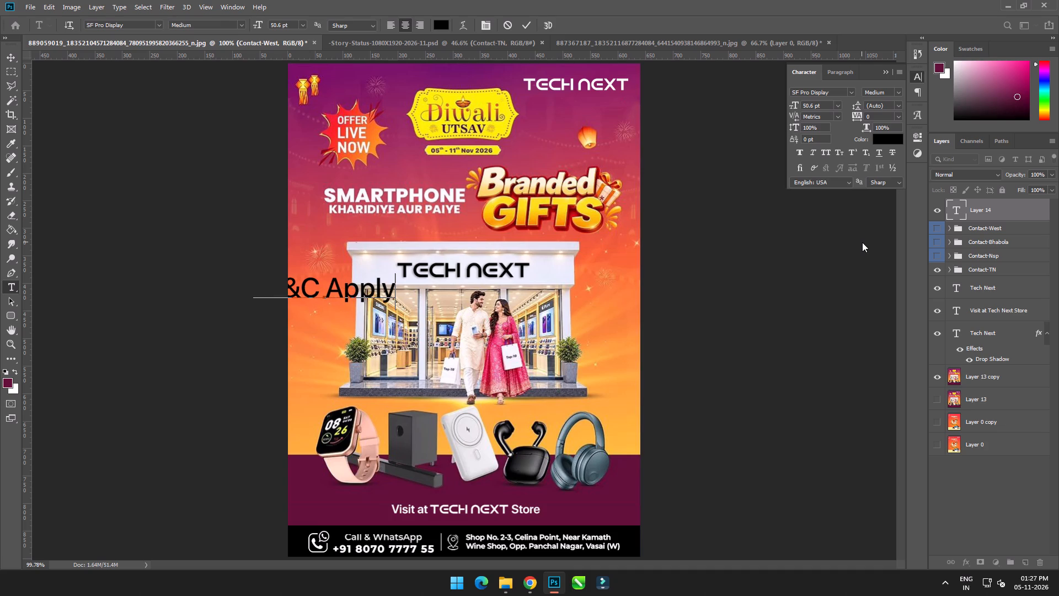
Rotate *T&C Apply to -90°, scale it to about 16%, and place it just inside the poster's right edge above the maroon band.
key(ctrl+t)
drag(419, 262, 296, 222)
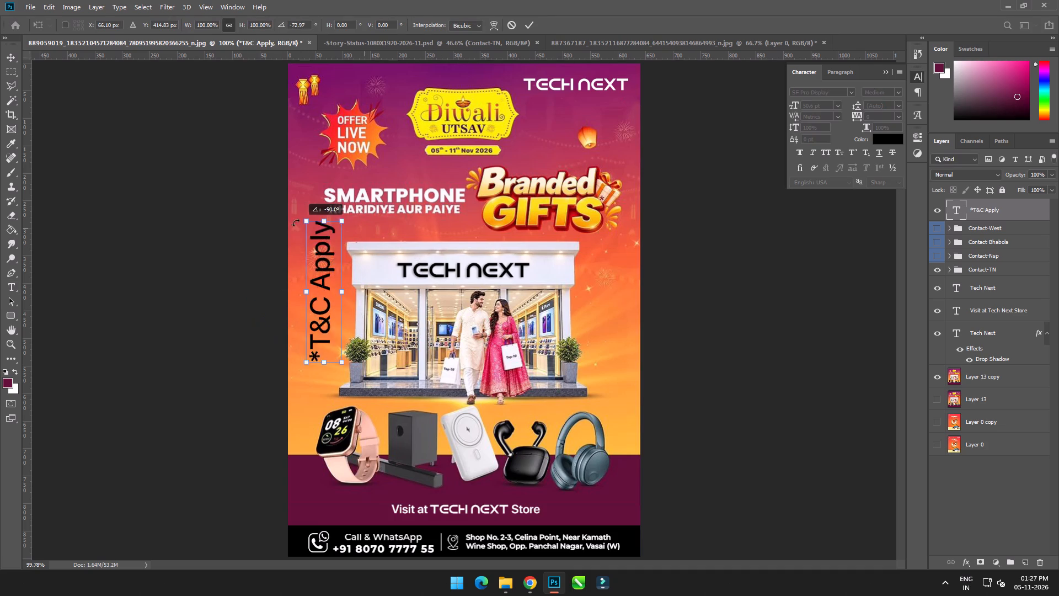
drag(296, 222, 297, 225)
alt+drag(344, 220, 324, 260)
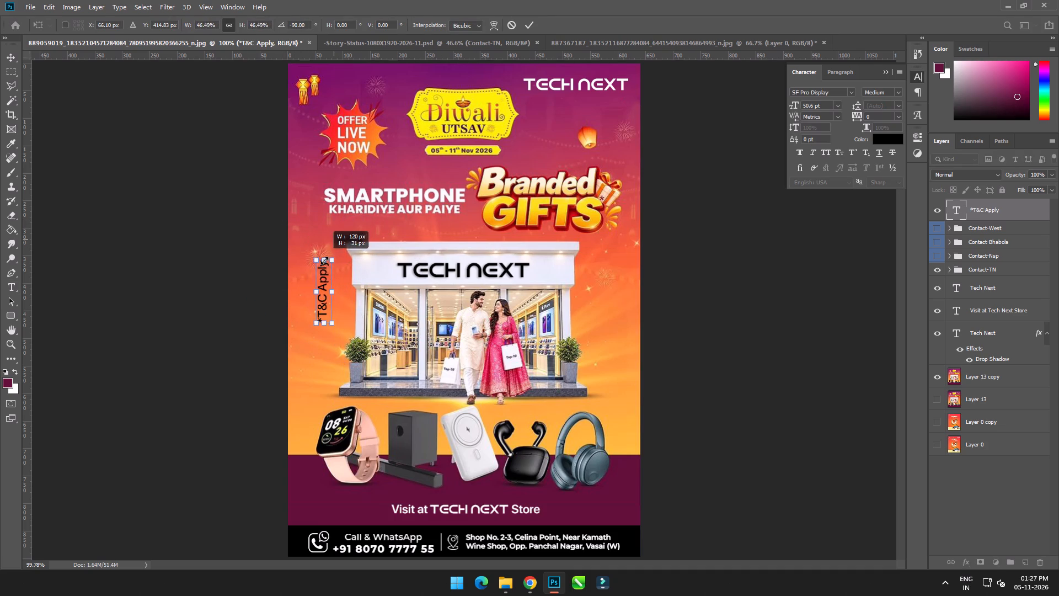
alt+drag(324, 260, 320, 278)
drag(324, 285, 637, 430)
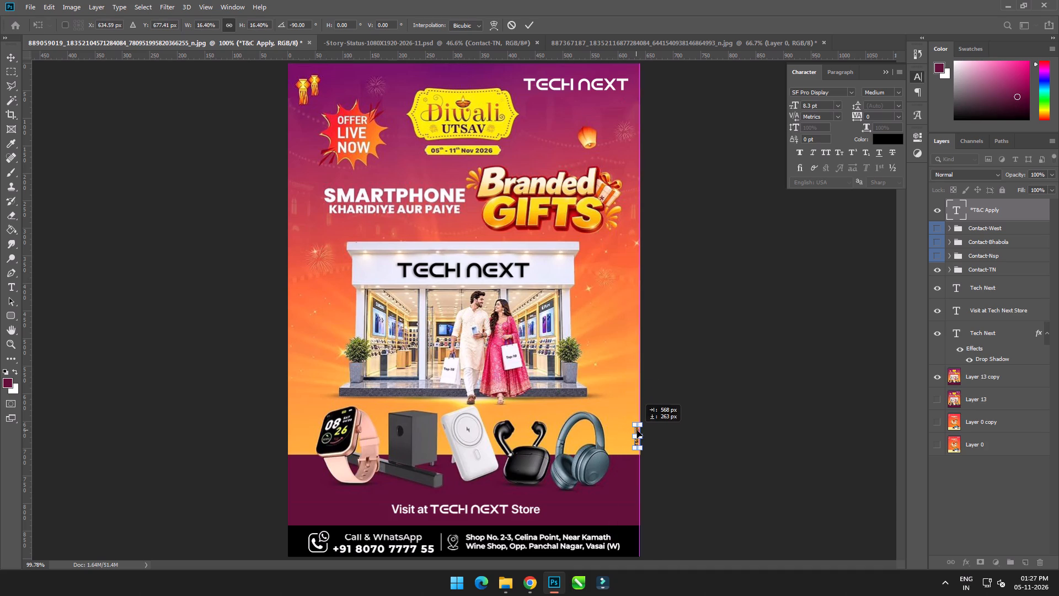
drag(637, 430, 635, 430)
click(530, 26)
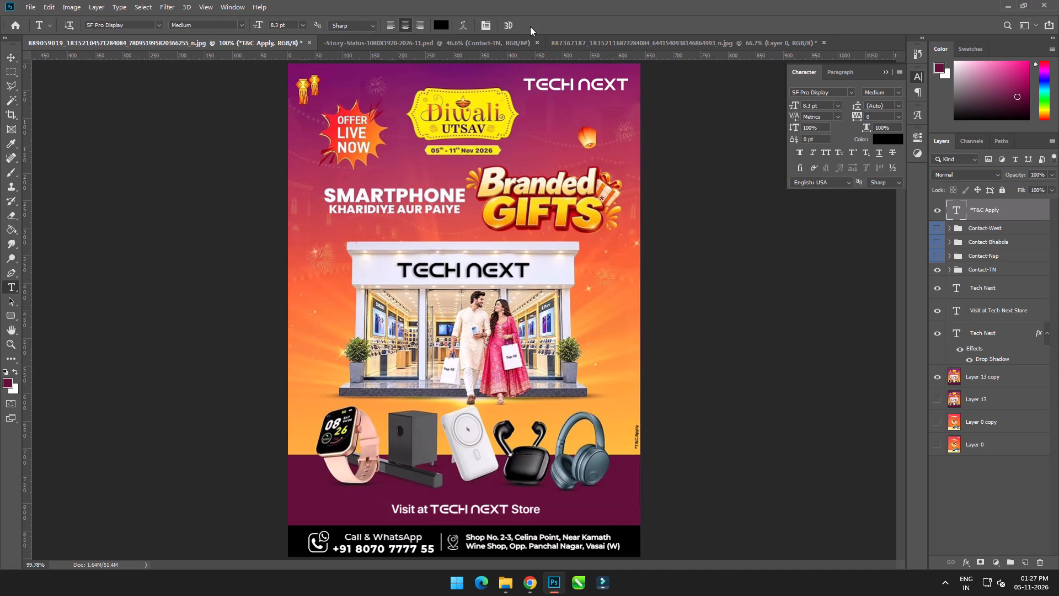
key(ctrl+Left)
key(ctrl+Left)
key(ctrl+Left)
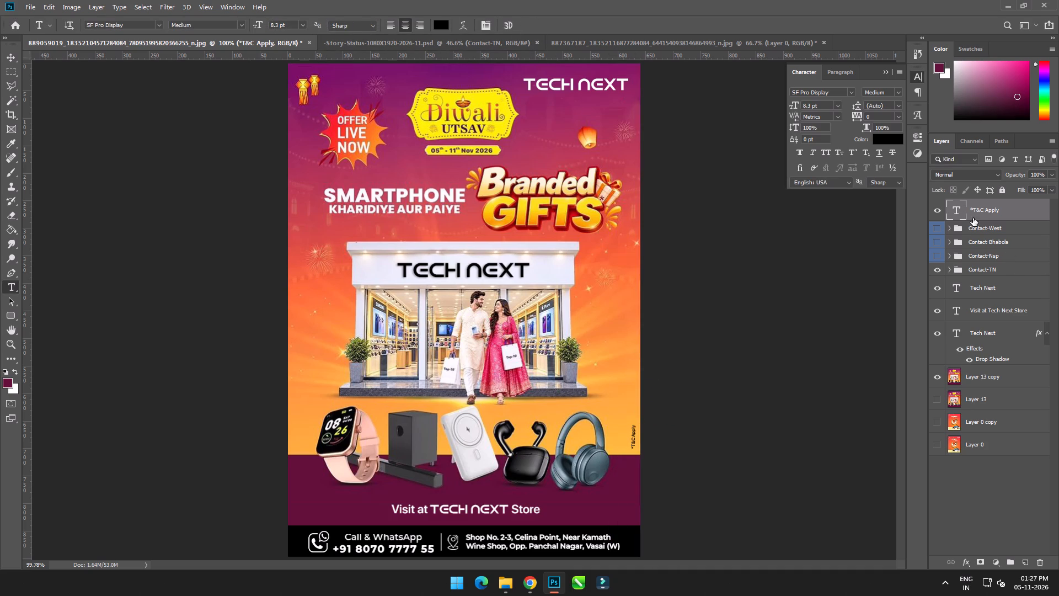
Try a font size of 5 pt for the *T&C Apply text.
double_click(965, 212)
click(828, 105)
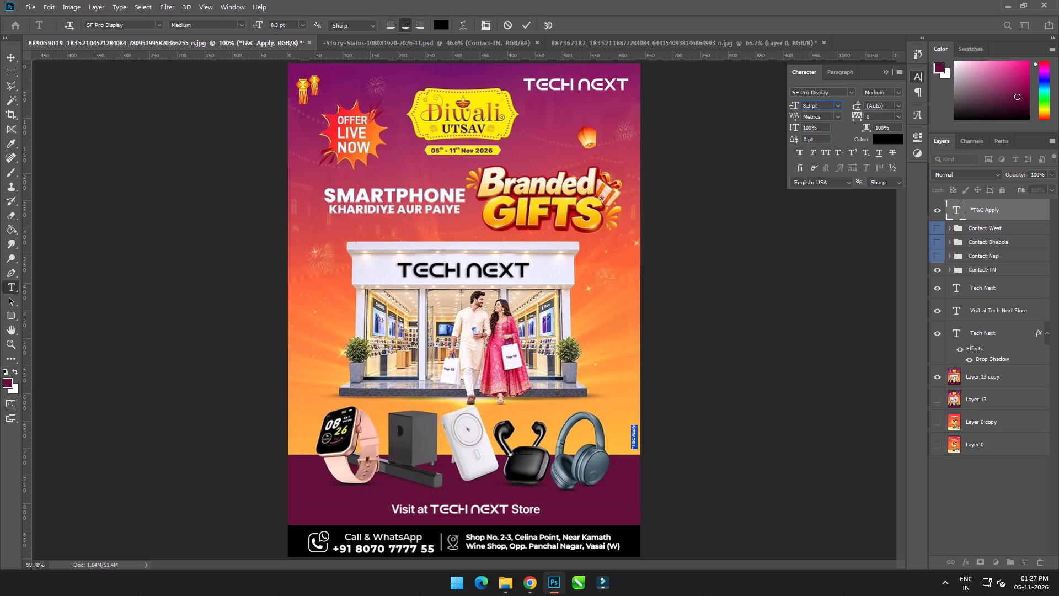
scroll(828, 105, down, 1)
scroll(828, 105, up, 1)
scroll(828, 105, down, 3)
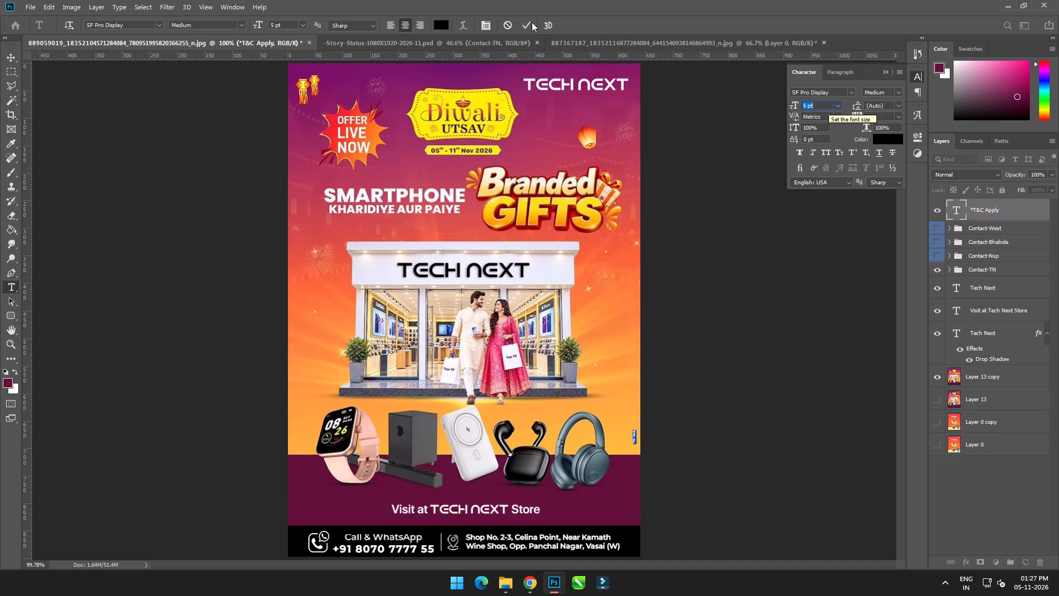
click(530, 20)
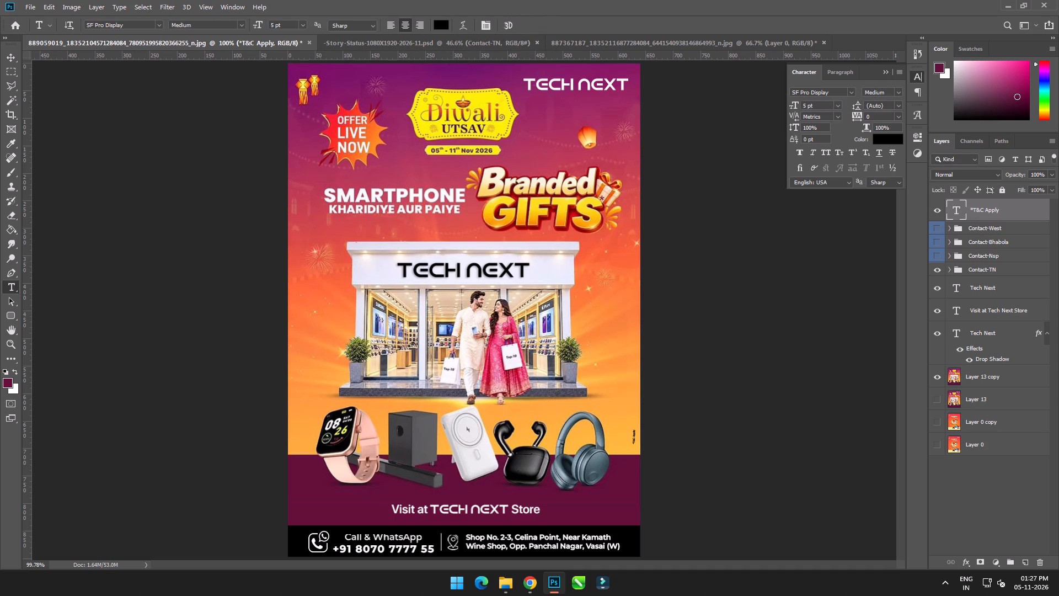
Set the *T&C Apply text's font size to 7 pt.
key(t)
click(819, 104)
scroll(819, 104, up, 2)
key(Return)
key(v)
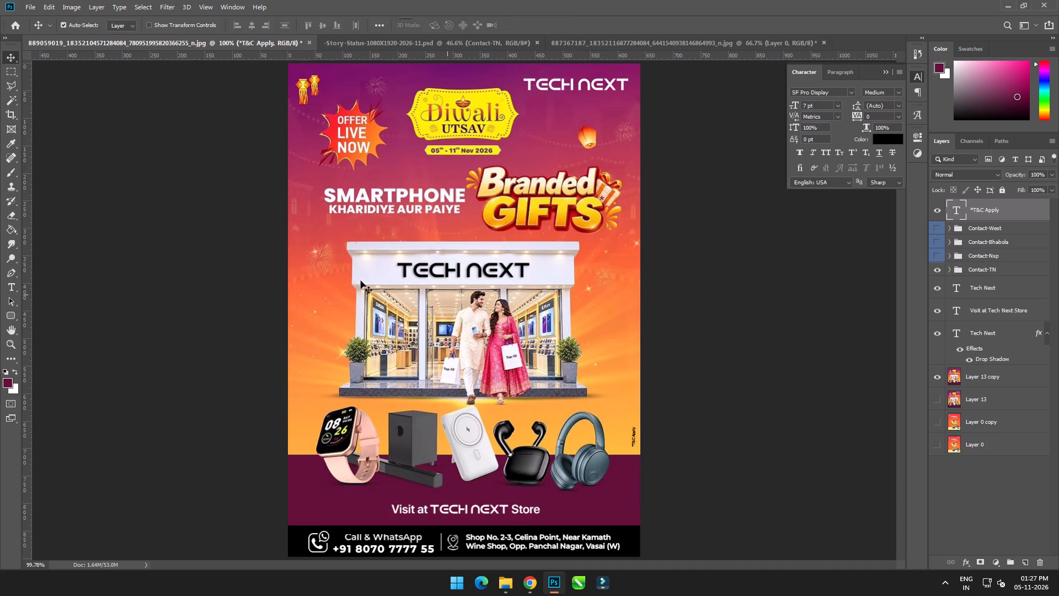
Quick-export the poster as PNG, choosing the existing TN-Diwali-Utsav-Offer-Live-2026-11.png in the Insta Post folder as the file name.
click(34, 9)
click(183, 157)
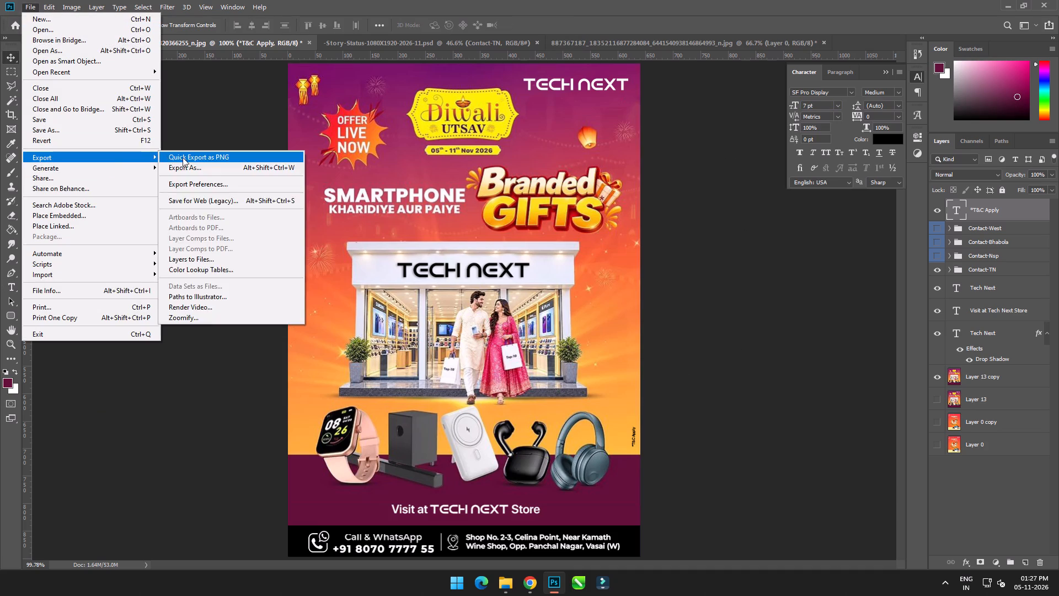
click(306, 329)
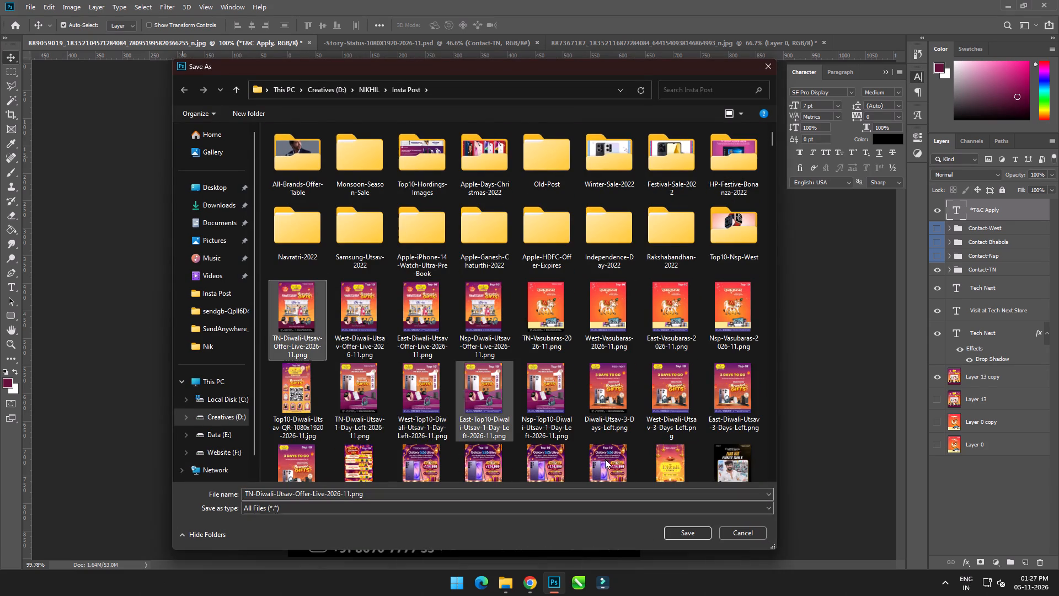
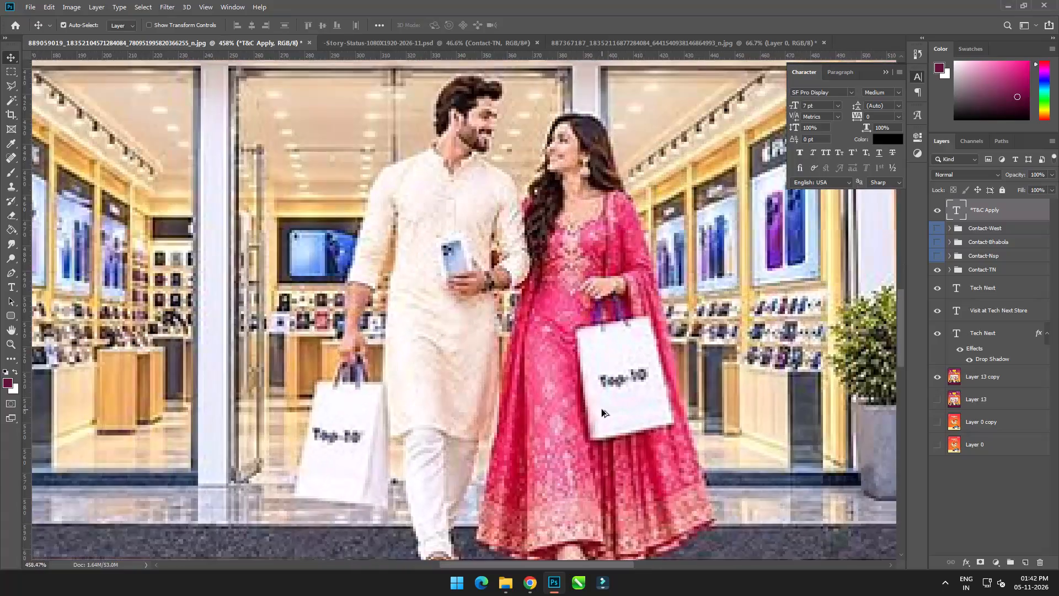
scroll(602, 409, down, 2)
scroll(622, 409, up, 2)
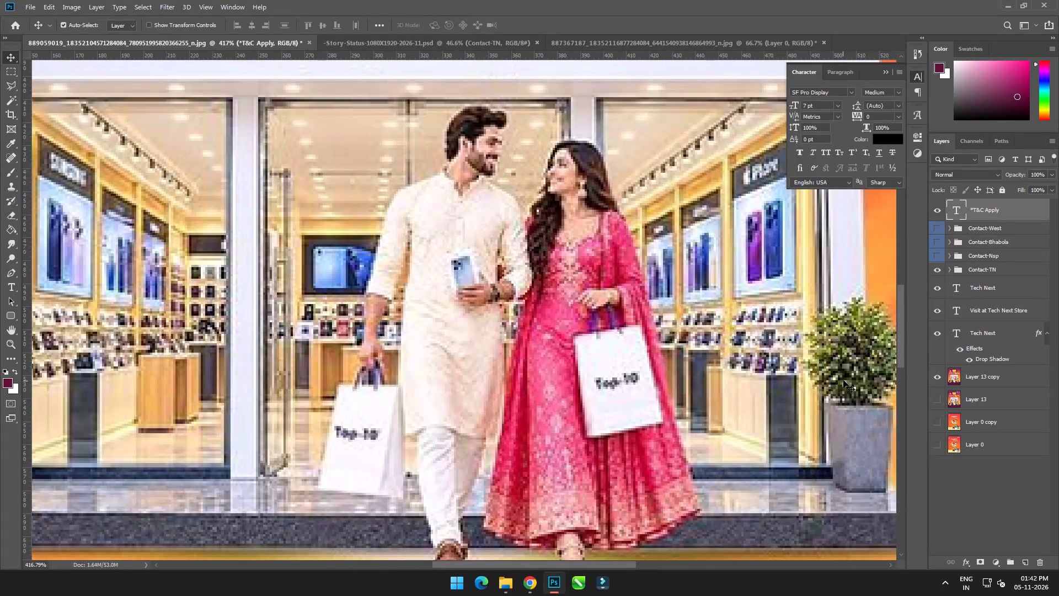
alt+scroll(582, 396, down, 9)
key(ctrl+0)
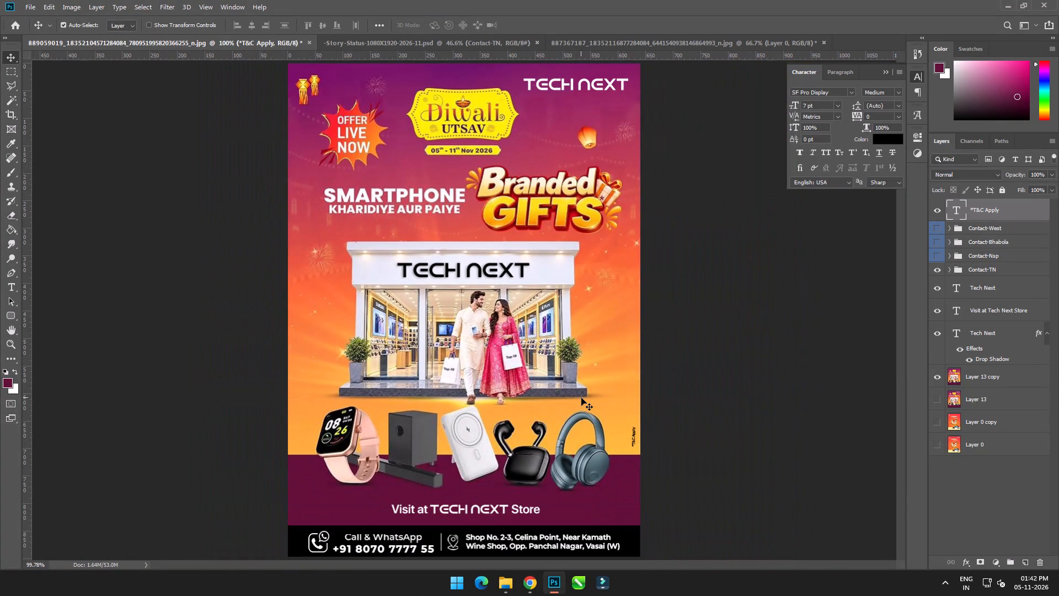
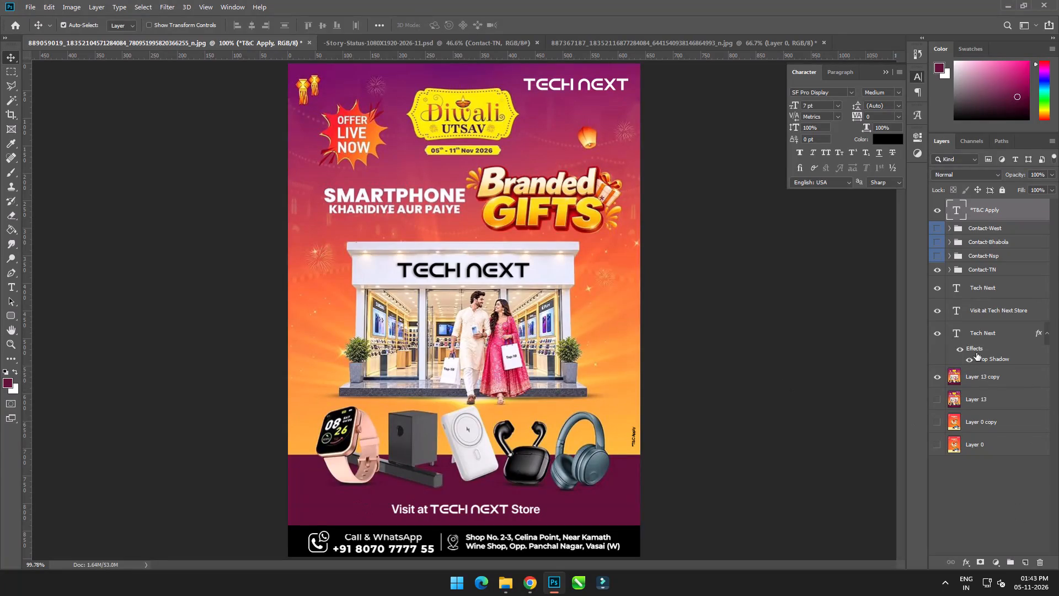
Close the Top-10 Branded Gifts storefront source image without saving its changes.
click(461, 34)
click(461, 41)
click(585, 33)
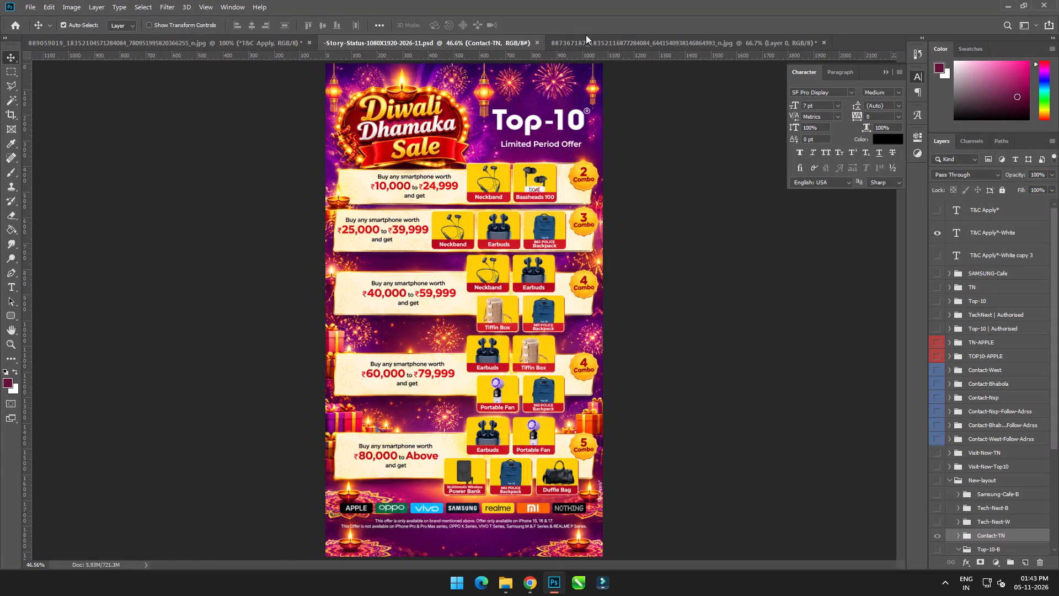
click(586, 38)
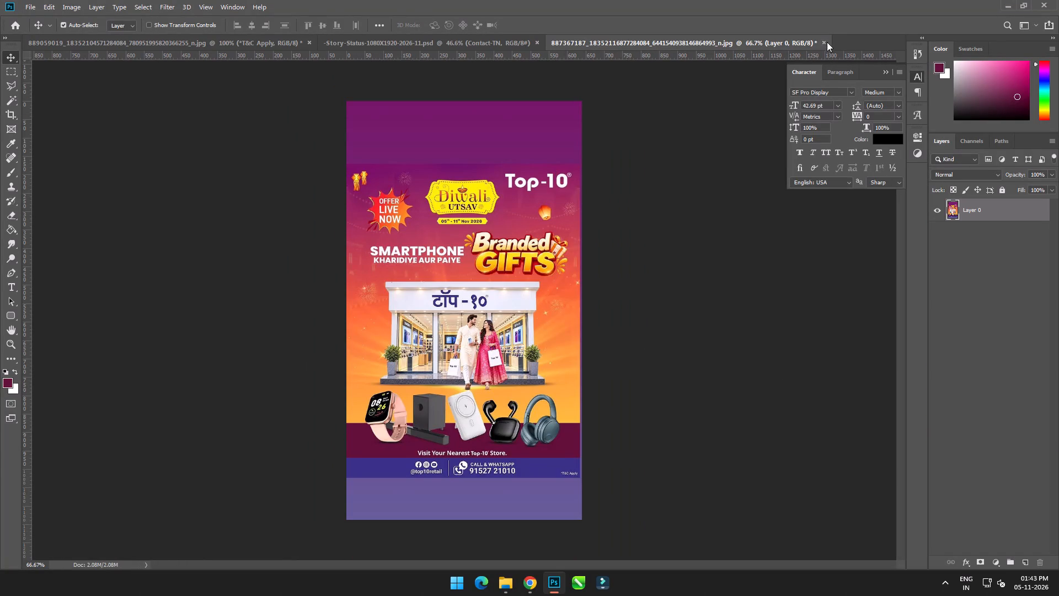
click(826, 44)
click(529, 219)
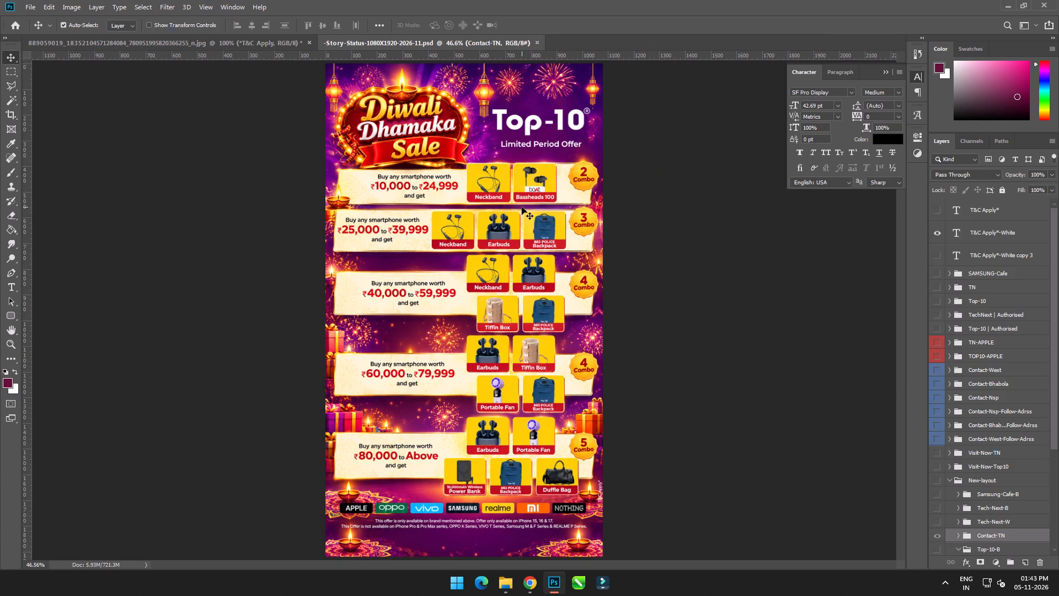
Open the vivo Y11 Diwali Utsav poster image from the Downloads folder as a separate document in Photoshop.
key(alt+Tab)
key(alt+Tab)
key(alt+Tab)
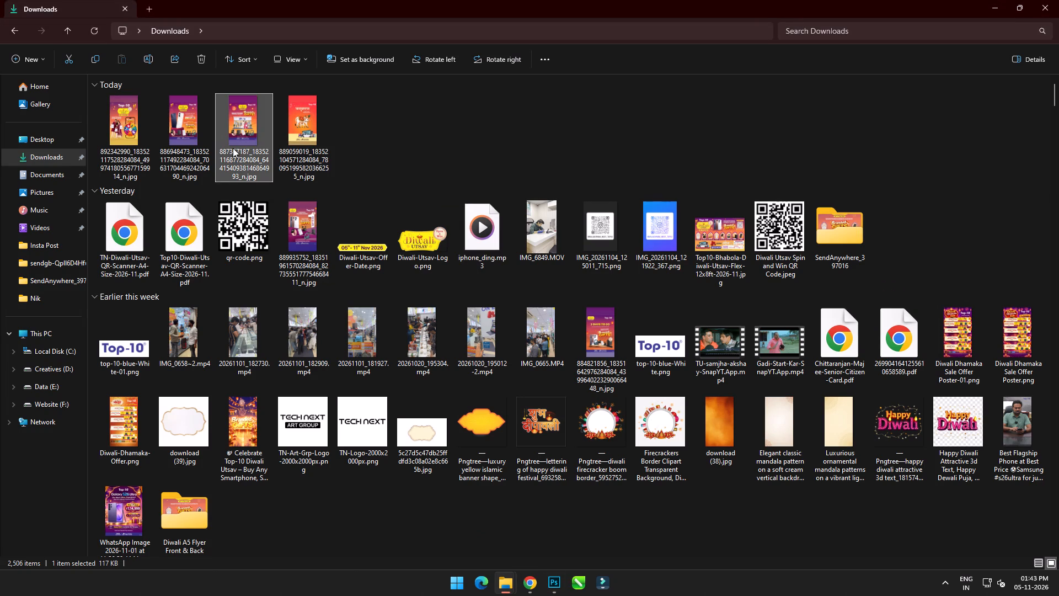
click(186, 130)
drag(181, 125, 650, 8)
key(alt+Tab)
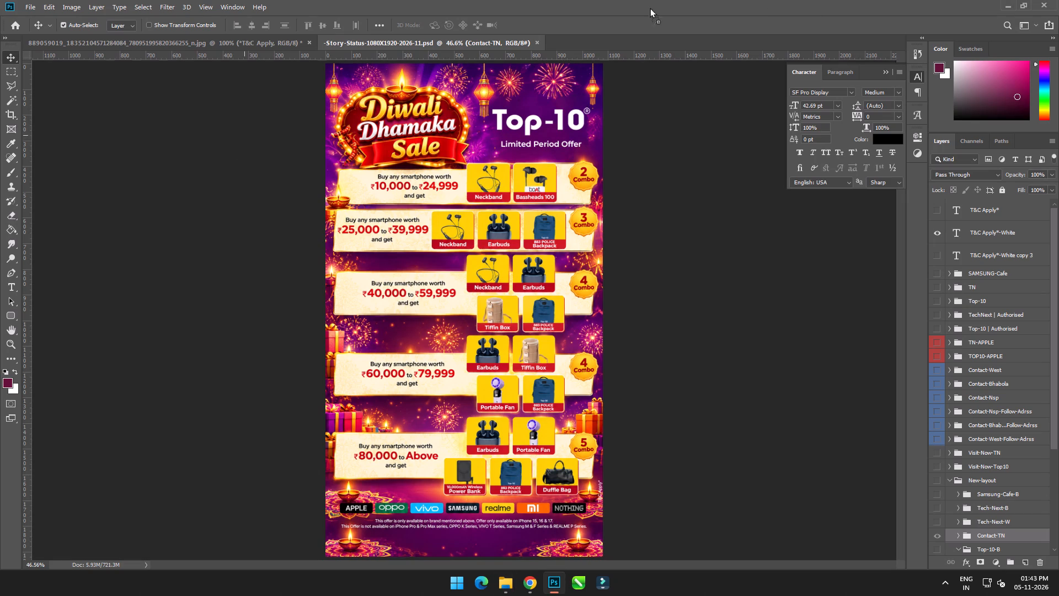
drag(650, 8, 772, 39)
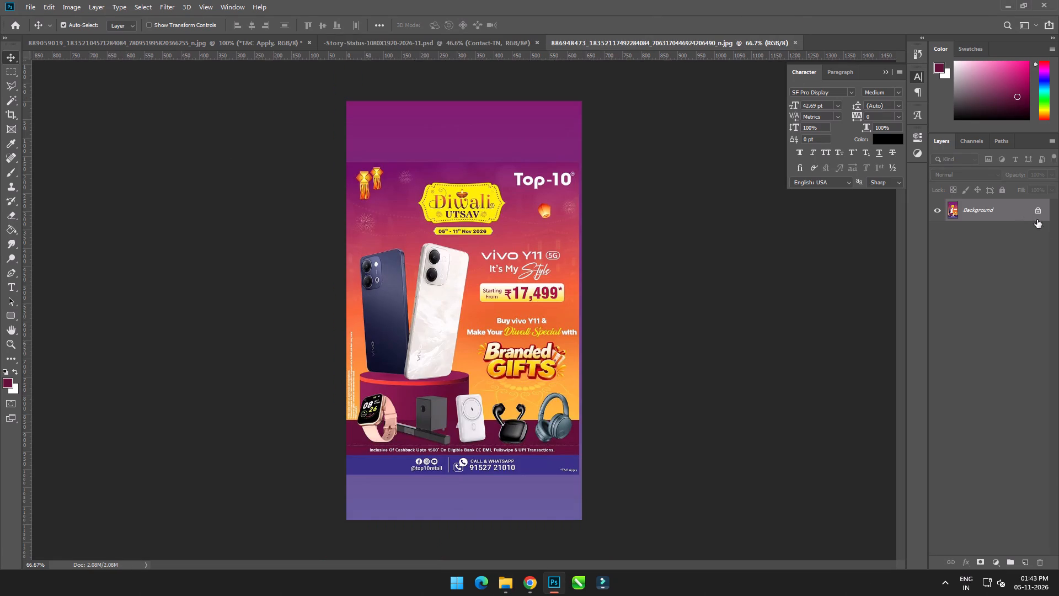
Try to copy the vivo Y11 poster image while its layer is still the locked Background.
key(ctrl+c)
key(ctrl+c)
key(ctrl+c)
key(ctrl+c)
In the Tech Next post, hide Layer 13 copy, both Tech Next texts, the Visit at Tech Next Store text and the Contact-TN group.
click(272, 43)
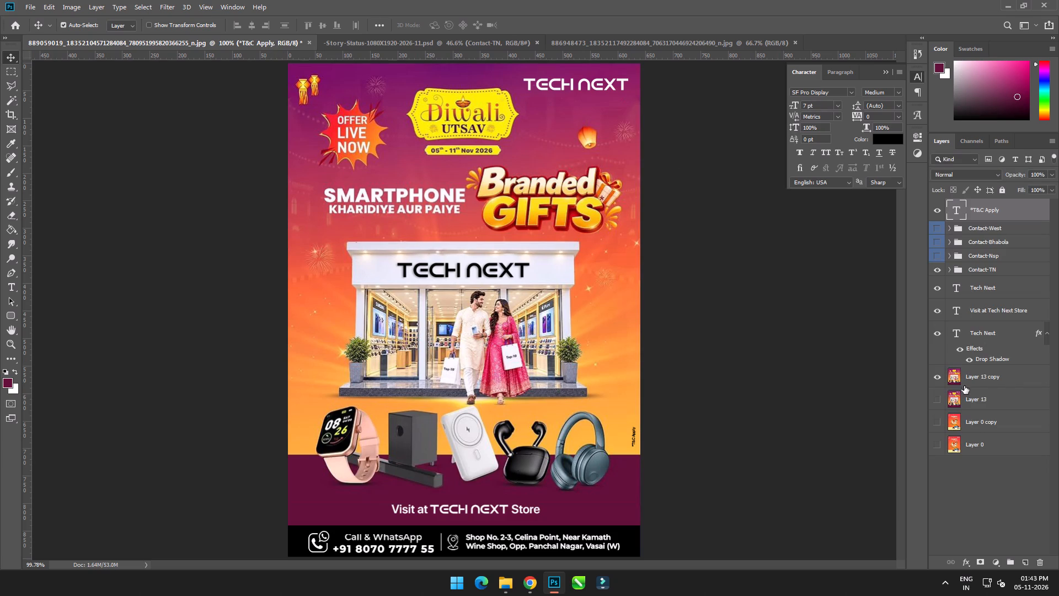
drag(939, 379, 939, 307)
drag(939, 307, 940, 269)
Unlock the vivo Y11 poster's background layer and copy its image into the Tech Next post directly above Layer 13 copy.
click(988, 377)
key(ctrl+v)
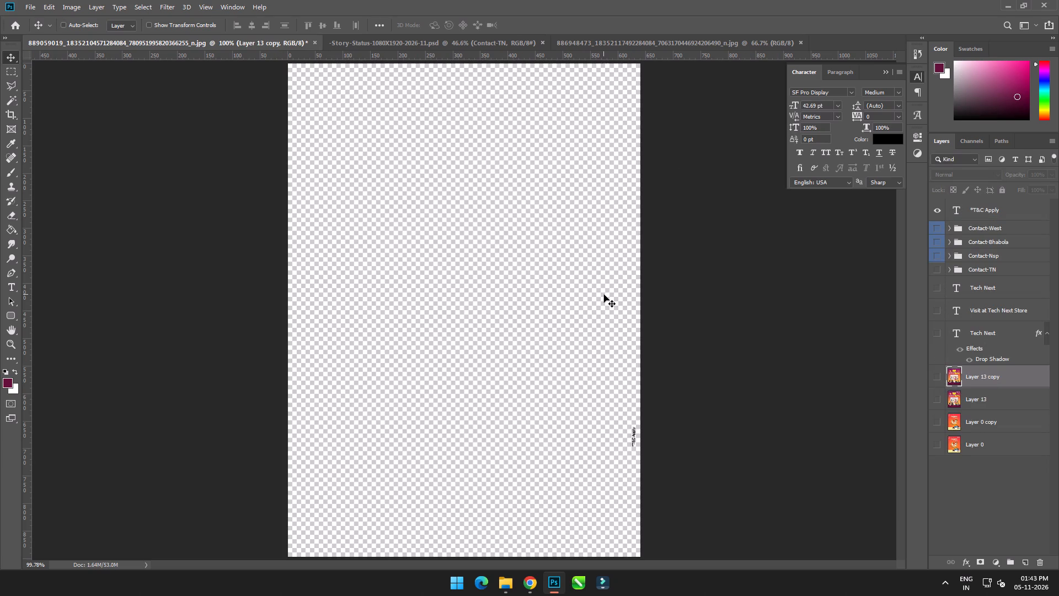
click(656, 49)
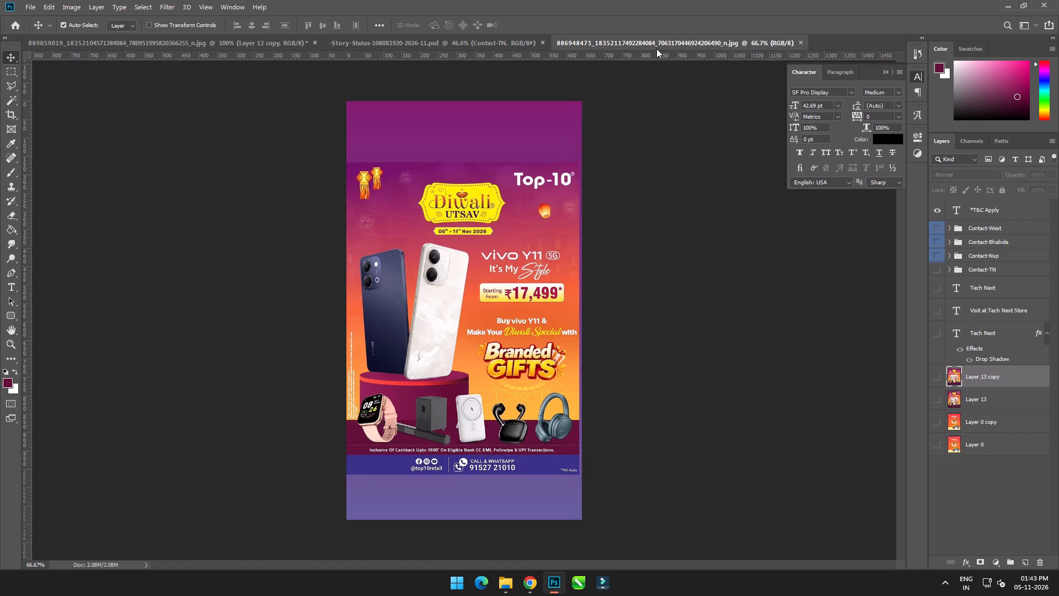
click(1037, 212)
key(ctrl+c)
key(ctrl+c)
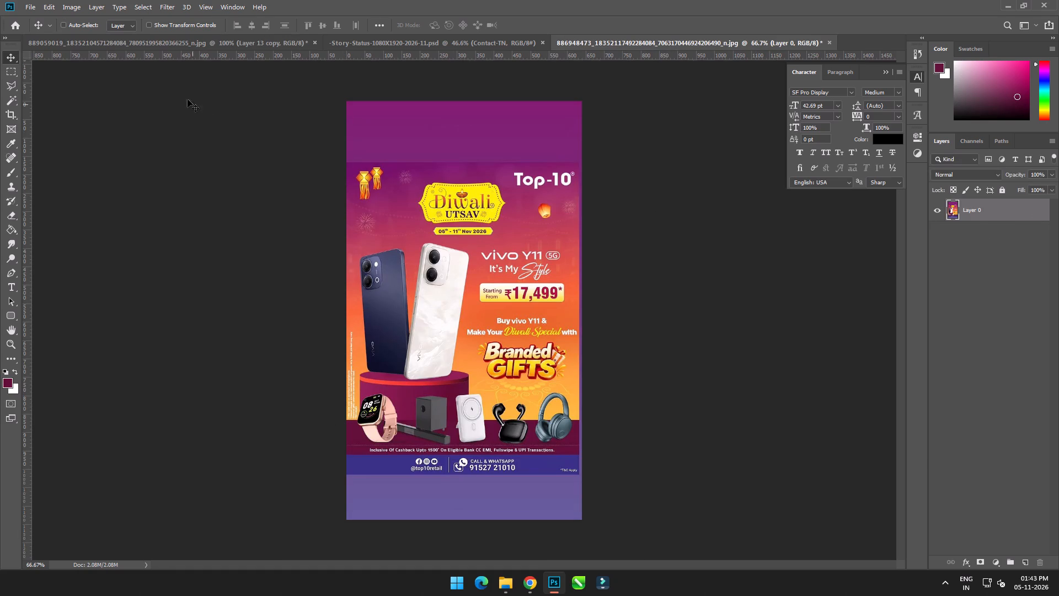
key(ctrl+c)
click(189, 46)
key(ctrl+v)
Scale the pasted vivo Y11 poster proportionally to about 100.8% so it slightly overlaps the canvas edges.
key(ctrl+t)
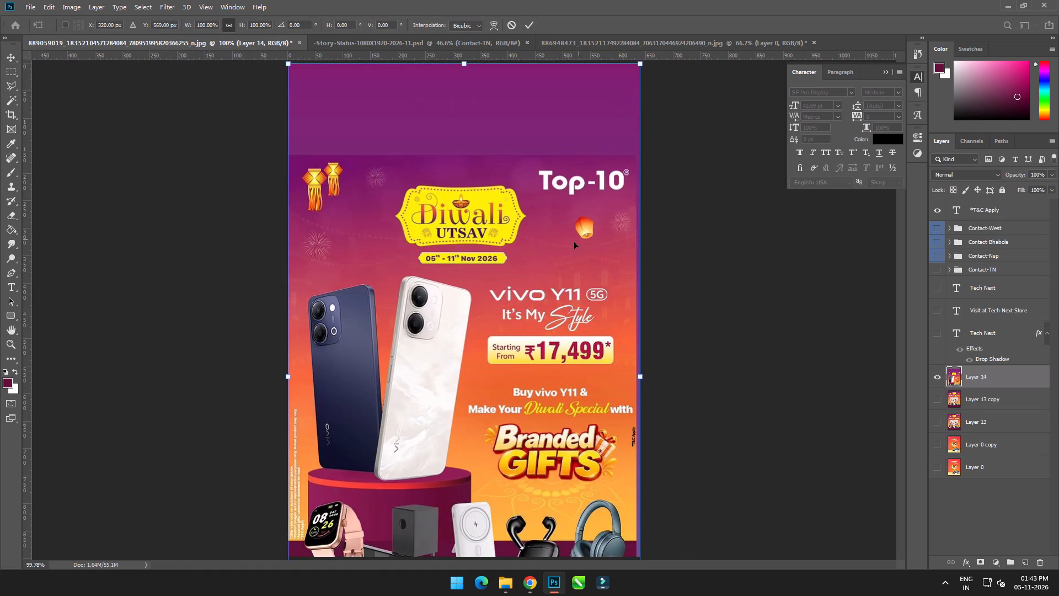
alt+scroll(556, 244, down, 4)
alt+scroll(581, 160, up, 4)
scroll(638, 157, up, 5)
click(637, 67)
drag(639, 63, 644, 58)
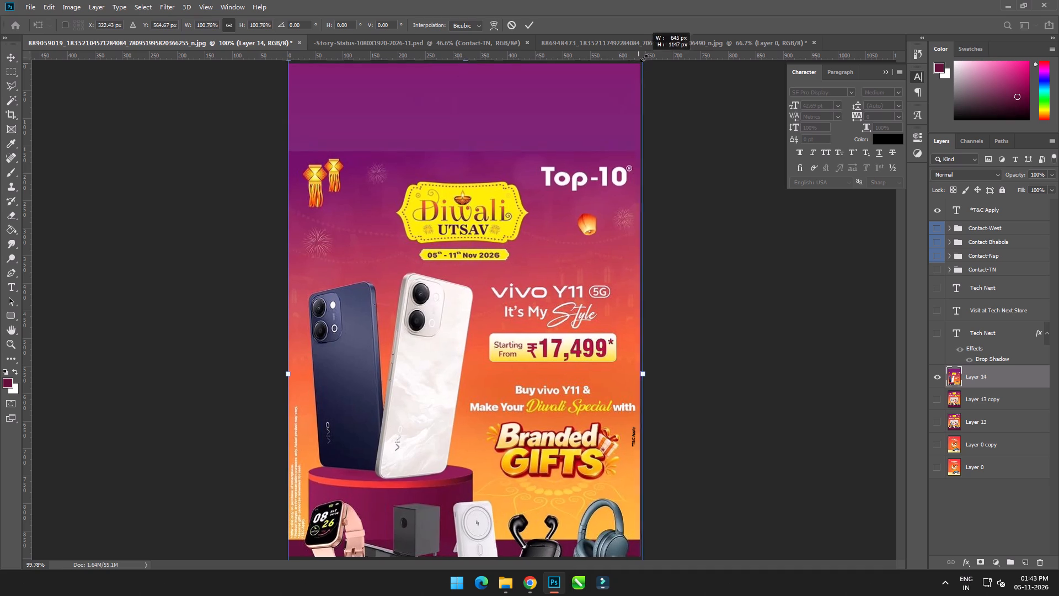
drag(644, 58, 640, 58)
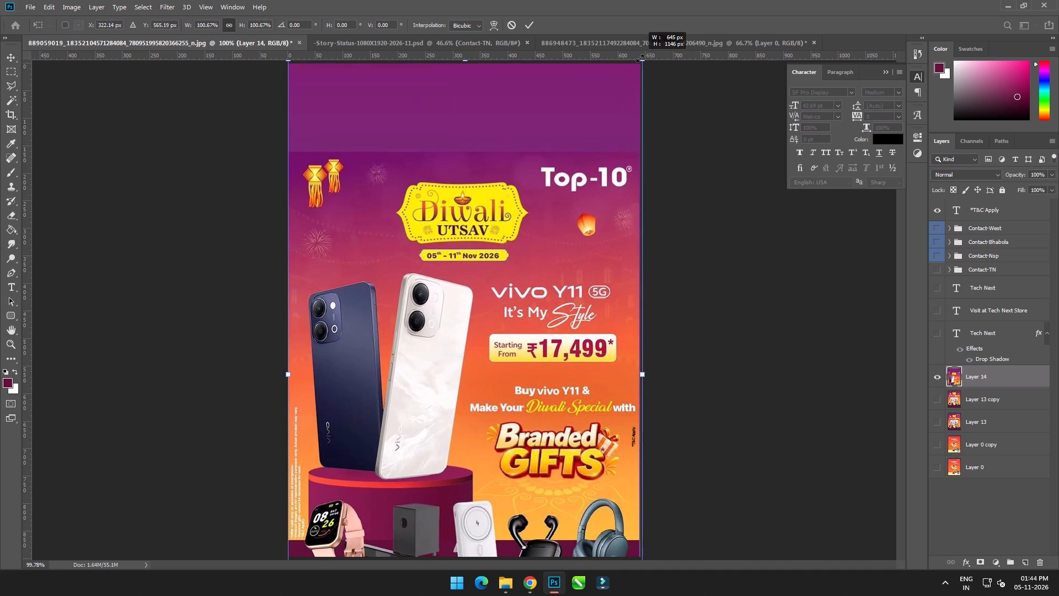
drag(640, 58, 640, 58)
Move the vivo Y11 poster up to about Y 404 px so its blank purple top band falls outside the canvas.
click(506, 244)
drag(493, 301, 494, 212)
alt+scroll(474, 246, down, 5)
alt+scroll(474, 354, up, 3)
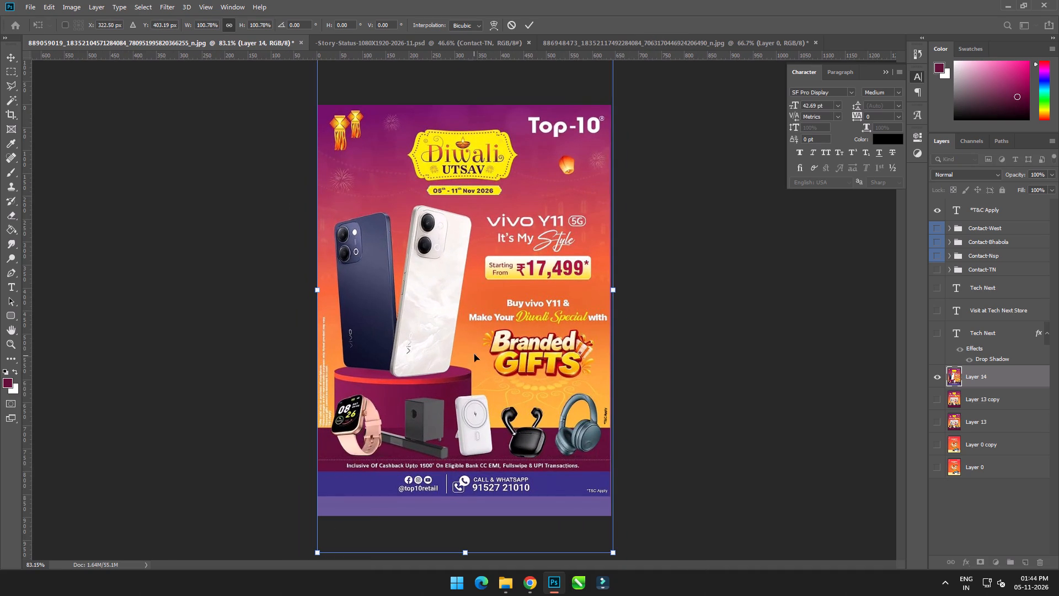
click(479, 333)
click(486, 328)
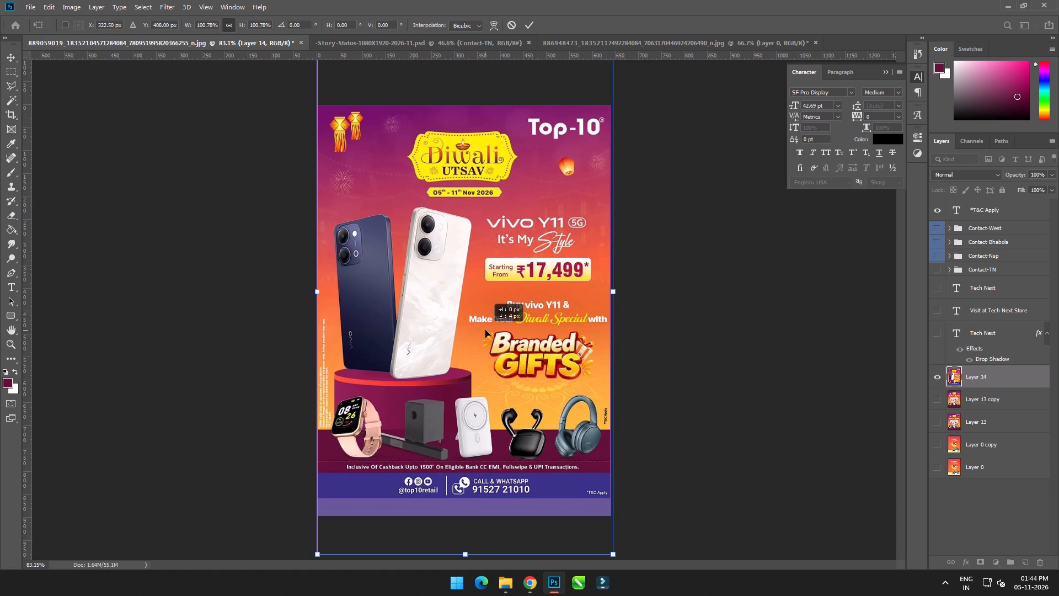
key(Down)
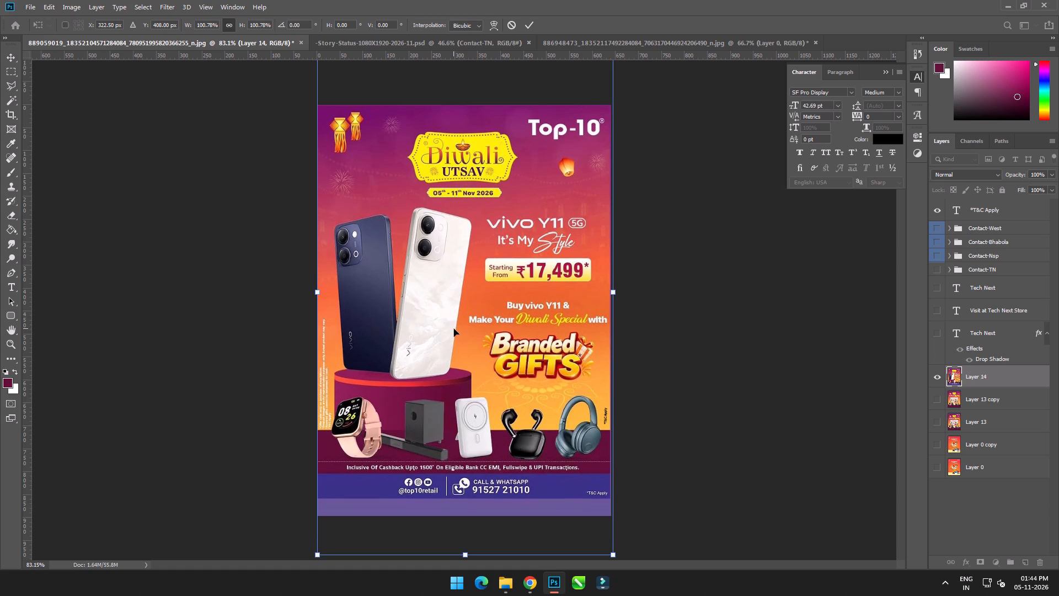
key(Up)
key(Up)
key(Up)
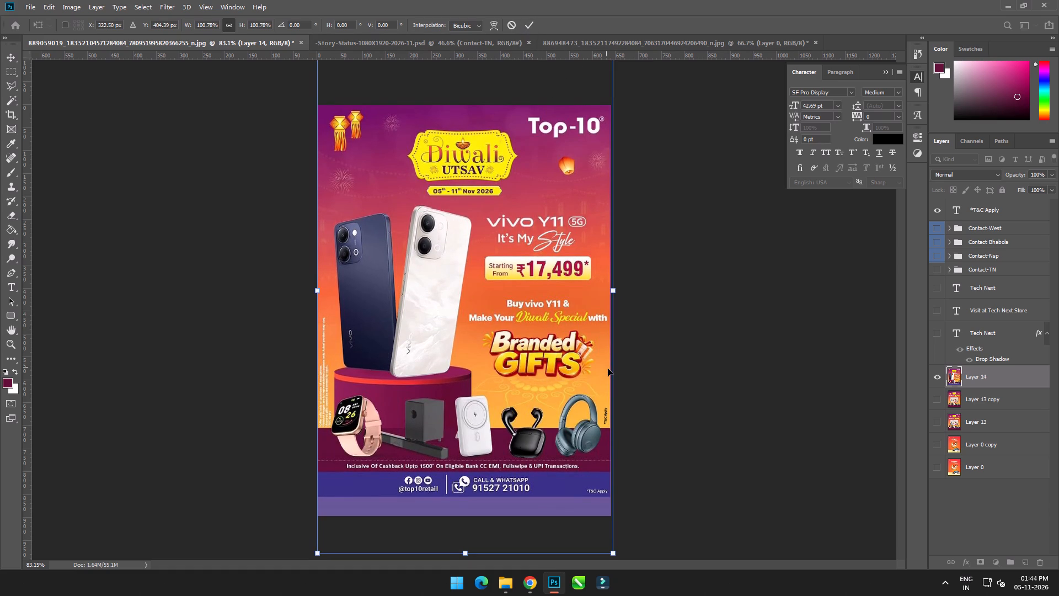
Enlarge the vivo Y11 poster slightly to about 101% and apply the transform.
click(616, 554)
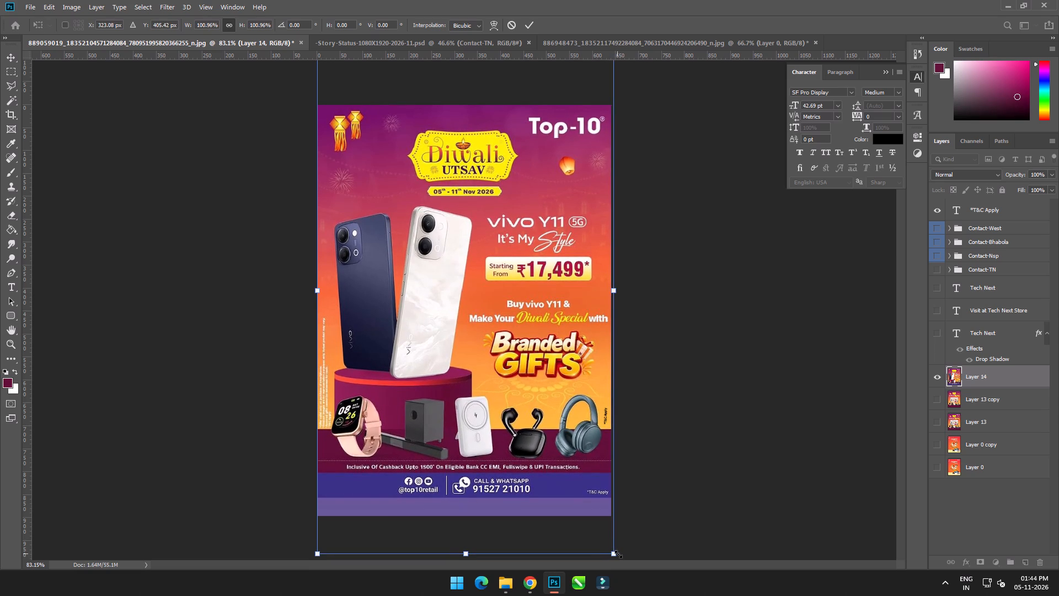
click(529, 24)
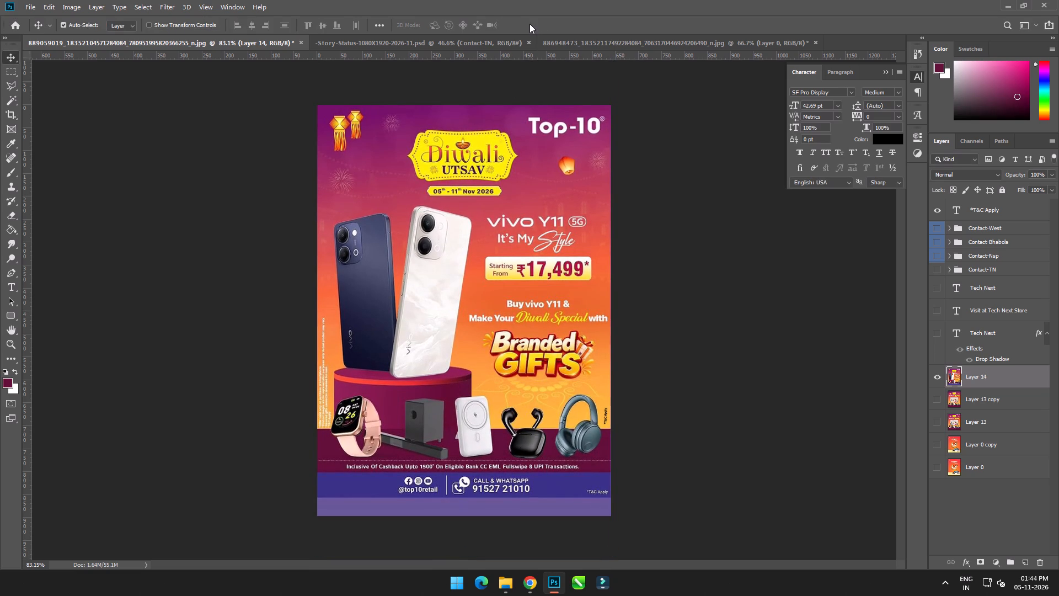
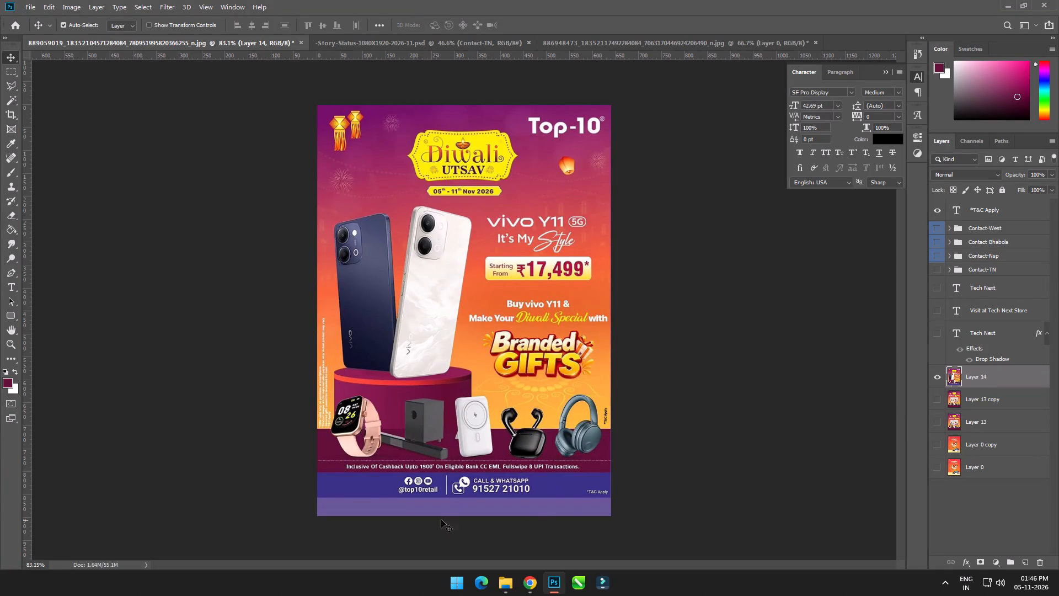
Delete the purple Top-10 contact strip across the full width of the bottom of Layer 14.
key(m)
alt+scroll(445, 528, up, 4)
scroll(469, 477, down, 13)
drag(756, 493, 272, 413)
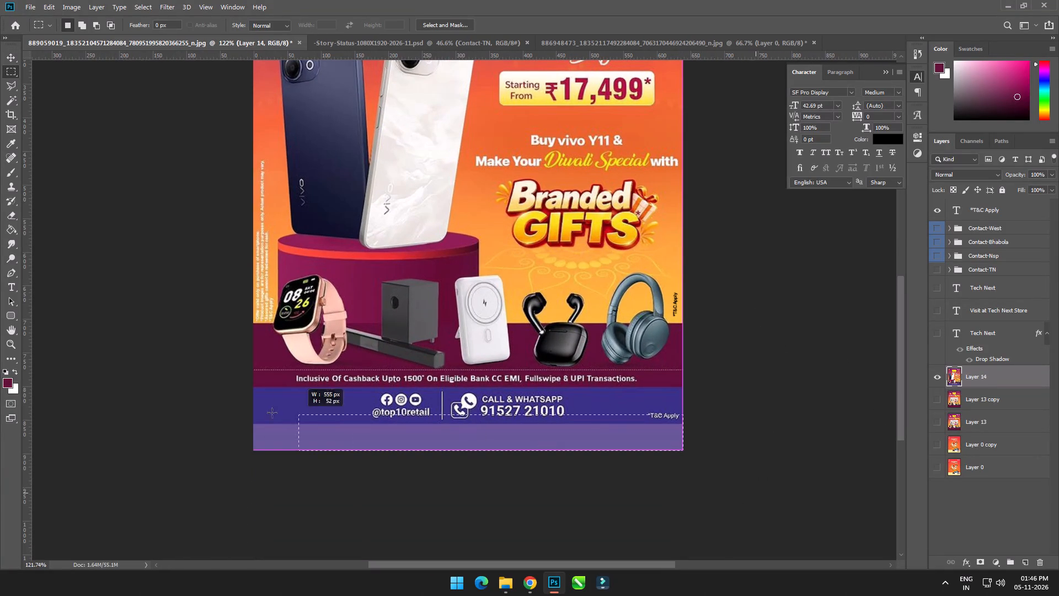
drag(272, 413, 123, 386)
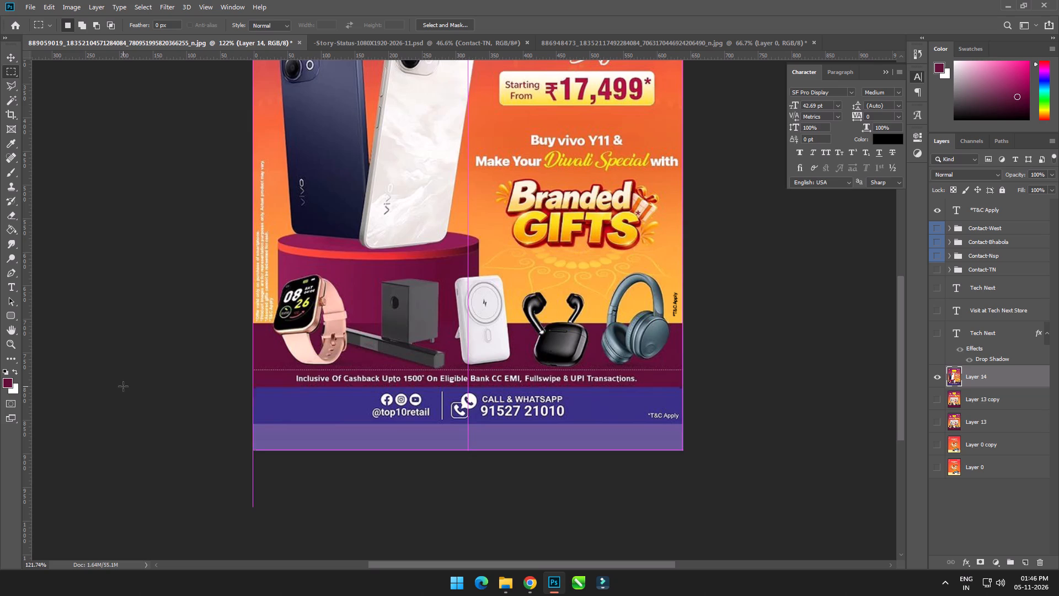
key(Delete)
click(123, 386)
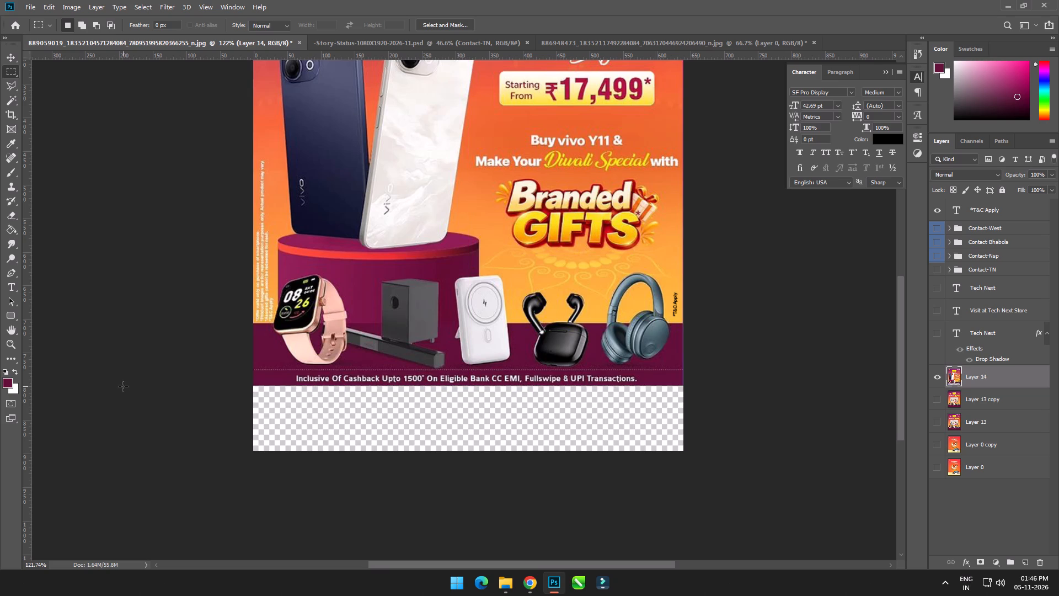
Fill the emptied bottom strip of Layer 14 with the maroon sampled from the cashback band above it.
alt+scroll(334, 435, up, 8)
key(g)
alt+click(222, 325)
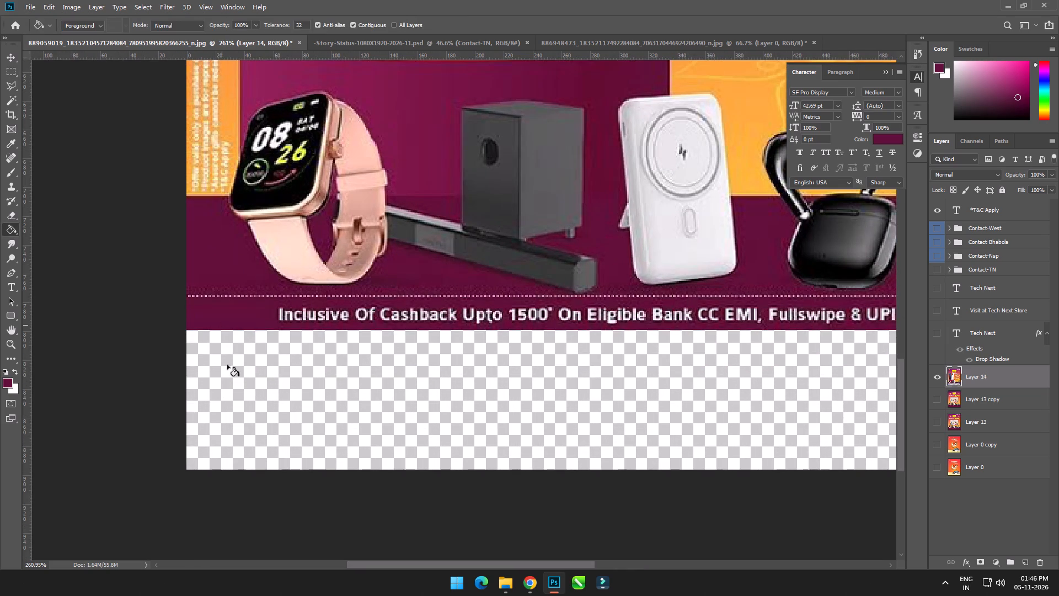
double_click(232, 385)
key(m)
click(224, 348)
key(ctrl+0)
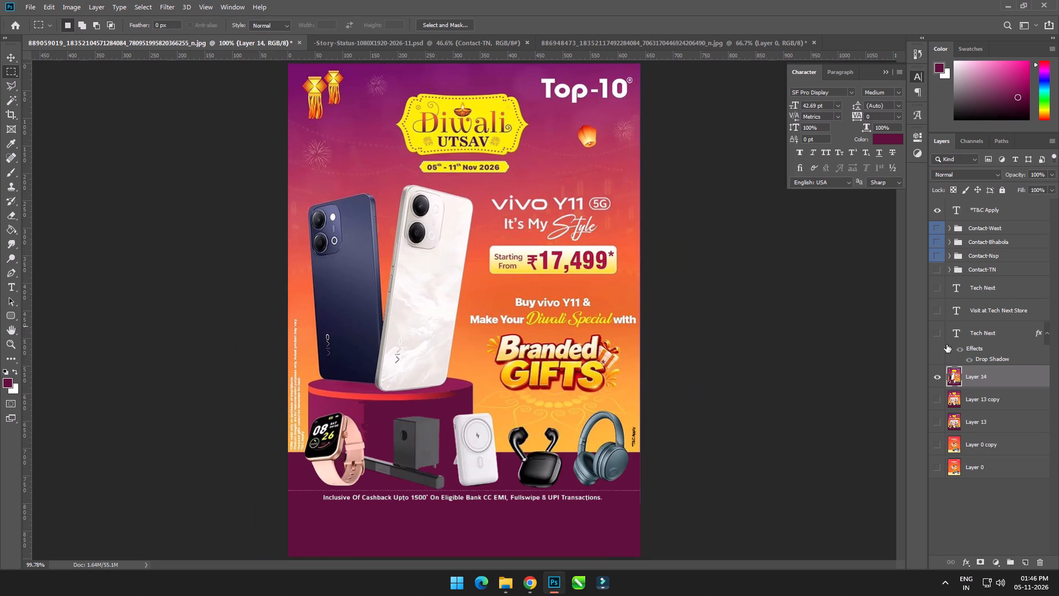
Show the Contact-Nsp contact group on the poster.
click(937, 260)
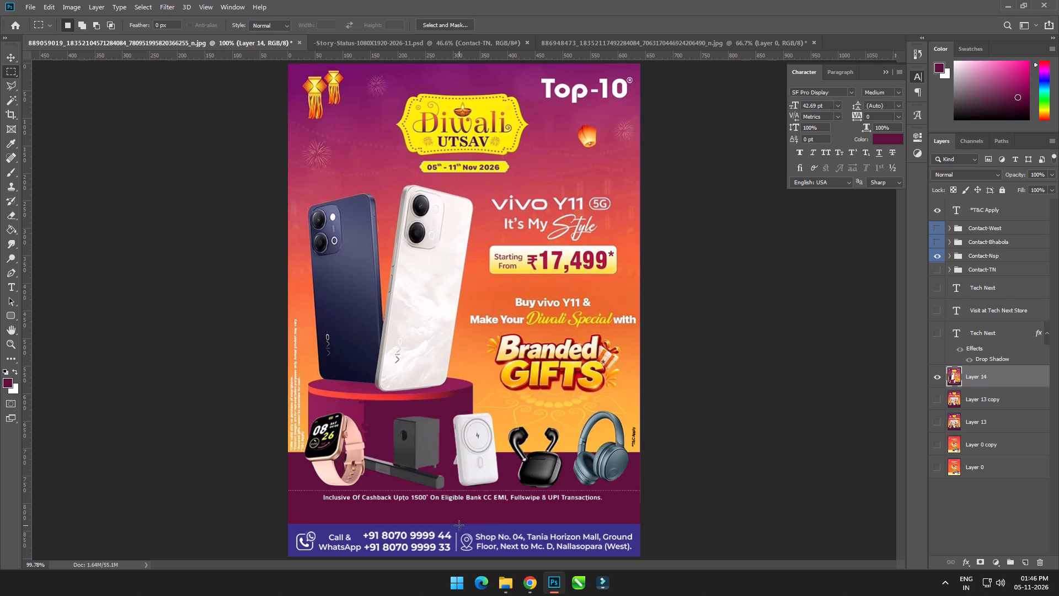
Start a new centred text line just below the printed cashback line and set its colour to white.
alt+scroll(469, 519, up, 5)
scroll(487, 486, down, 11)
alt+scroll(472, 467, up, 2)
key(t)
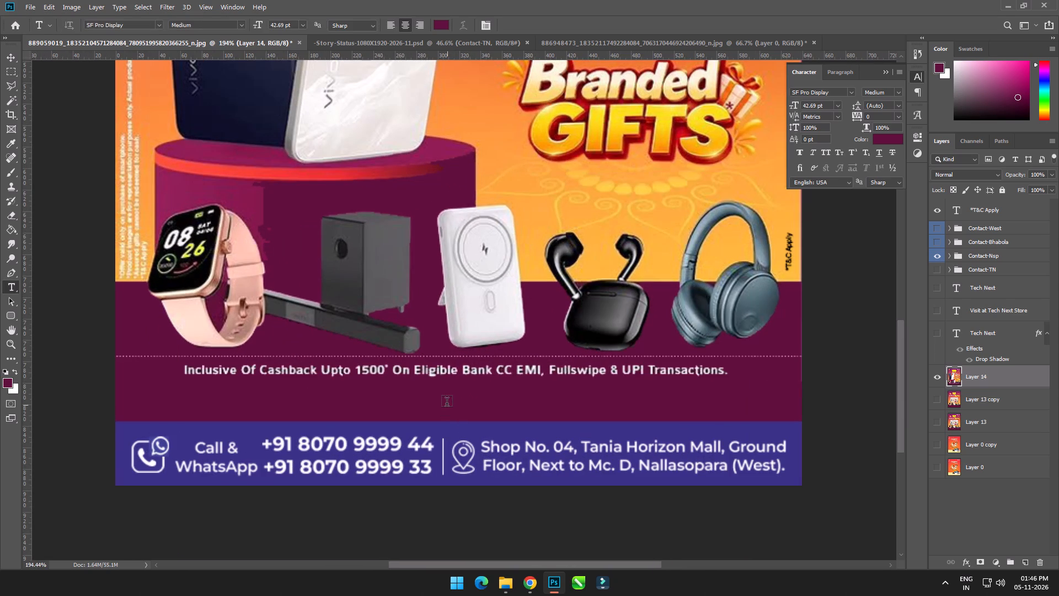
click(446, 402)
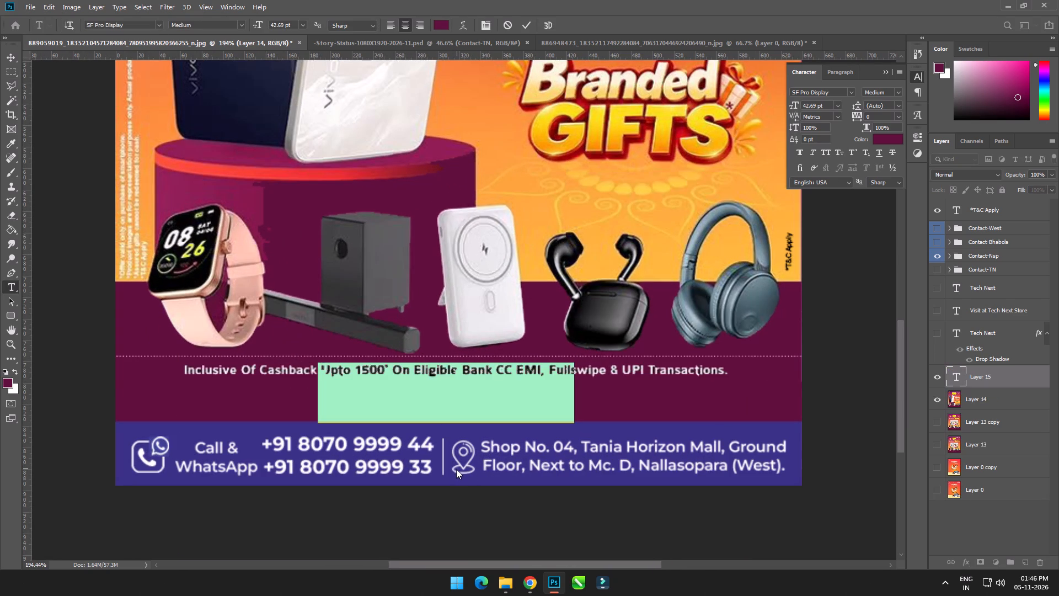
click(882, 141)
drag(800, 228, 676, 155)
click(990, 177)
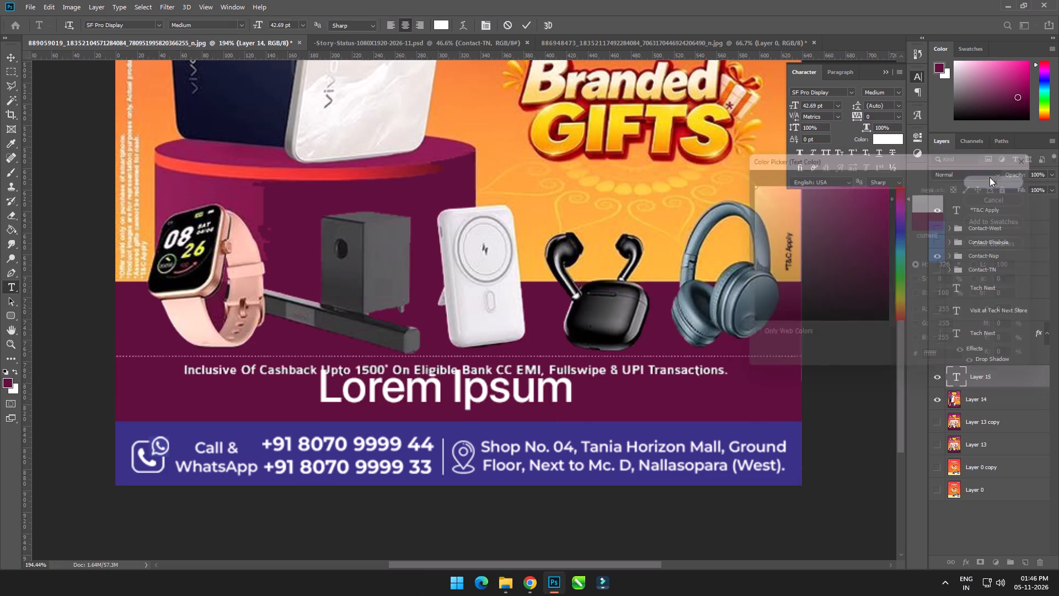
Enter "Inclusive of Cashback upto ₹1500* on Eligible Bank CC EMI Fu" as the start of the new text.
text(In)
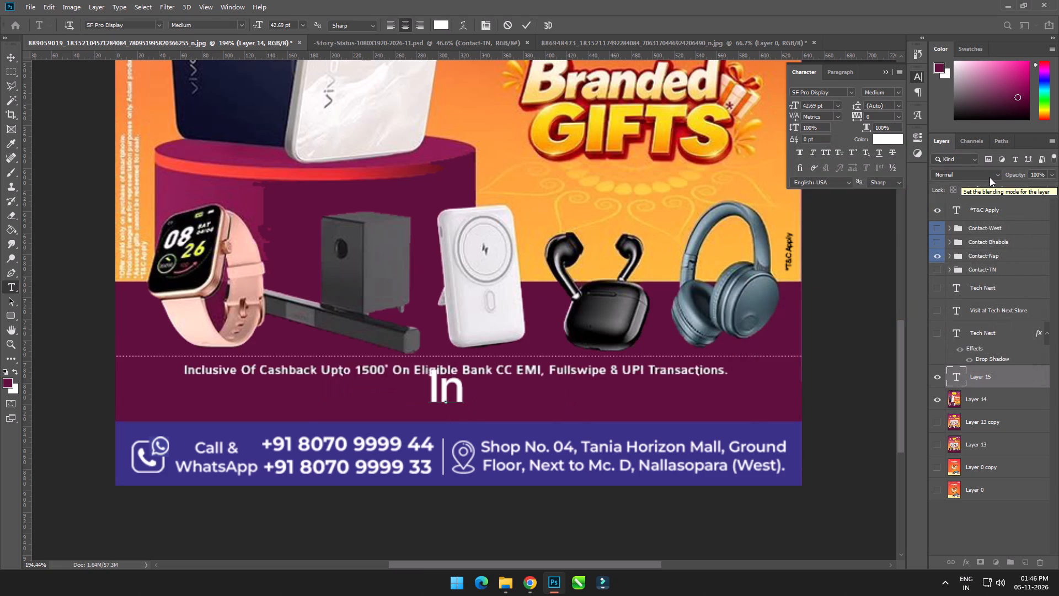
text(clusive of Cashback)
key(space)
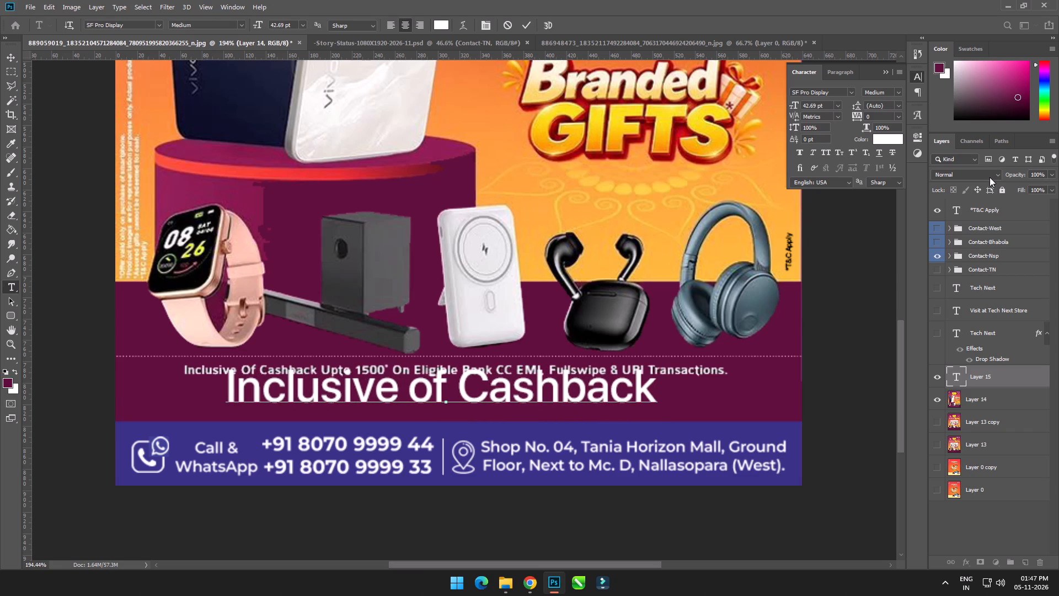
key(shift+u)
key(BackSpace)
text(upto)
key(space)
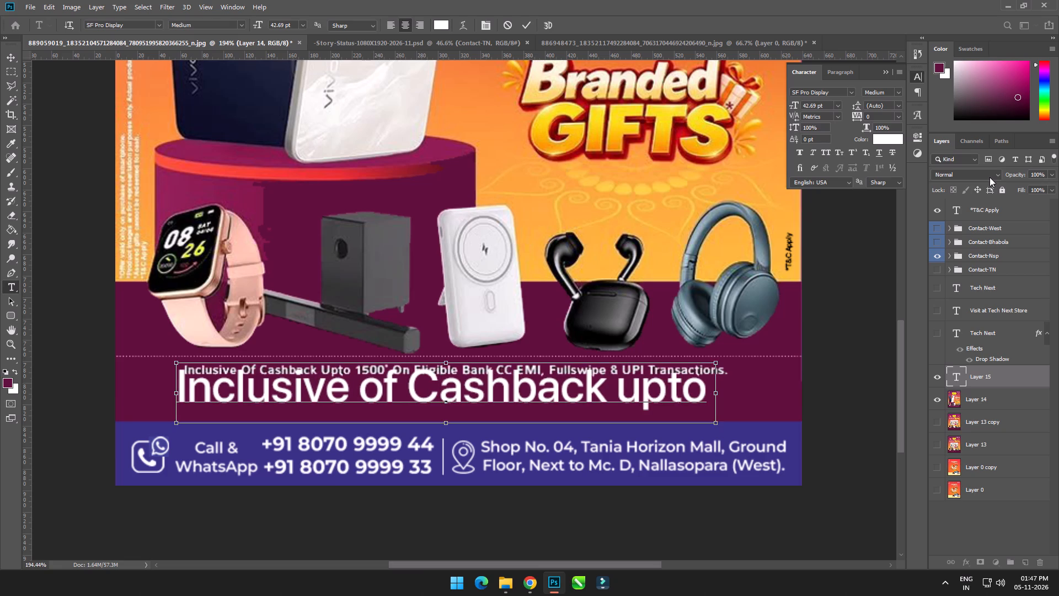
key(ctrl+shift+4)
text(1500)
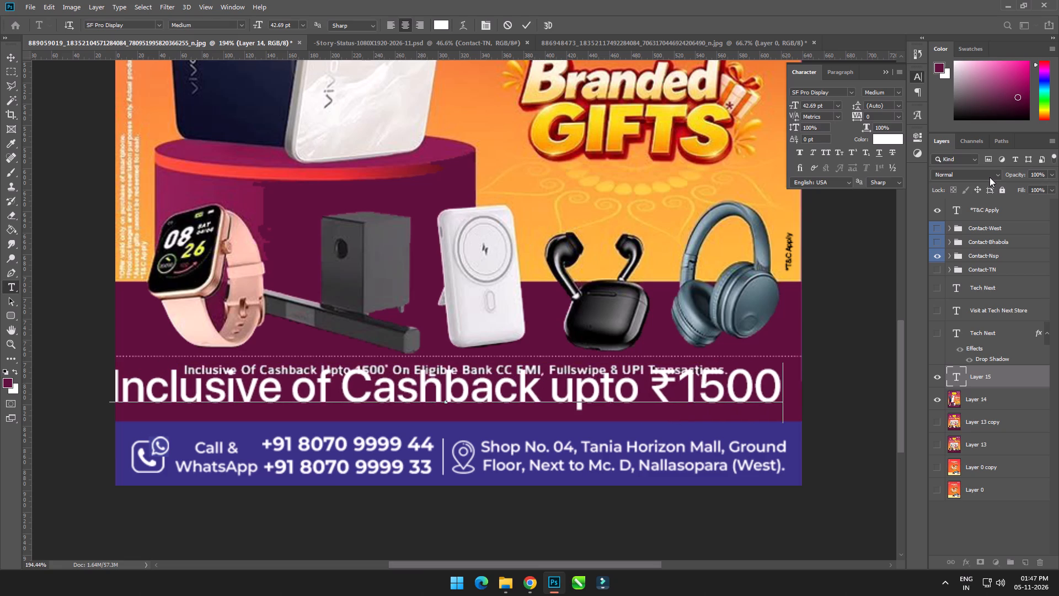
text(* on)
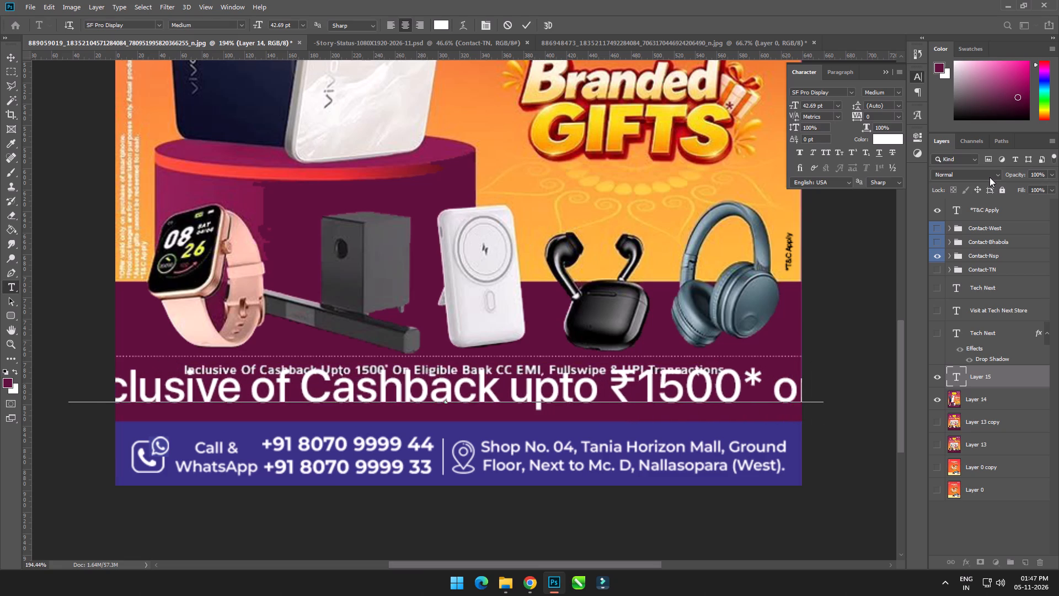
key(space)
text(Eli)
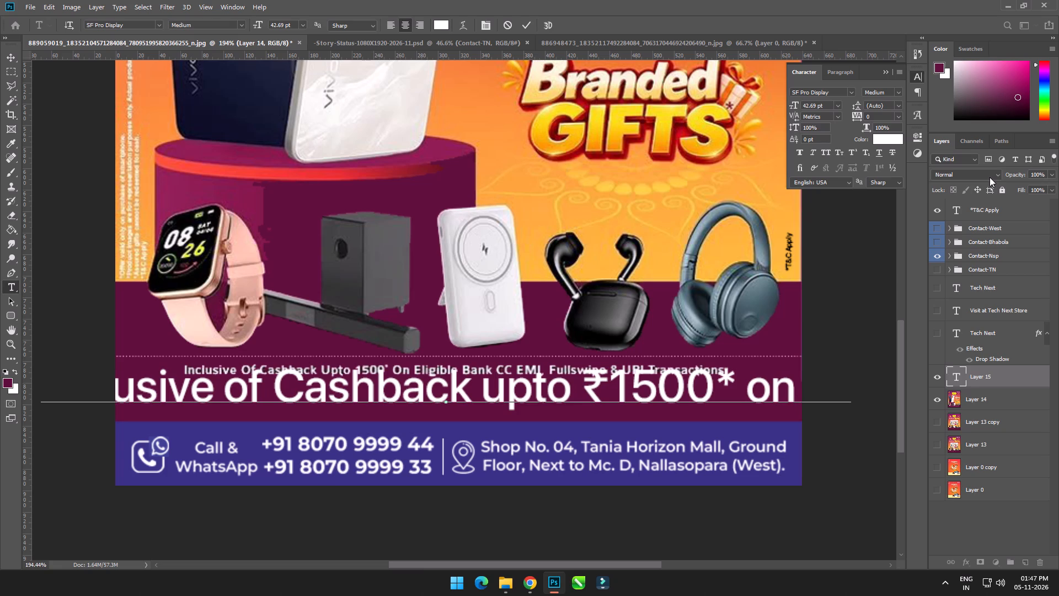
text(gi)
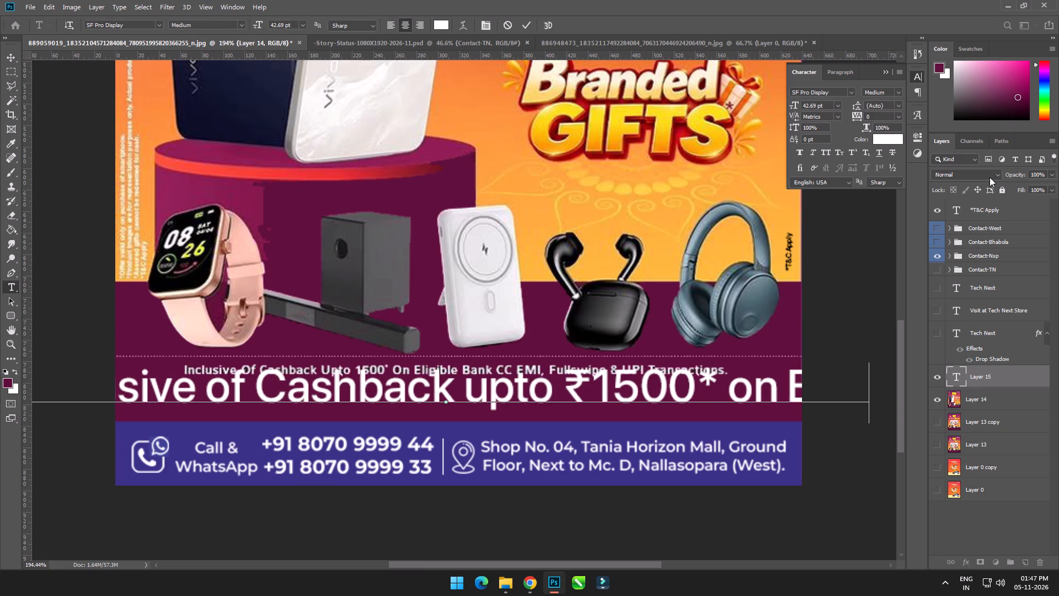
text(ble Bank)
key(space)
text(CC EMI)
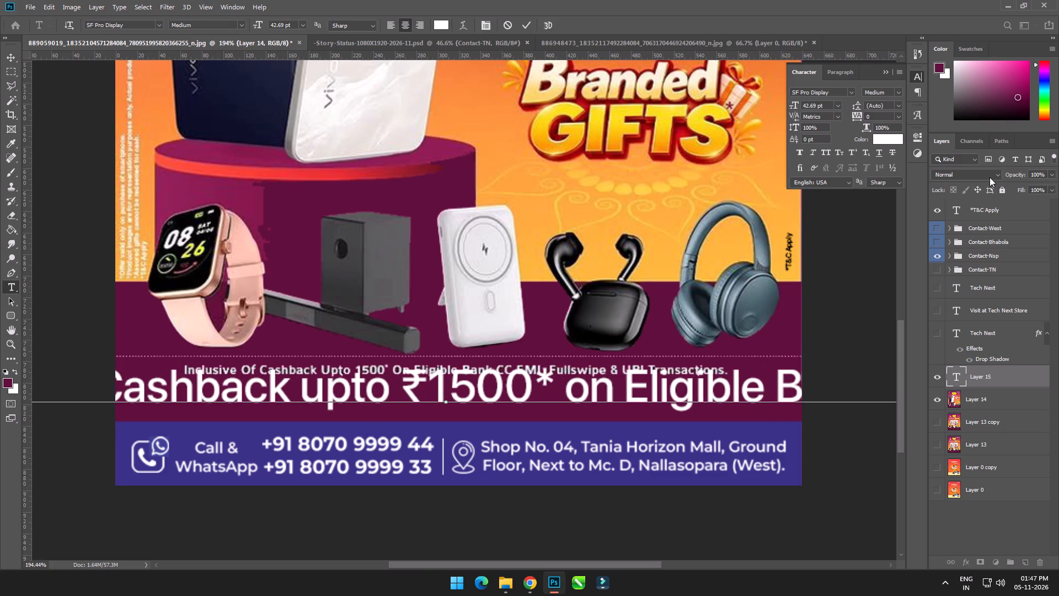
key(space)
text(Fu)
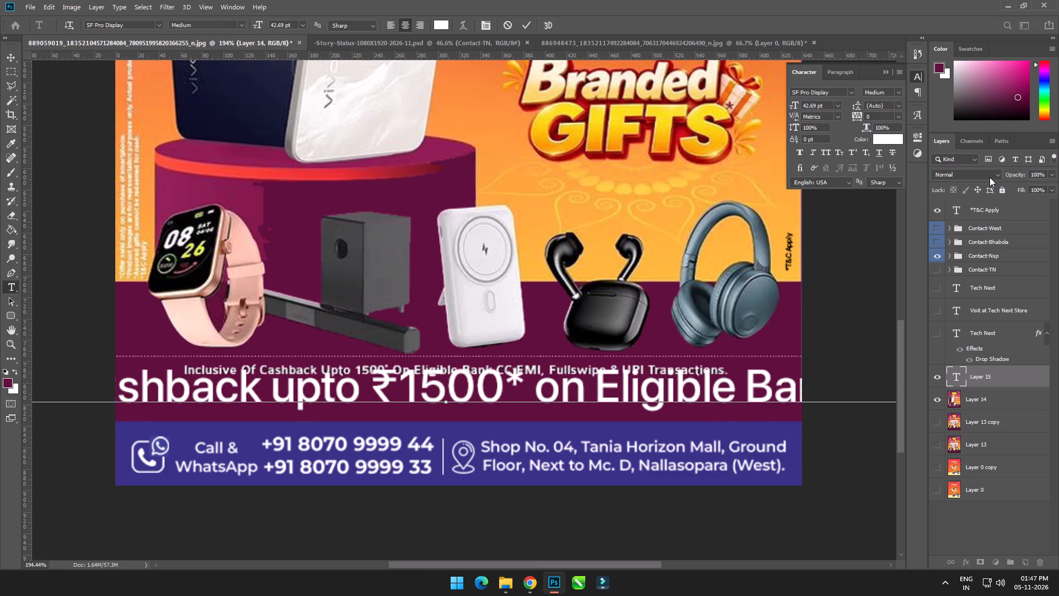
Reduce the font size of the whole new cashback text to 15.69 pt.
key(ctrl+a)
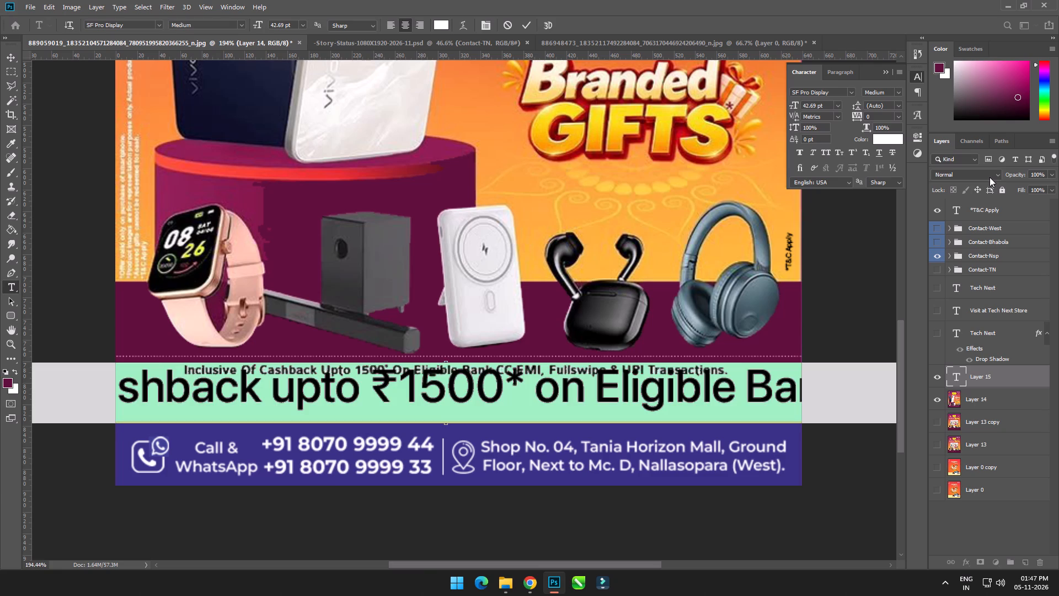
click(825, 106)
scroll(825, 106, down, 8)
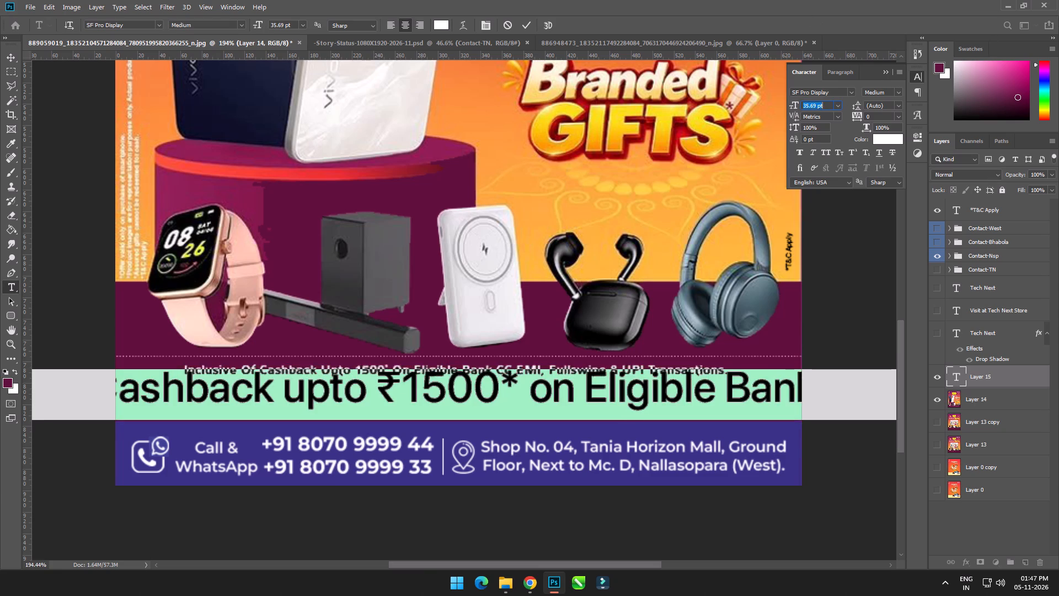
scroll(825, 106, down, 19)
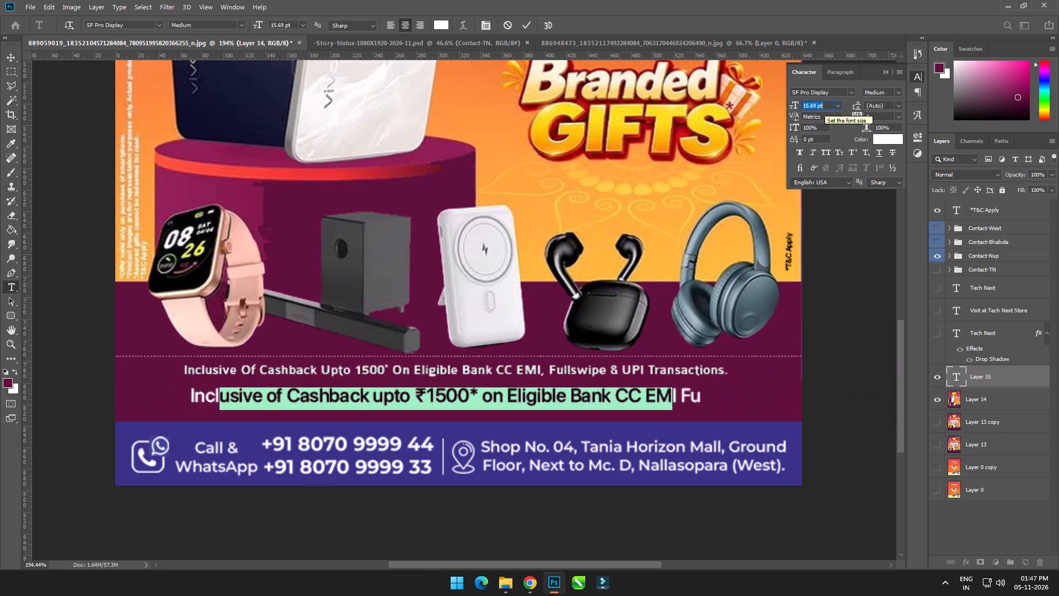
Add a comma after "CC EMI" and complete the line with "Fullswipe & UPI Transactions.".
click(635, 397)
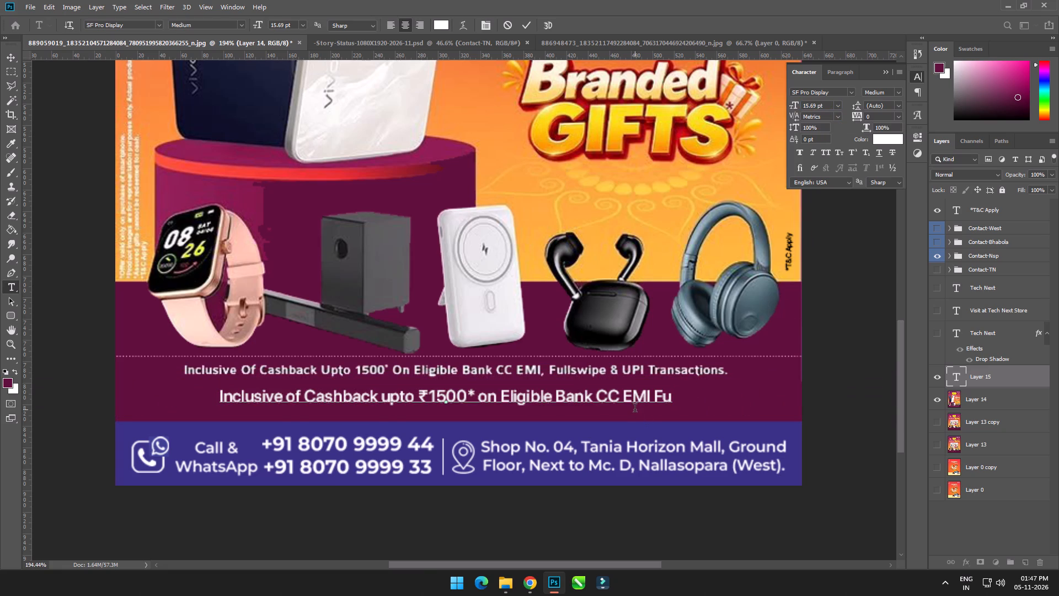
click(654, 398)
click(651, 396)
key(comma)
key(End)
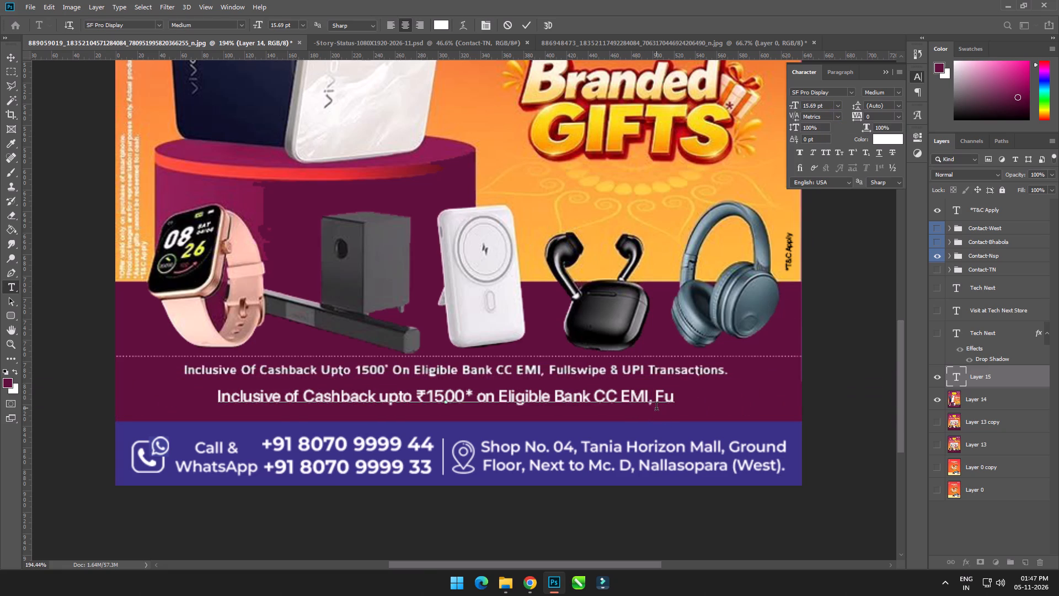
text(llswipe)
key(space)
text(& UPI Tra)
text(nsactions)
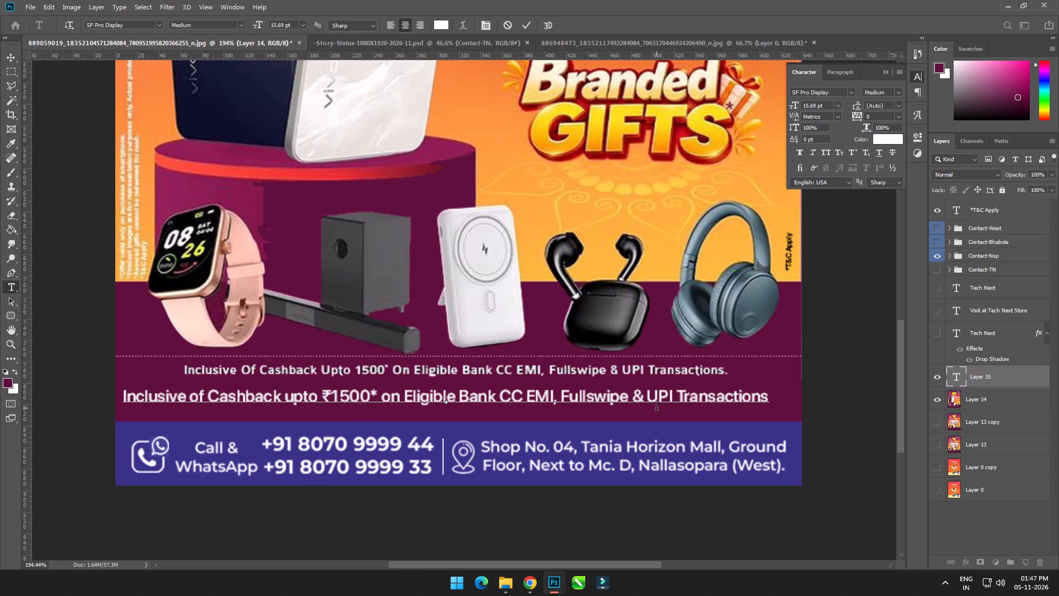
key(period)
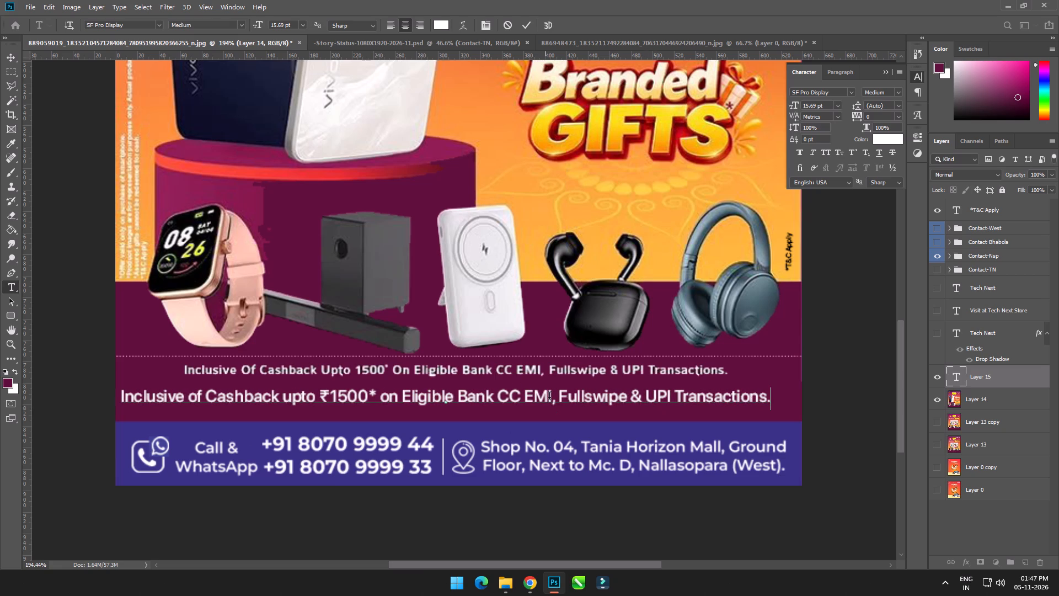
Break the cashback text into two lines after "CC EMI," and commit it.
click(555, 392)
key(Return)
key(Delete)
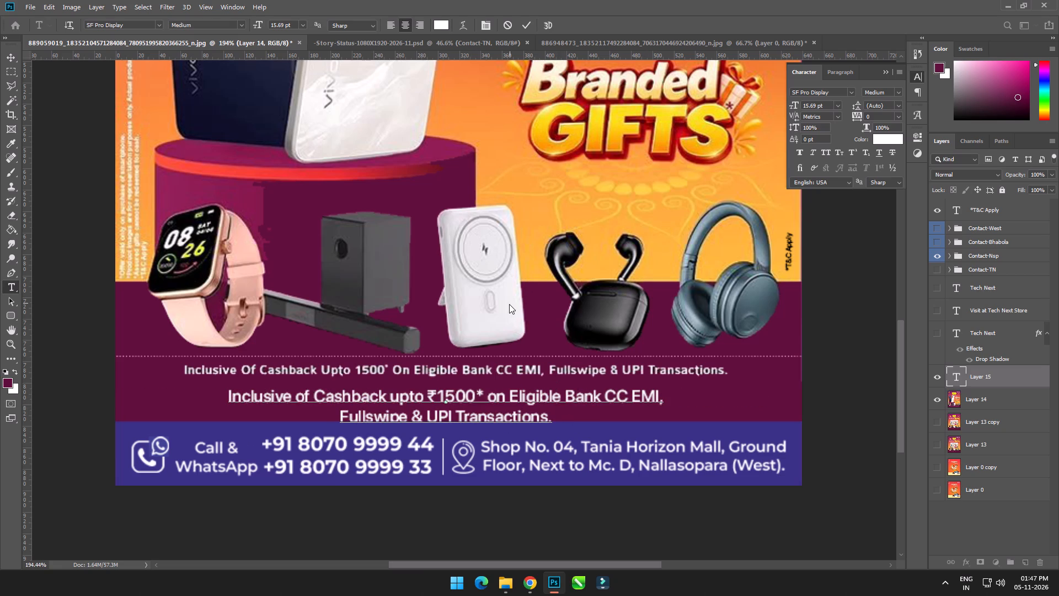
click(532, 23)
Move the two-line cashback text up slightly so it clears the blue contact strip.
key(ctrl+t)
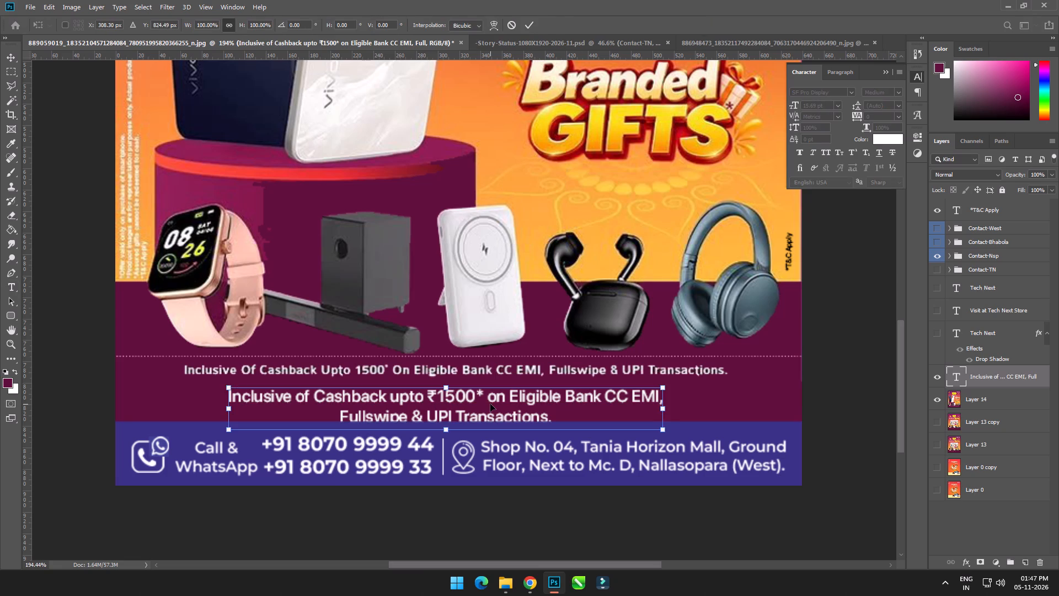
drag(490, 404, 500, 388)
click(533, 23)
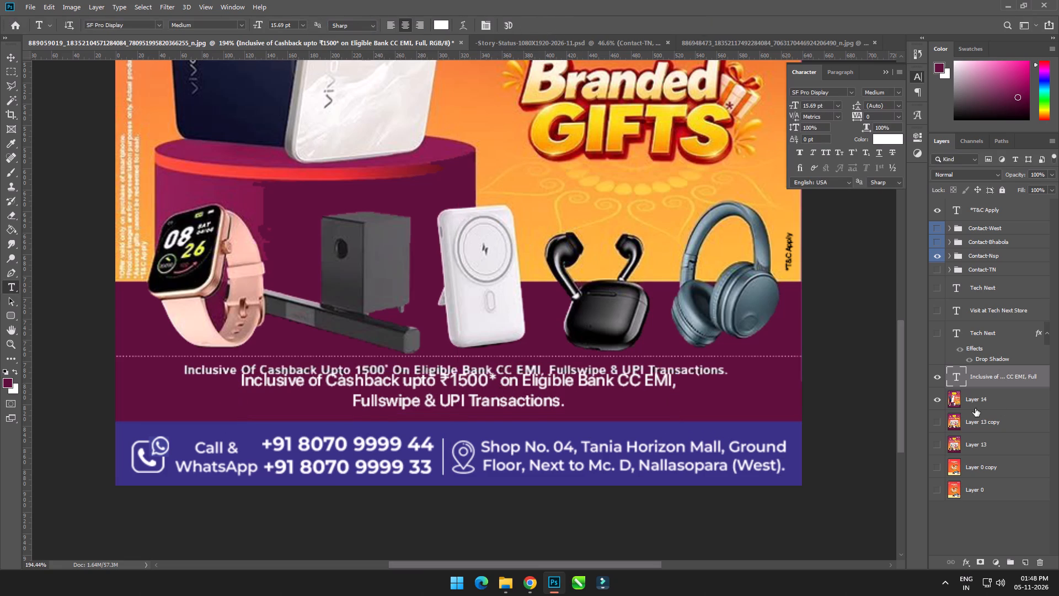
Hide the new cashback text, delete the old printed cashback line from Layer 14 and fill its area with the surrounding maroon.
click(939, 380)
click(959, 396)
key(m)
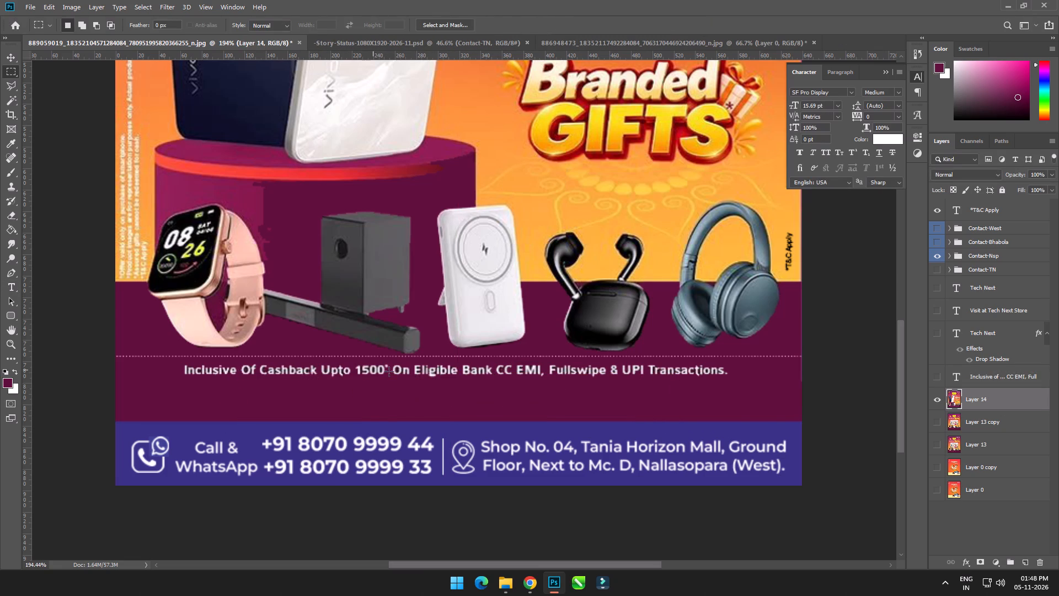
drag(180, 363, 746, 377)
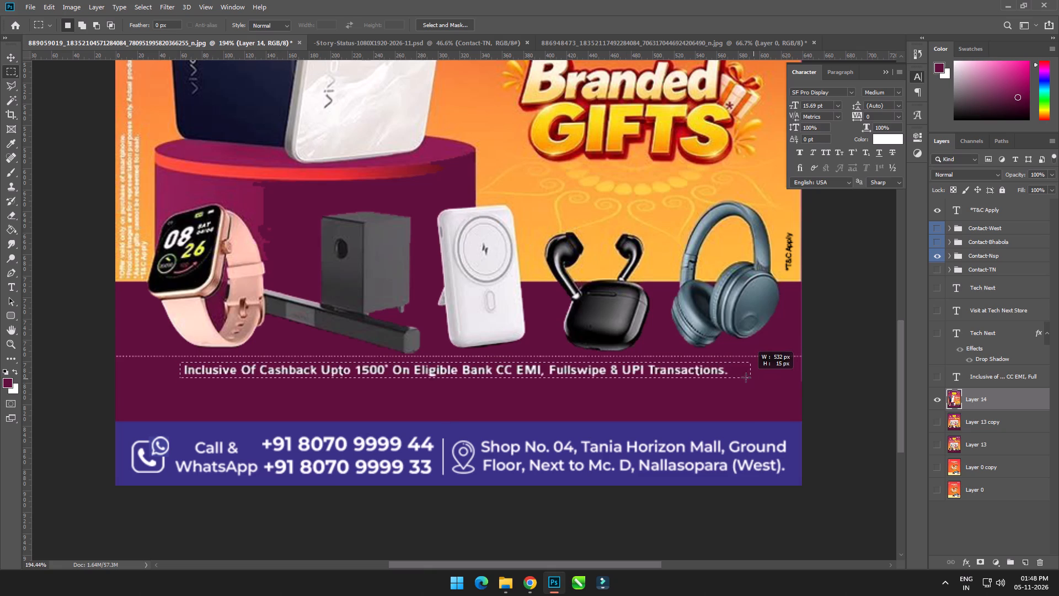
drag(746, 377, 735, 380)
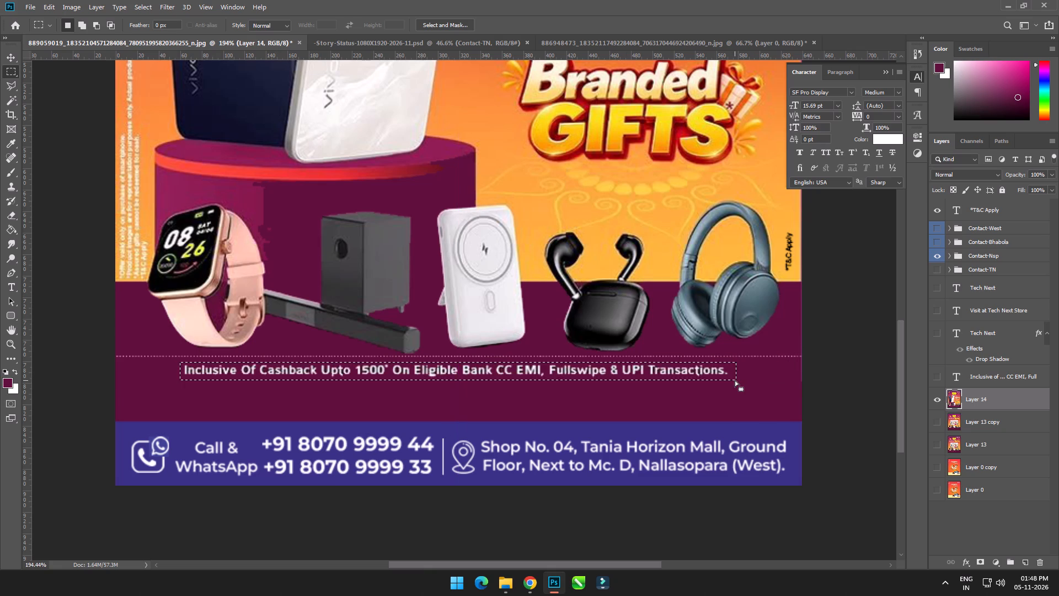
key(Delete)
key(g)
alt+click(677, 400)
click(676, 370)
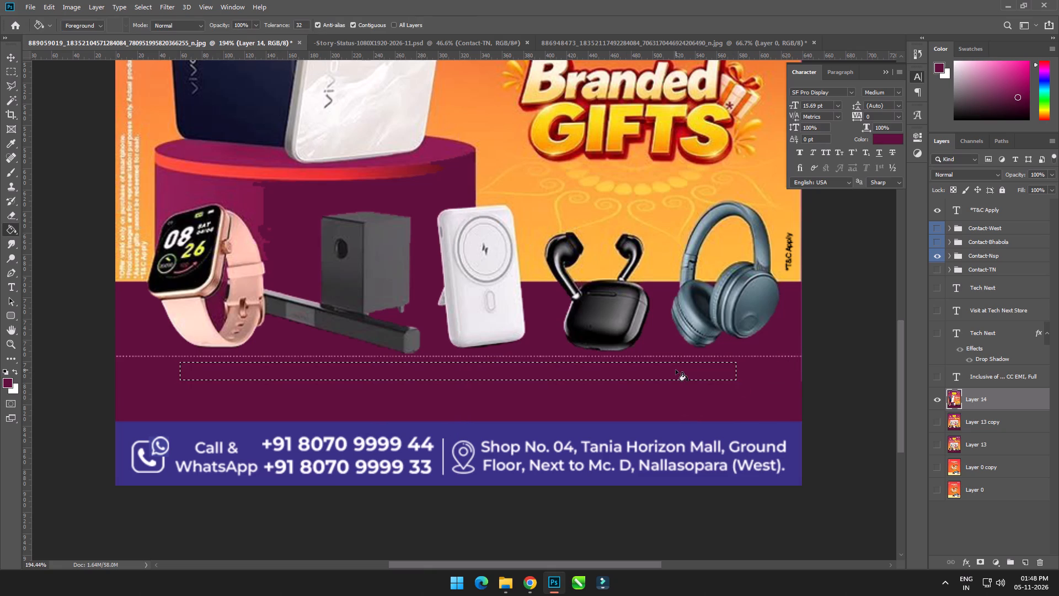
Deselect the filled area and show the two-line cashback text layer again.
key(m)
click(645, 398)
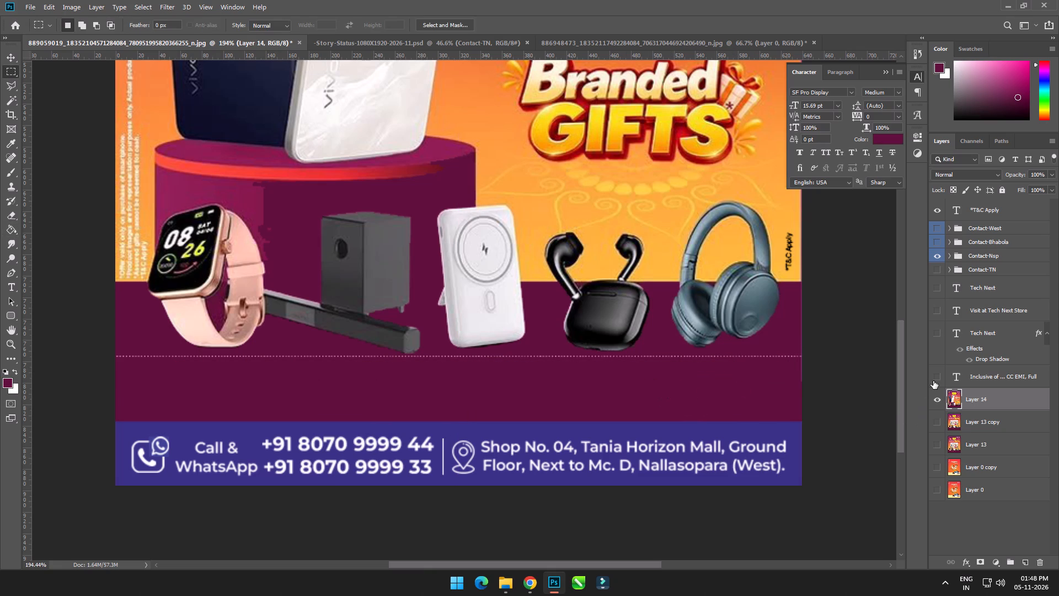
click(937, 377)
key(ctrl+0)
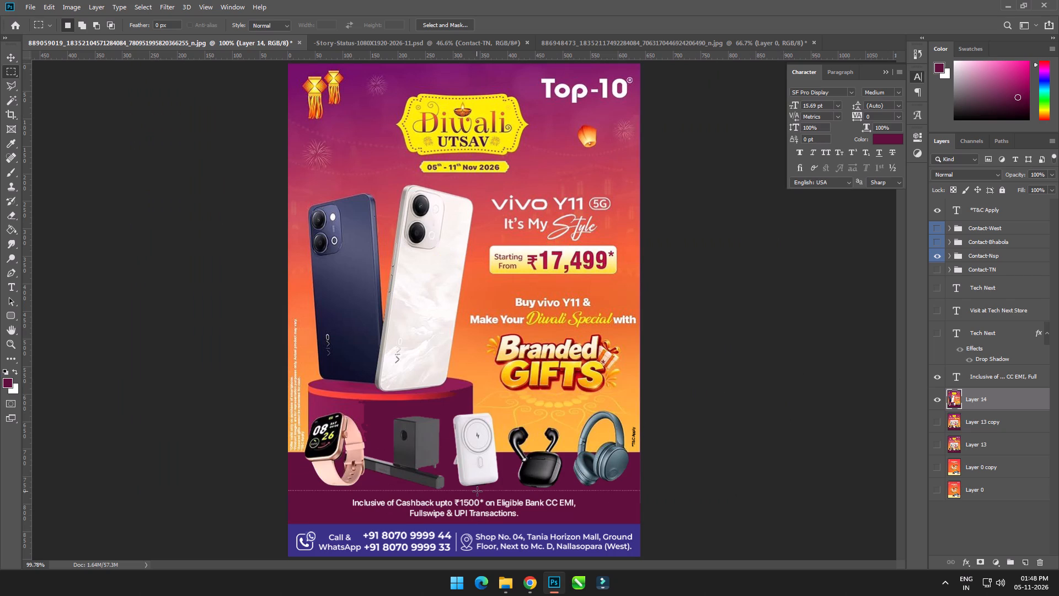
Export the Contact-Nsp poster as a PNG named Nsp-Vivo-Y11-5G-Diwali-Utsav-2026-11 in the Insta Post folder.
key(v)
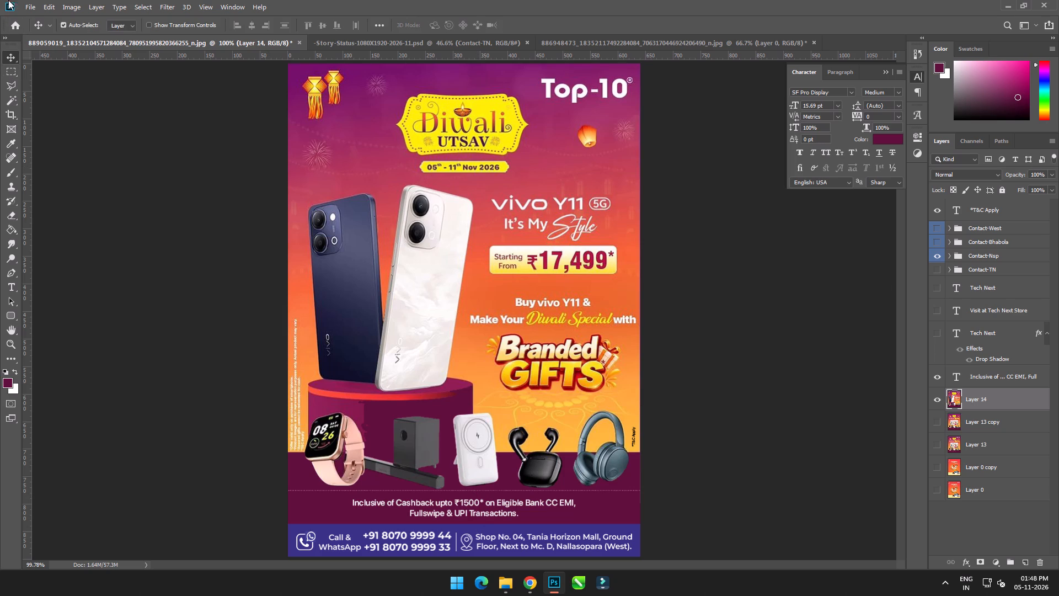
click(27, 7)
click(168, 157)
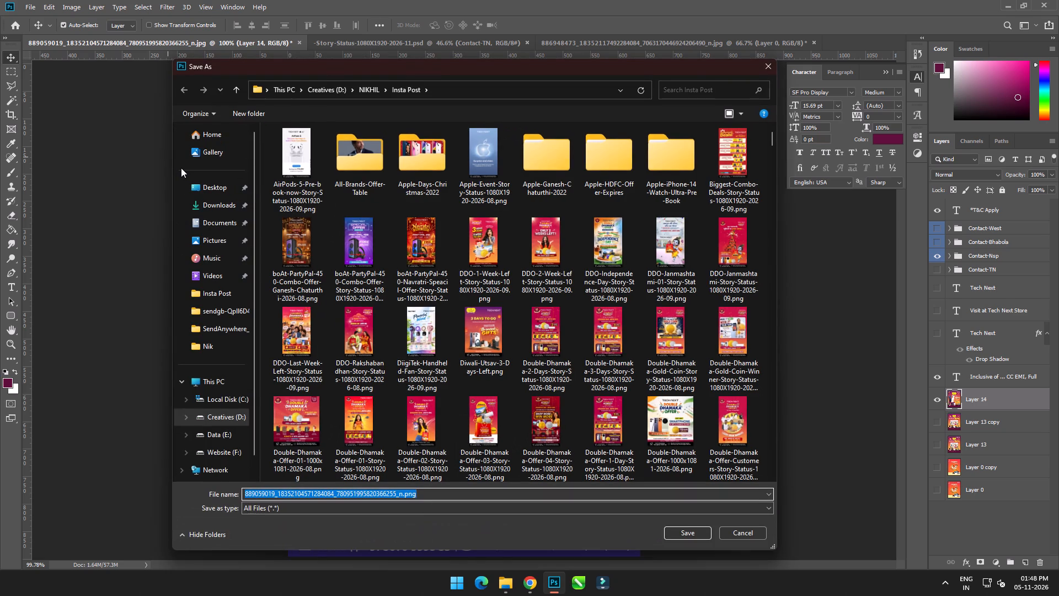
text(Nsp-Diwali)
key(BackSpace)
key(BackSpace)
key(BackSpace)
key(BackSpace)
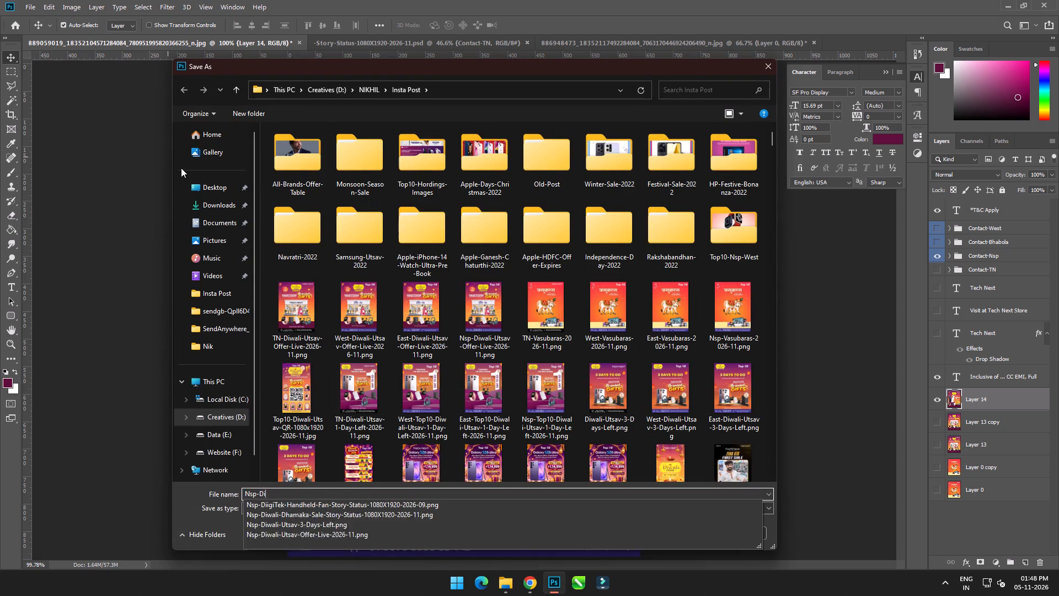
key(BackSpace)
key(BackSpace)
text(Vivo)
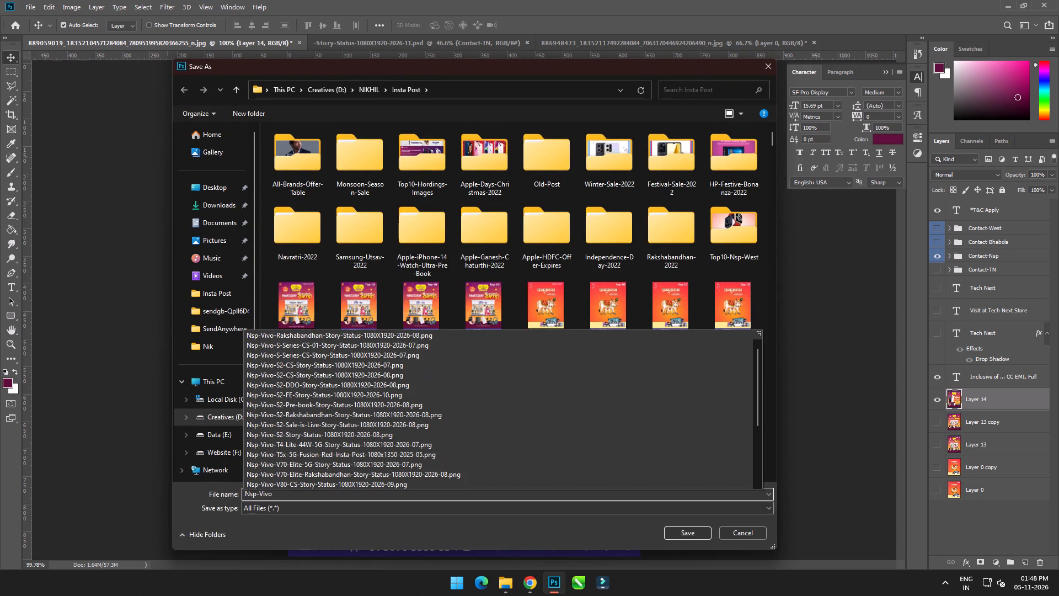
key(minus)
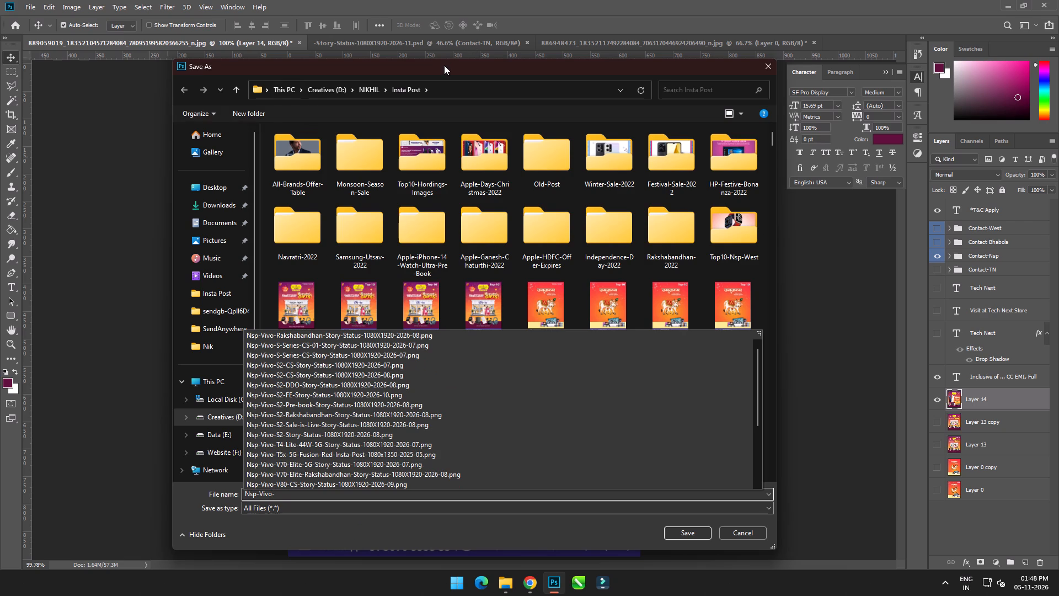
drag(444, 66, 424, 421)
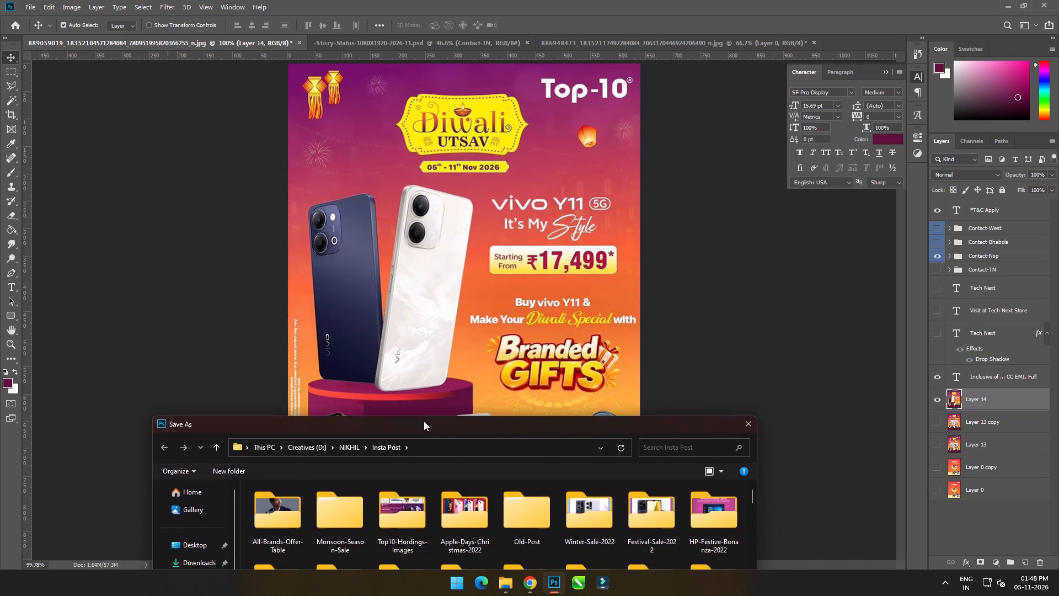
drag(424, 421, 441, 109)
text(Y11-5G-Diwali-Utsav-2026-11)
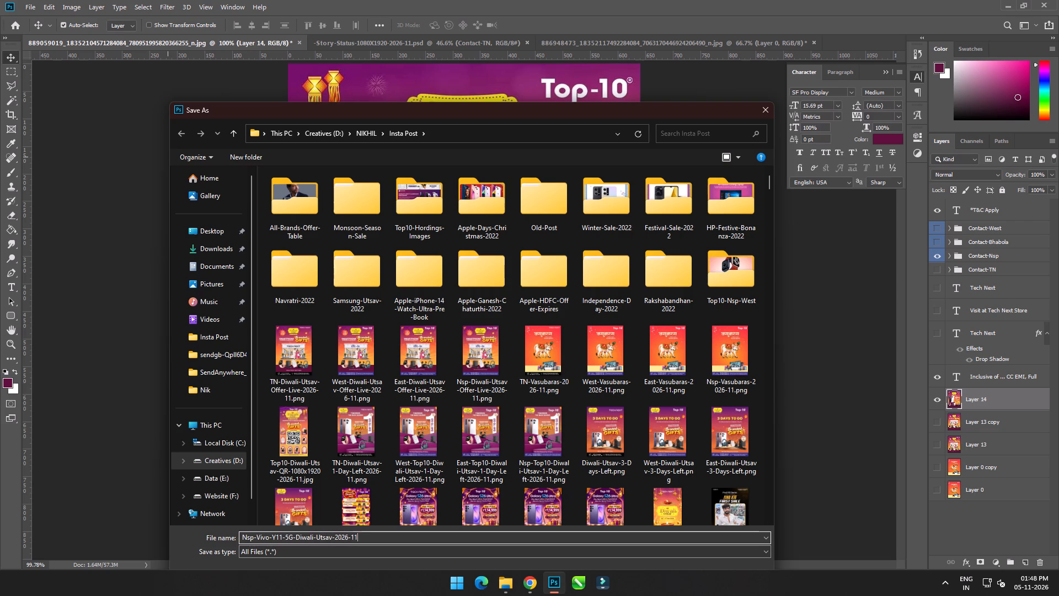
key(ctrl+a)
key(ctrl+c)
key(ctrl+c)
key(ctrl+c)
key(Return)
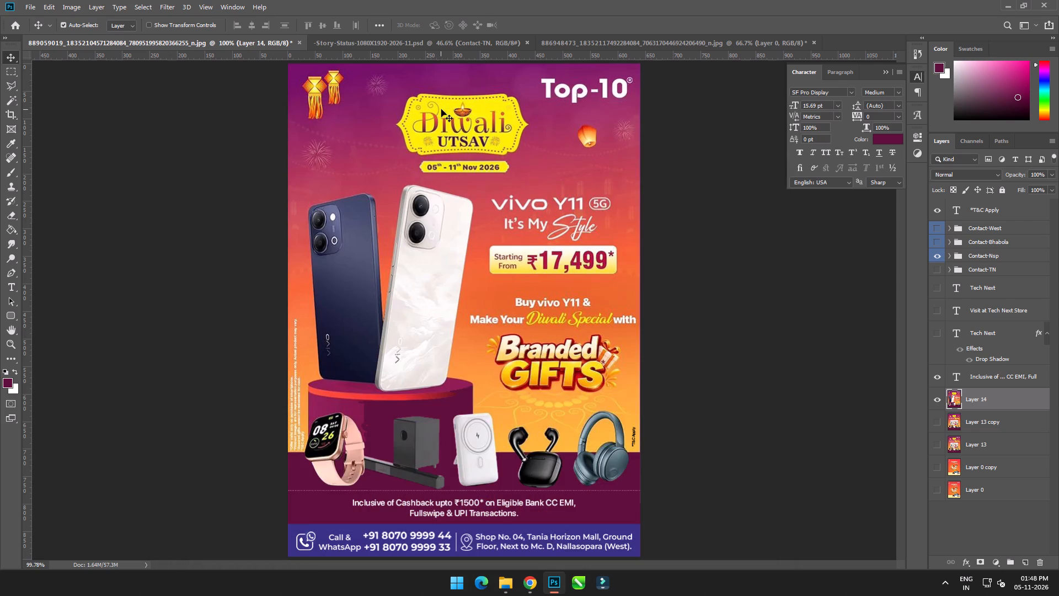
Hide the Contact-Nsp group and show the Contact-Bhabola group on the poster.
click(932, 257)
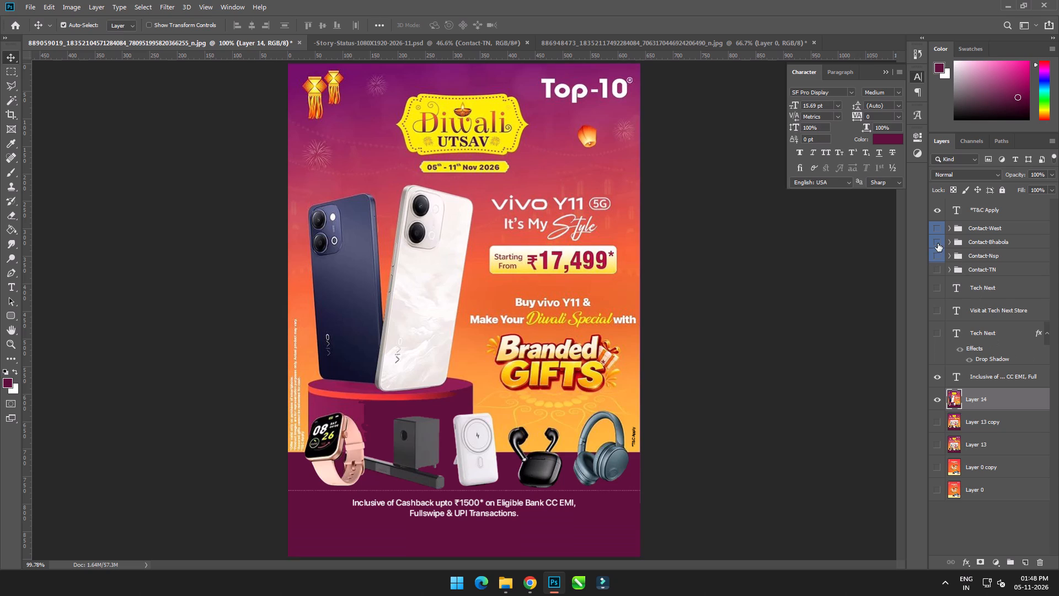
click(938, 243)
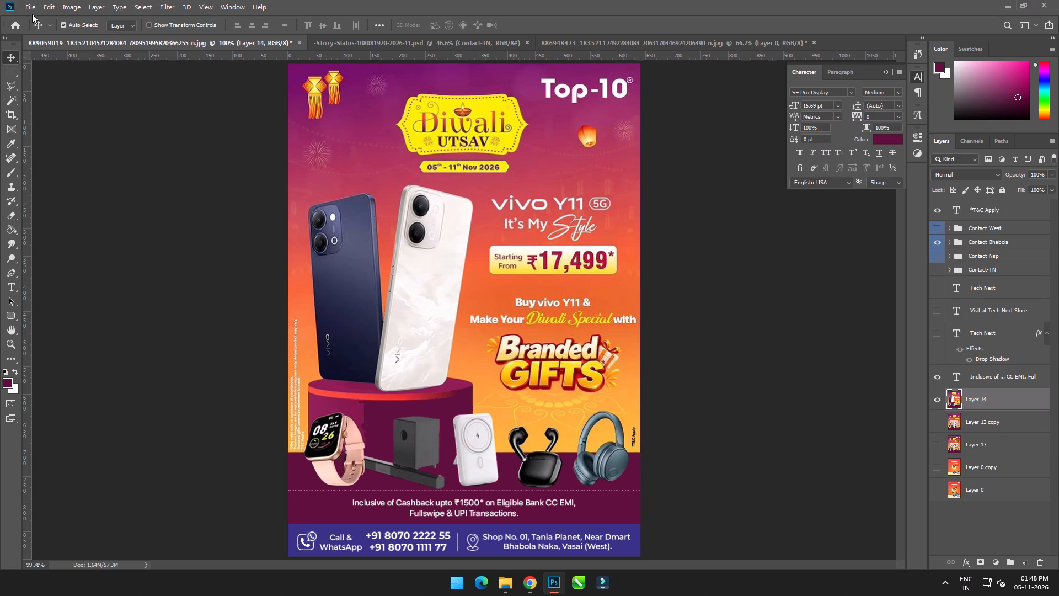
Export the Bhabola poster as a PNG named East-Vivo-Y11-5G-Diwali-Utsav-2026-11, reusing the Nsp file name.
click(30, 7)
click(181, 155)
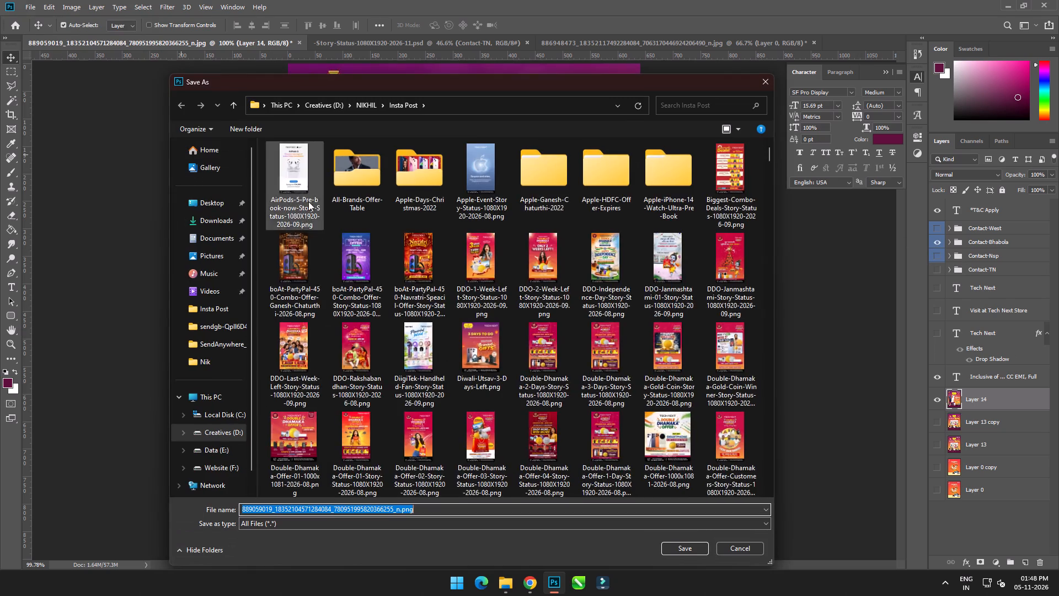
click(306, 347)
double_click(306, 516)
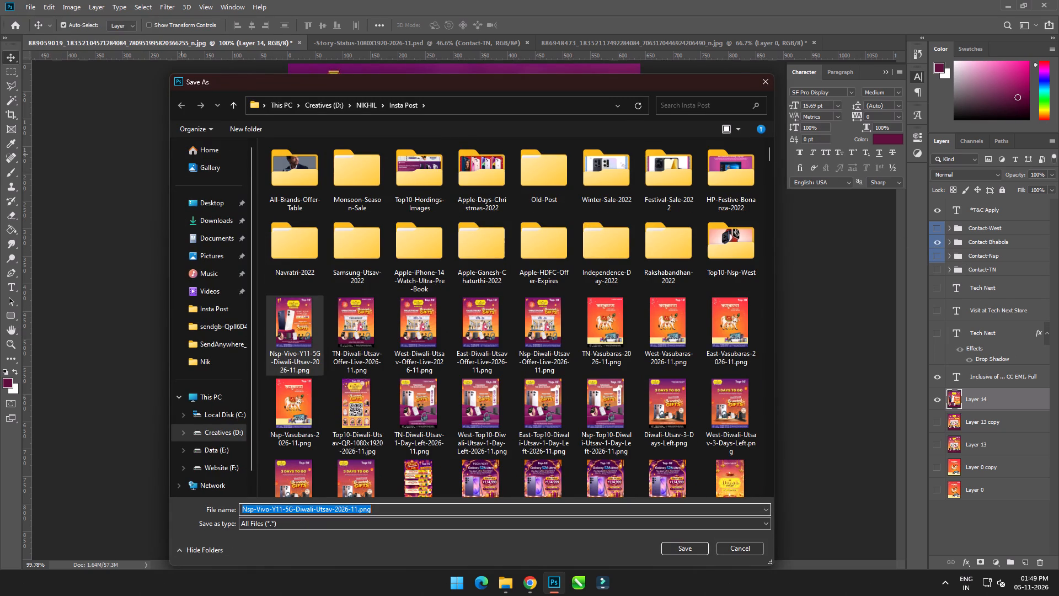
key(Home)
key(Delete)
key(Delete)
key(Delete)
text(East)
key(Return)
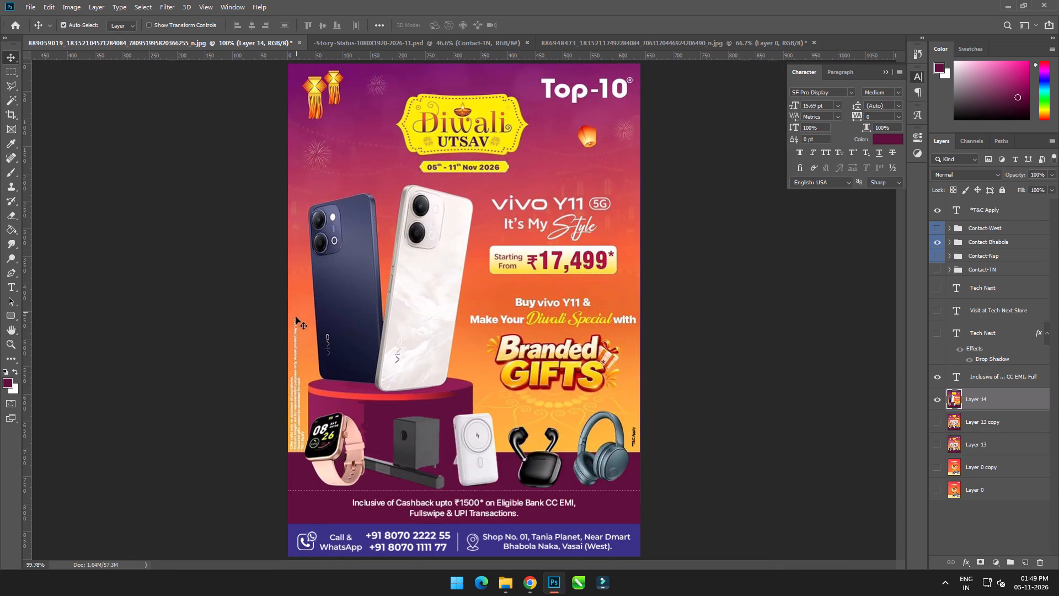
Hide the Contact-Bhabola group and show the Contact-West group on the poster.
click(938, 242)
click(938, 229)
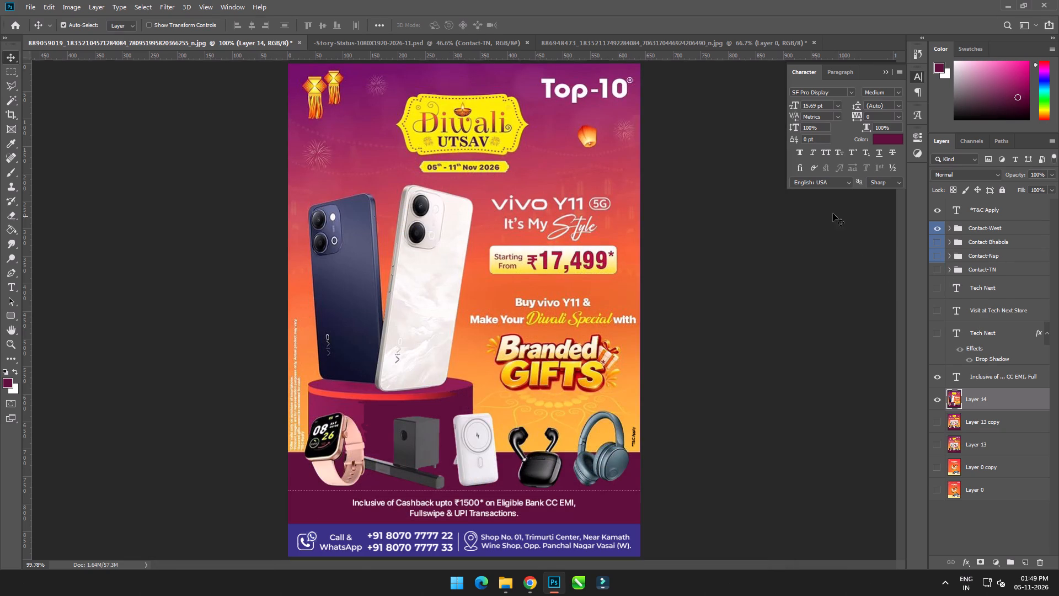
Export the West poster as a PNG named West-Vivo-Y11-5G-Diwali-Utsav-2026-11, reusing the East file name.
click(31, 4)
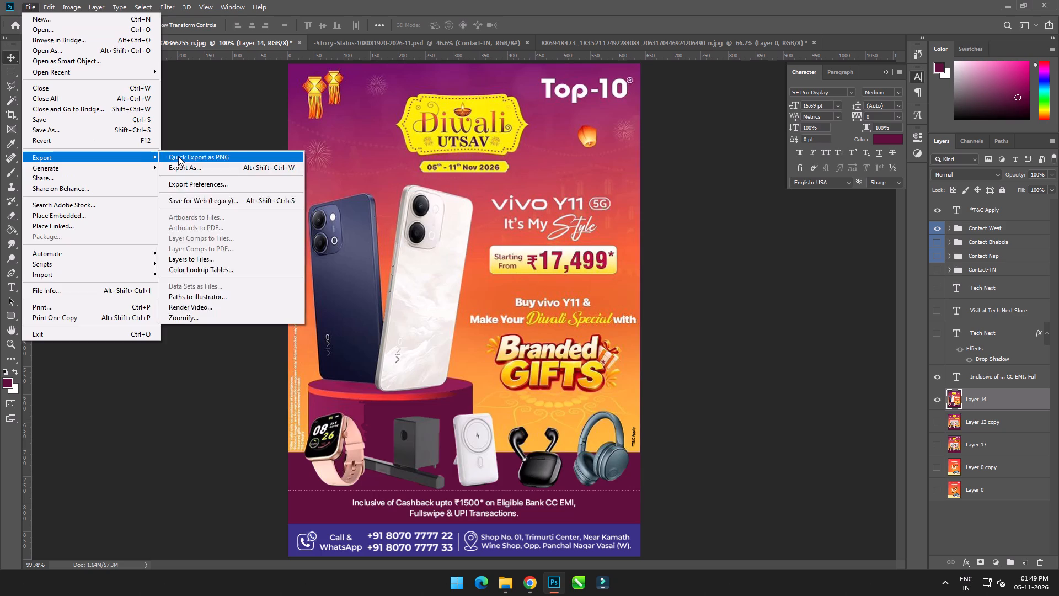
click(178, 156)
click(292, 294)
click(291, 317)
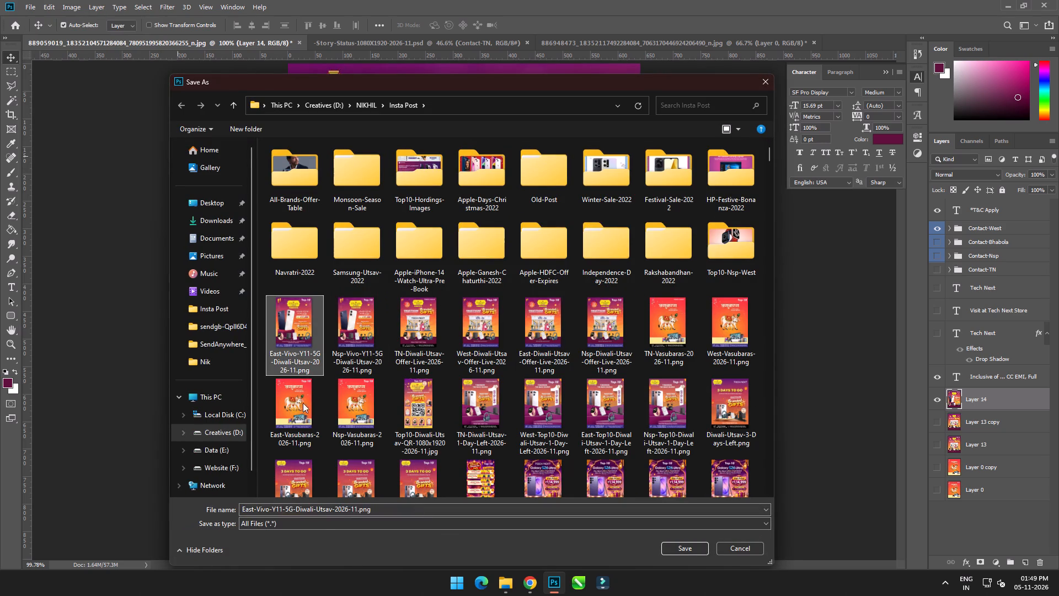
click(320, 510)
key(Home)
key(Delete)
key(Delete)
text(We)
key(Return)
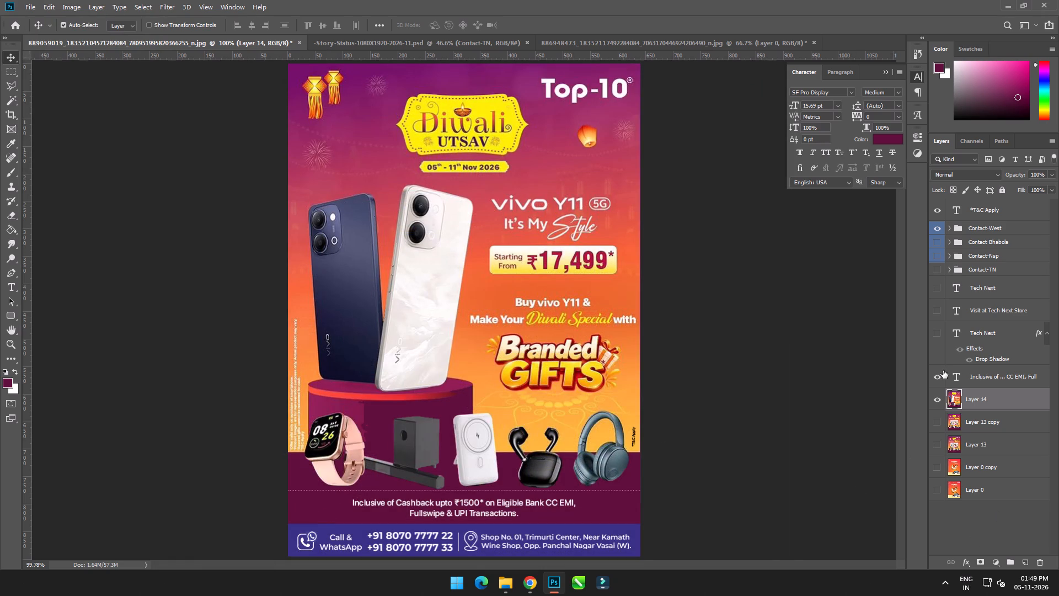
Hide the Contact-West group and show the Contact-TN group on the poster.
click(935, 233)
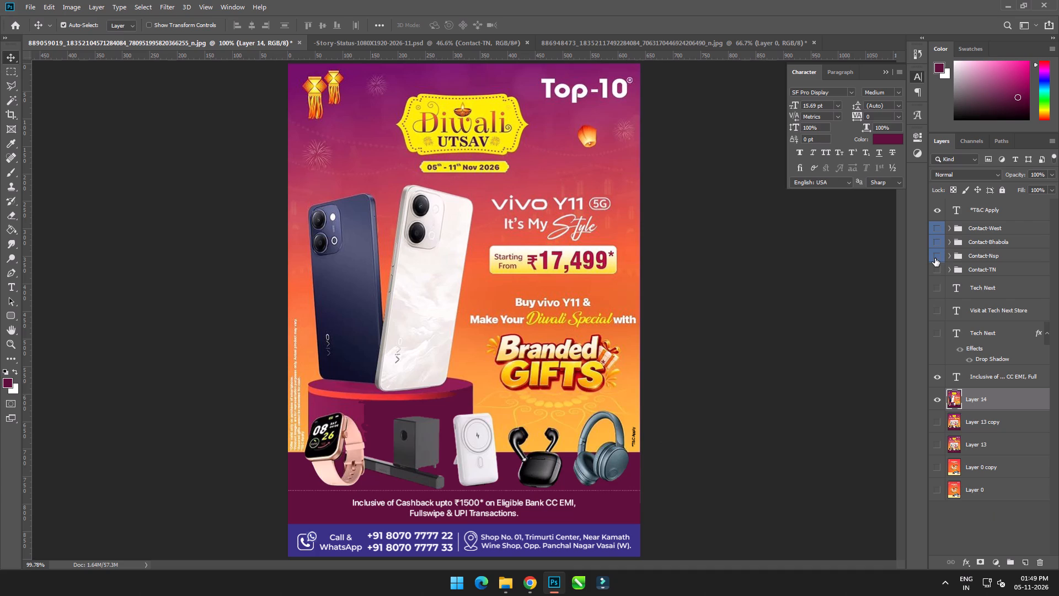
click(937, 267)
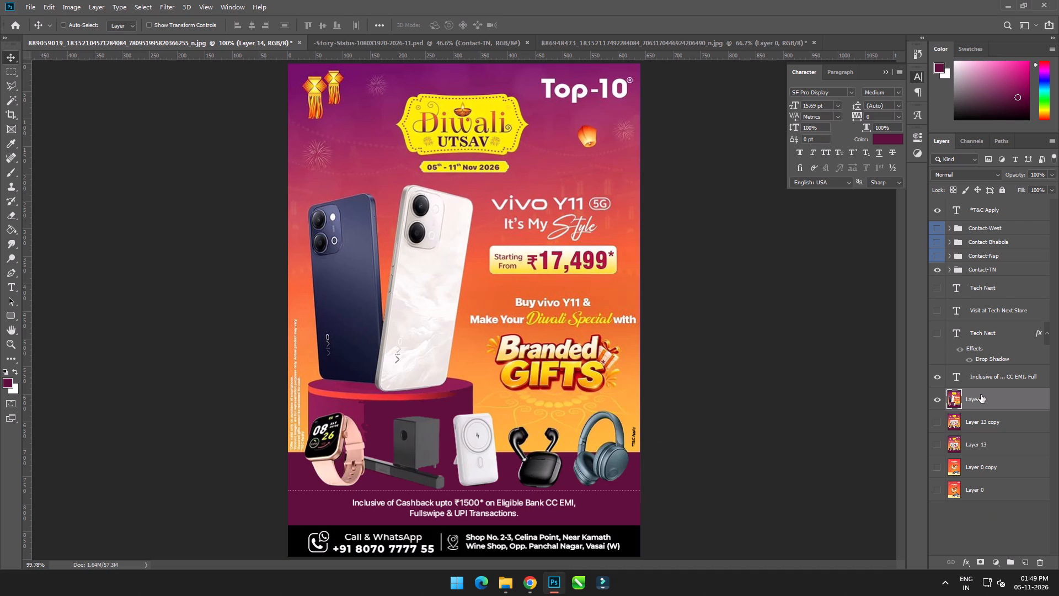
Duplicate Layer 14 and hide the original, leaving the copy for the Tech Next version.
key(ctrl+j)
click(938, 422)
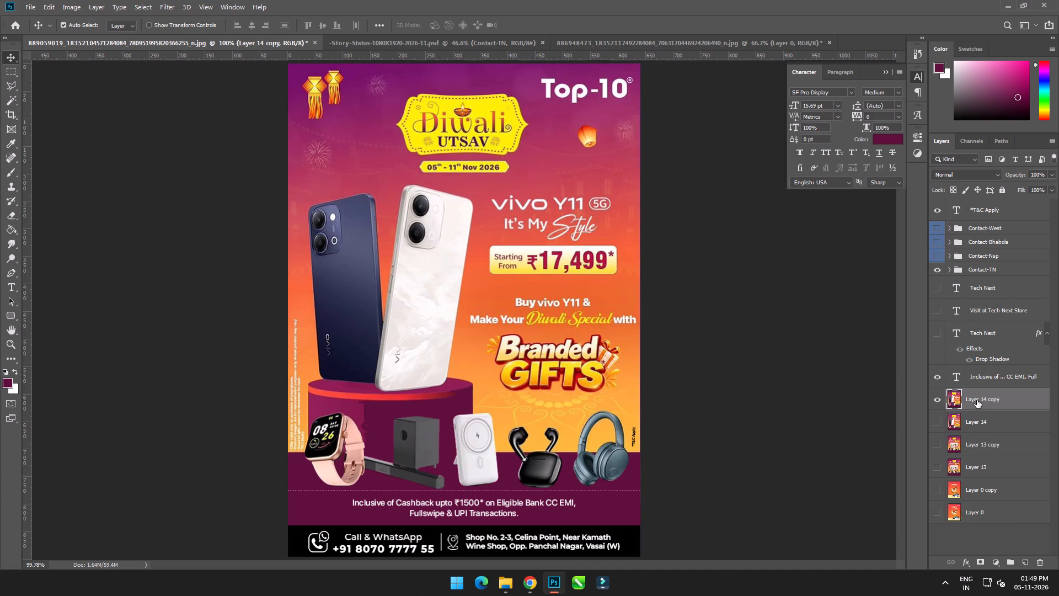
Remove the Top-10 logo from Layer 14 copy with the content-aware Spot Healing Brush and smooth the leftover traces.
key(j)
alt+scroll(618, 72, up, 4)
scroll(614, 98, up, 4)
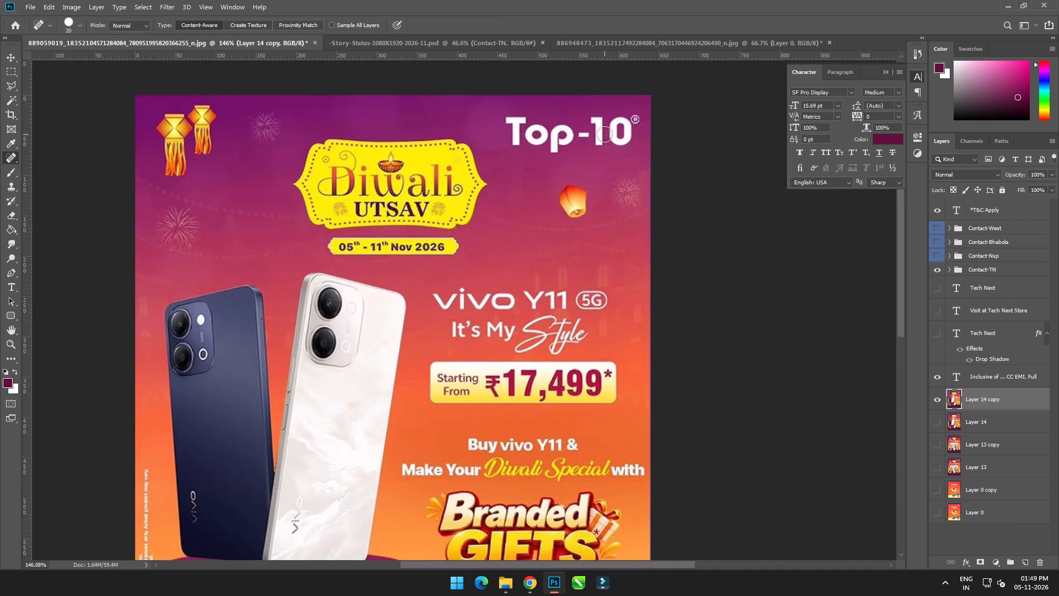
scroll(605, 134, up, 6)
drag(483, 143, 572, 154)
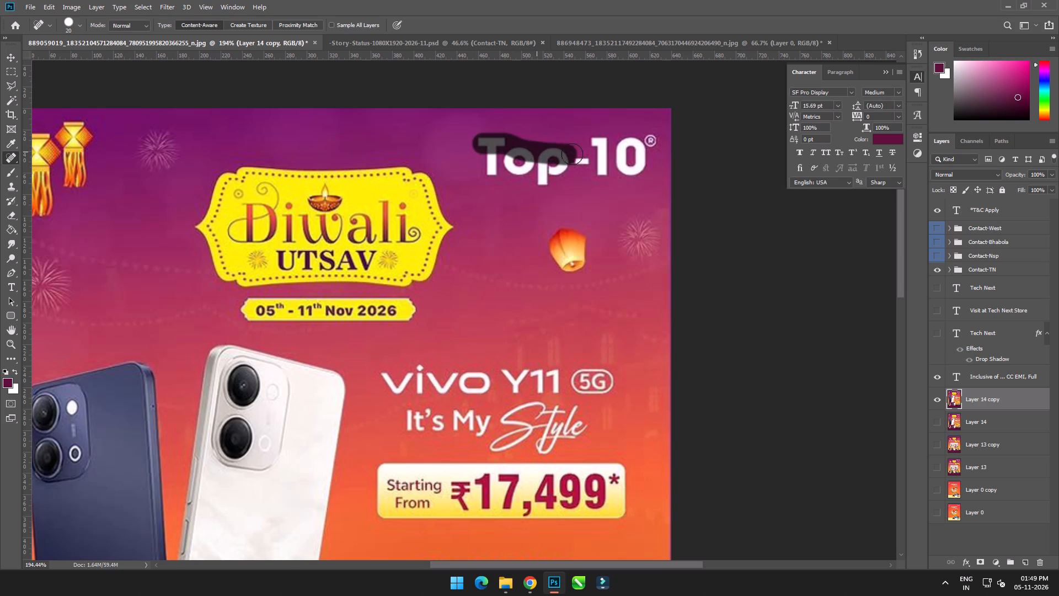
drag(572, 154, 593, 168)
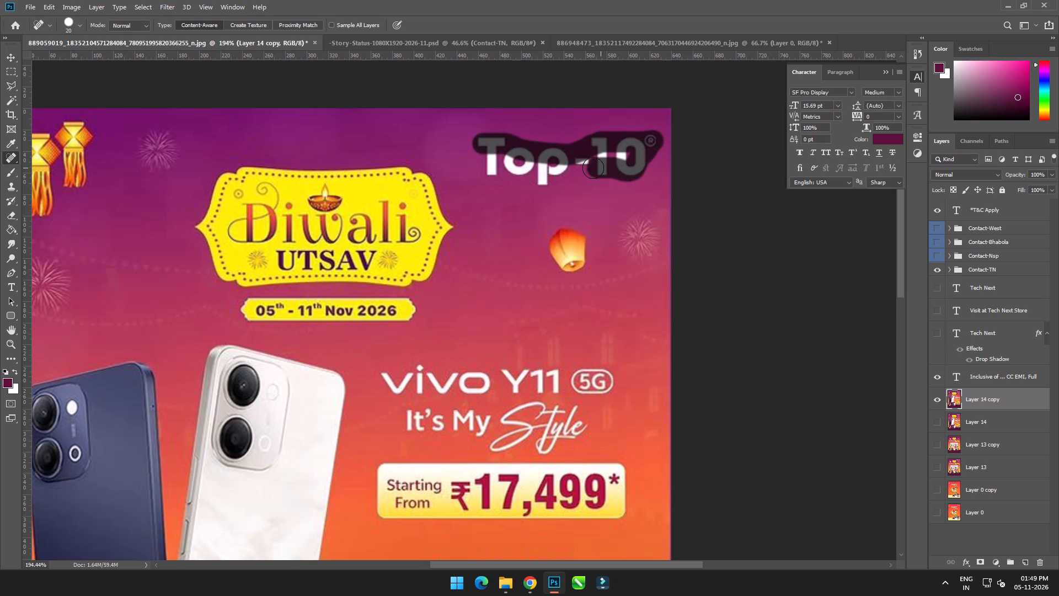
drag(593, 168, 630, 156)
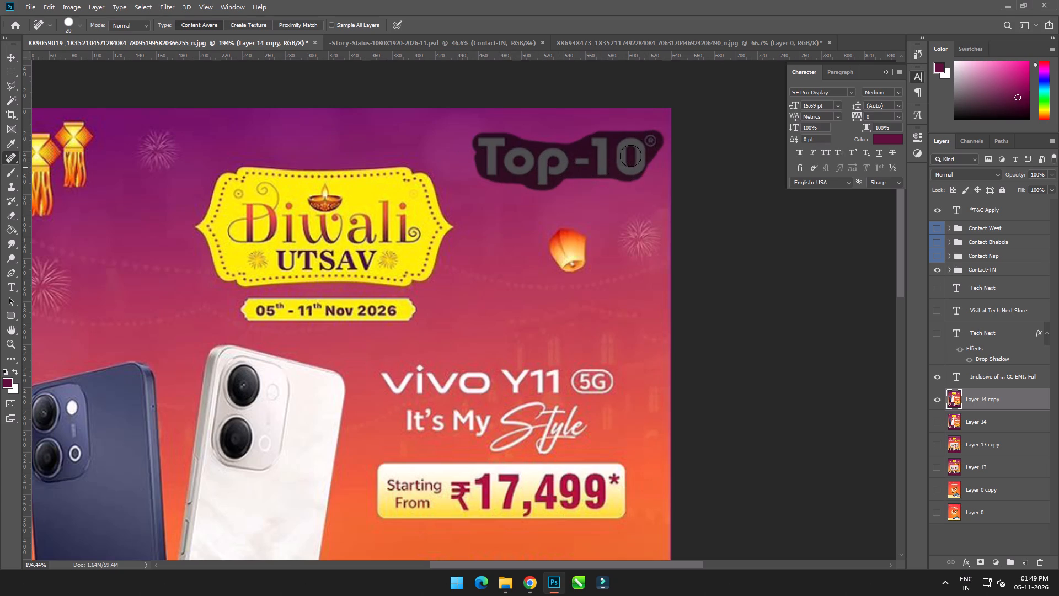
drag(630, 156, 634, 155)
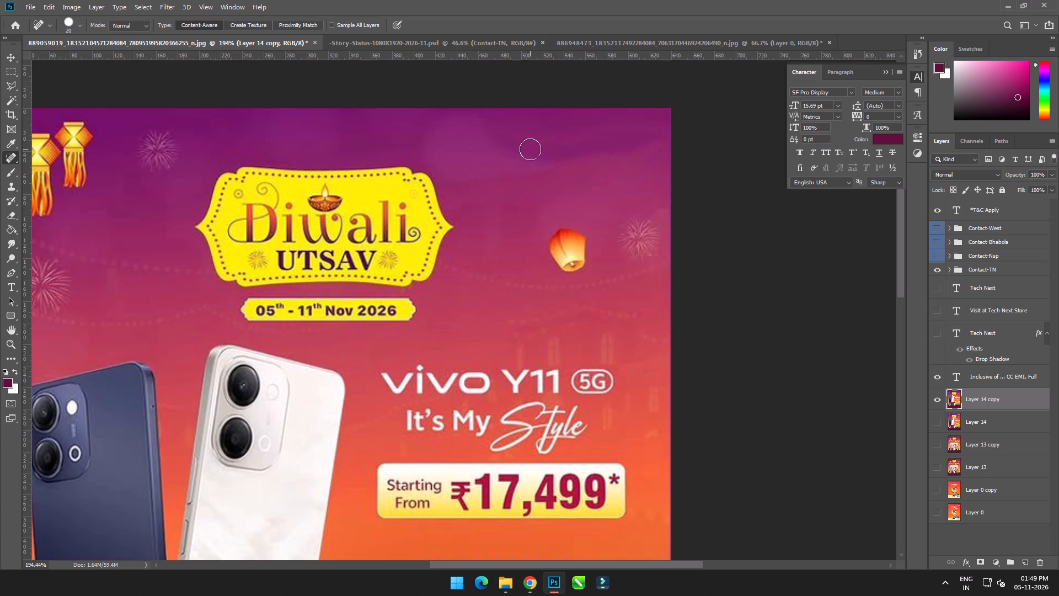
drag(654, 137, 524, 152)
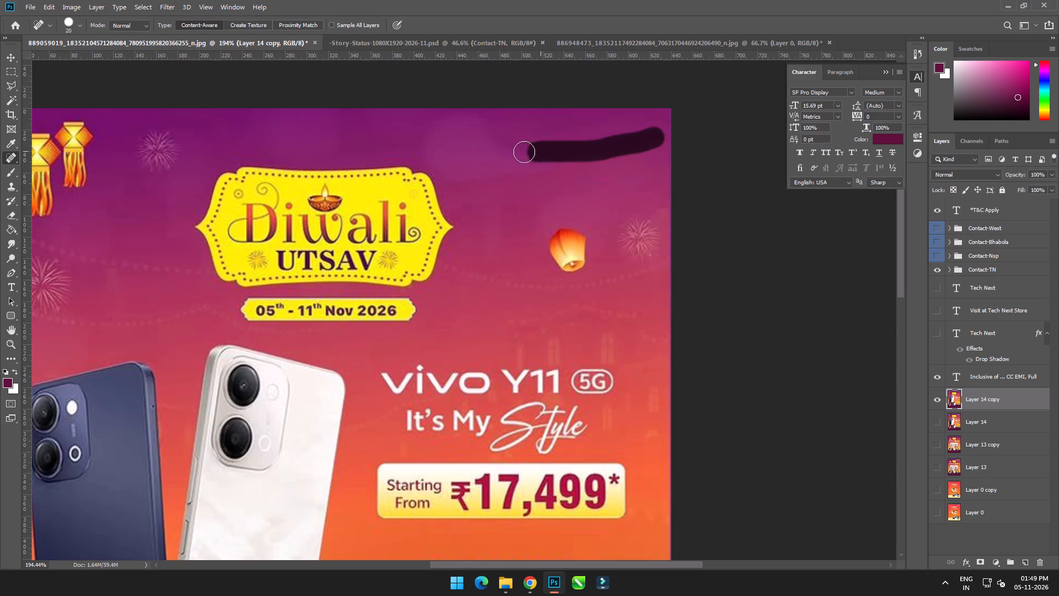
drag(524, 152, 582, 146)
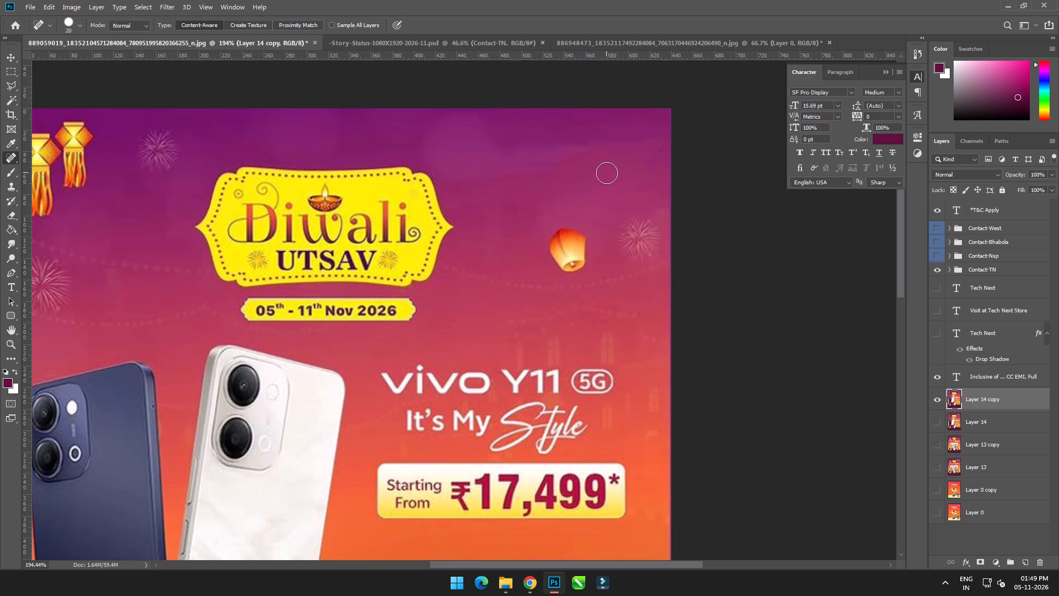
click(650, 136)
drag(668, 135, 673, 129)
Show the white Tech Next text layer in place of the removed Top-10 logo.
click(935, 291)
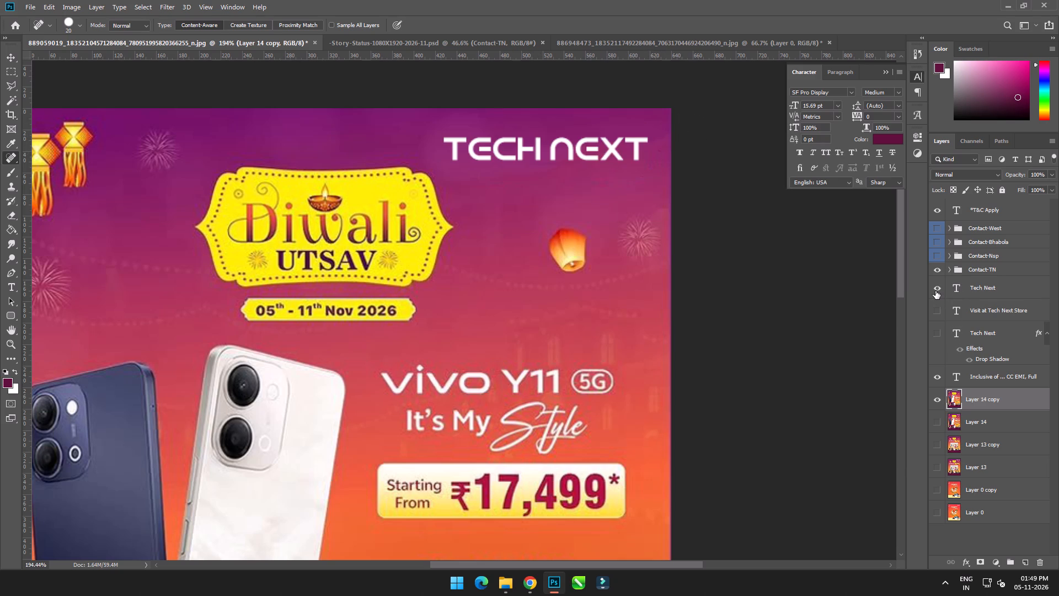
key(ctrl+0)
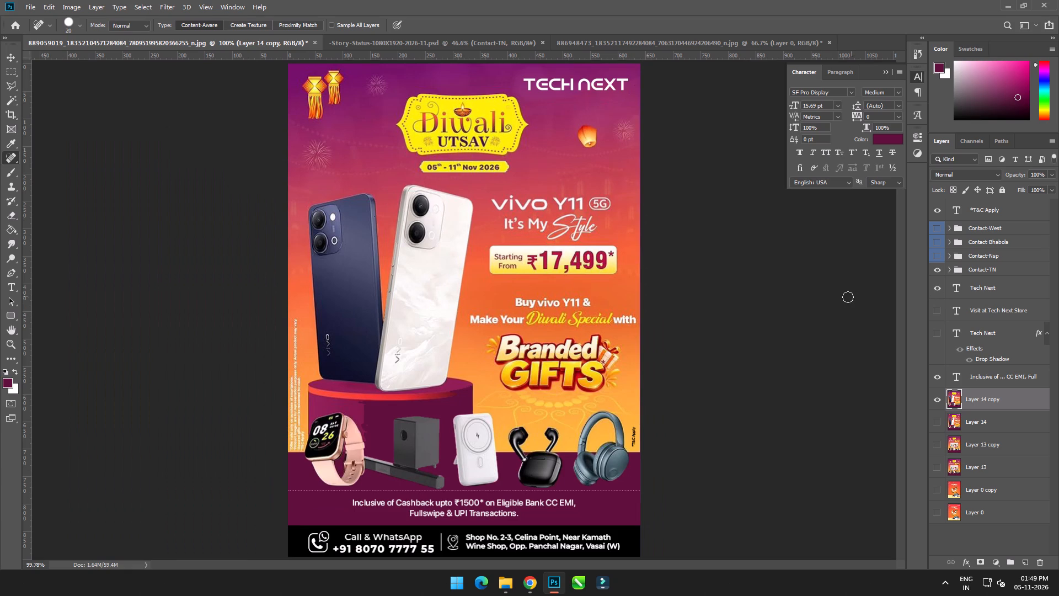
Export the Tech Next poster as a PNG named Vivo-Y11-5G-Diwali-Utsav-2026-11, dropping the store prefix from the West file name.
key(v)
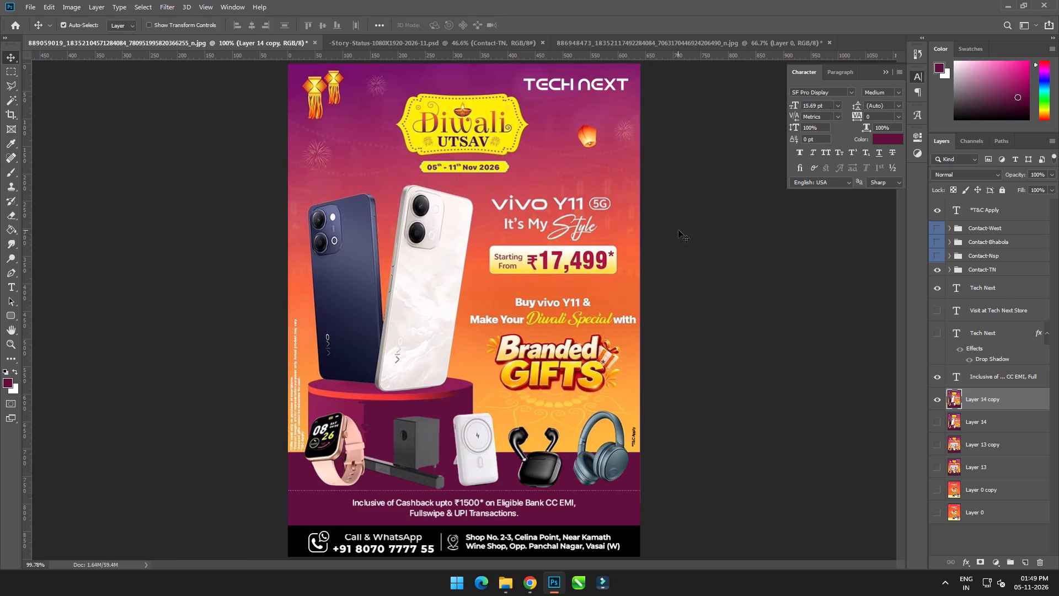
click(34, 5)
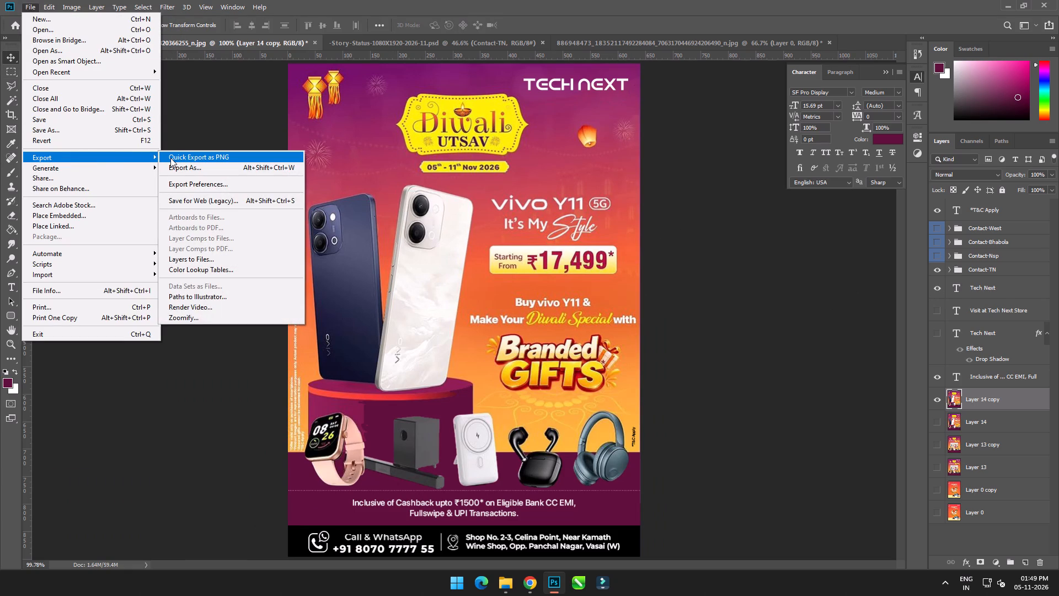
click(170, 158)
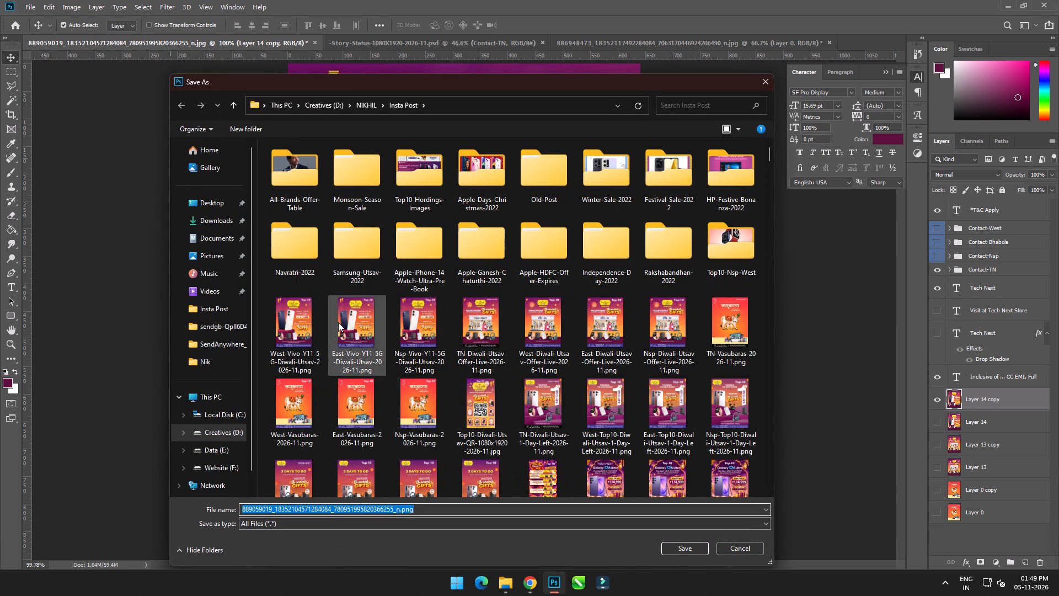
click(304, 334)
click(303, 509)
key(Home)
key(Delete)
key(Delete)
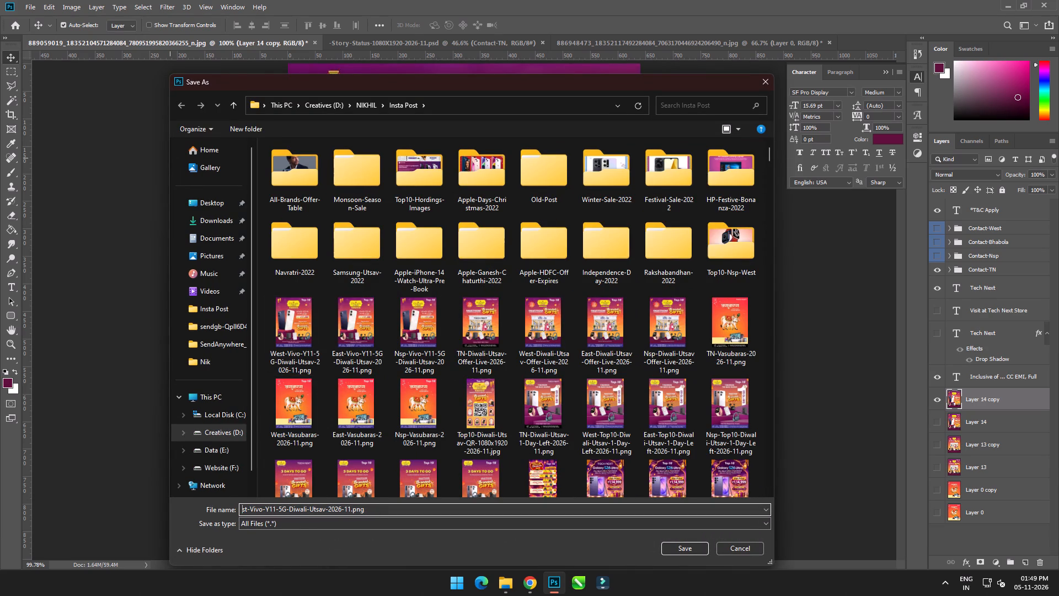
key(Delete)
key(Delete)
key(Delete)
key(Return)
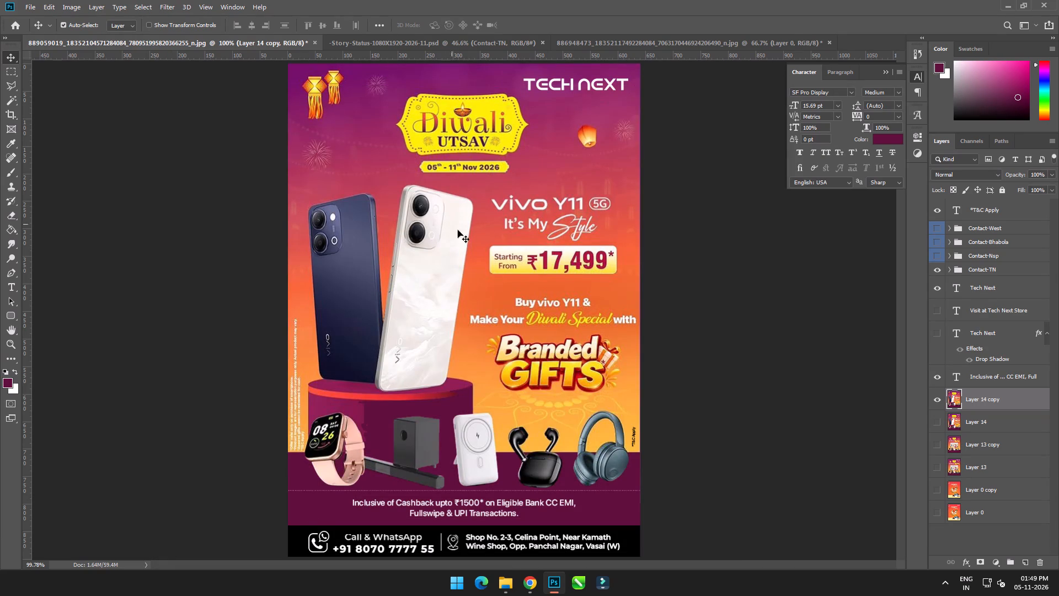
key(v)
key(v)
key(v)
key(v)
Bring up the open File Explorer windows to switch to one of them.
click(507, 584)
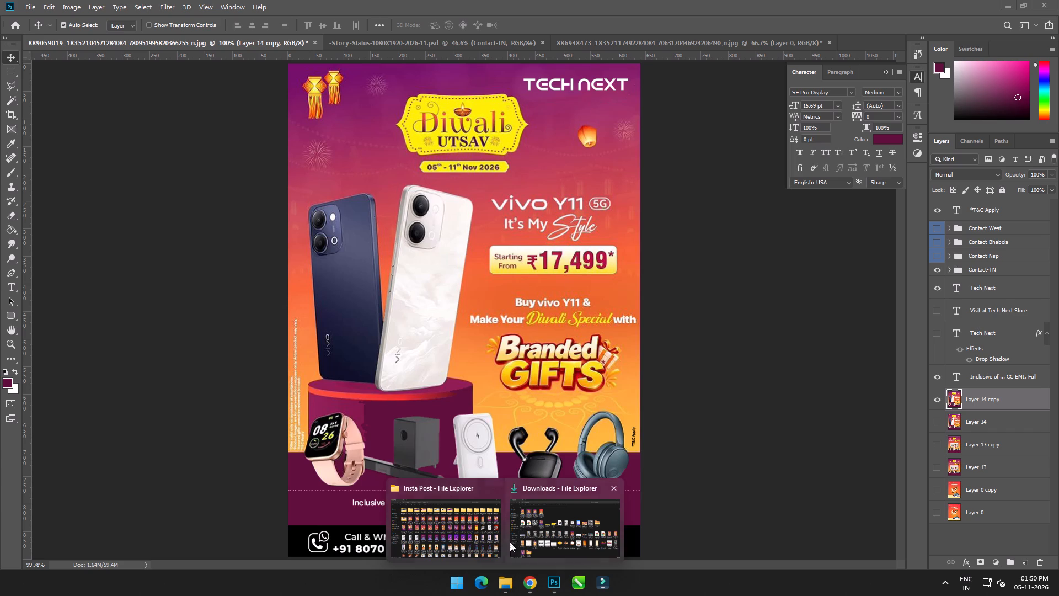
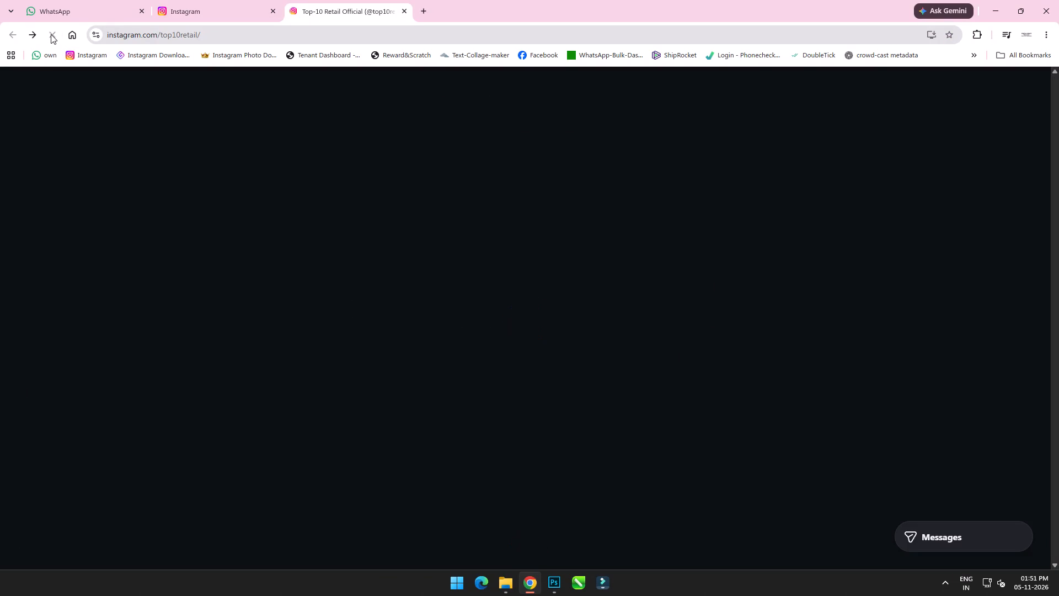
Look through the post grid on the top10retail Instagram profile, then return to the Instagram home feed.
middle_click(112, 210)
middle_click(114, 281)
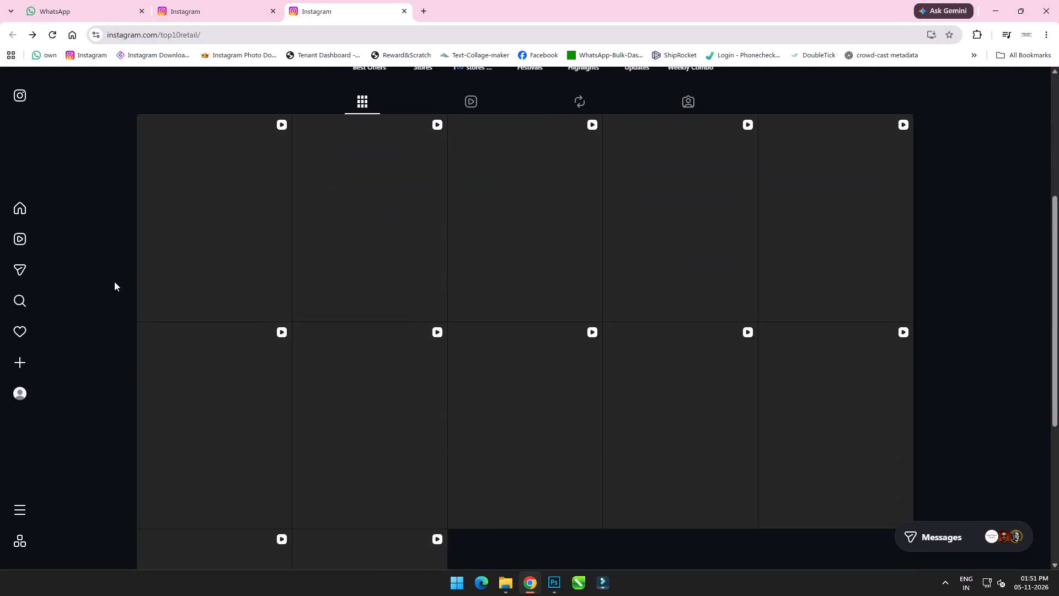
middle_click(114, 281)
middle_click(106, 248)
click(161, 0)
click(301, 0)
click(224, 0)
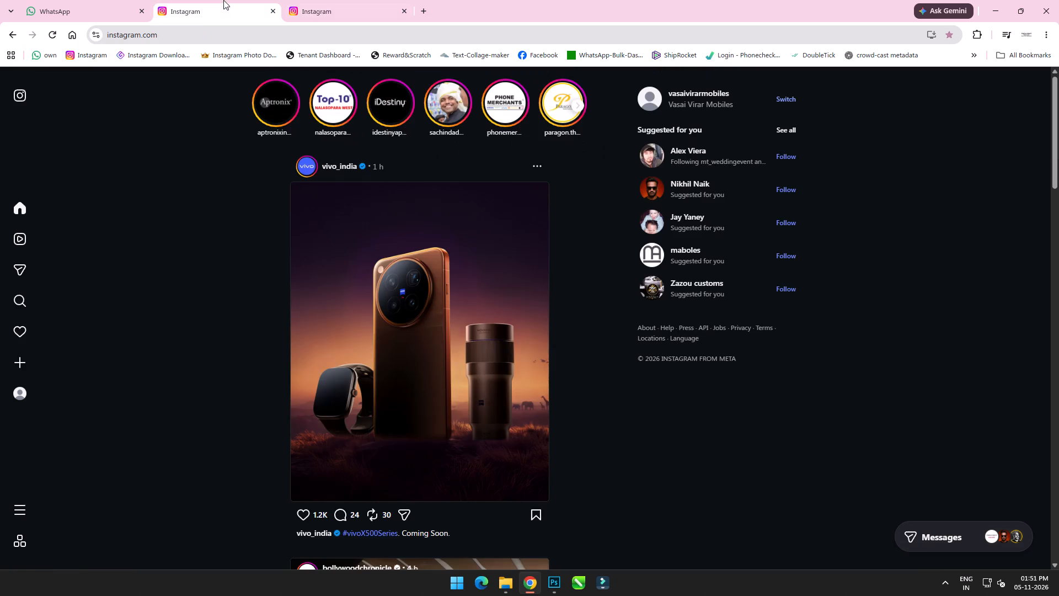
click(307, 0)
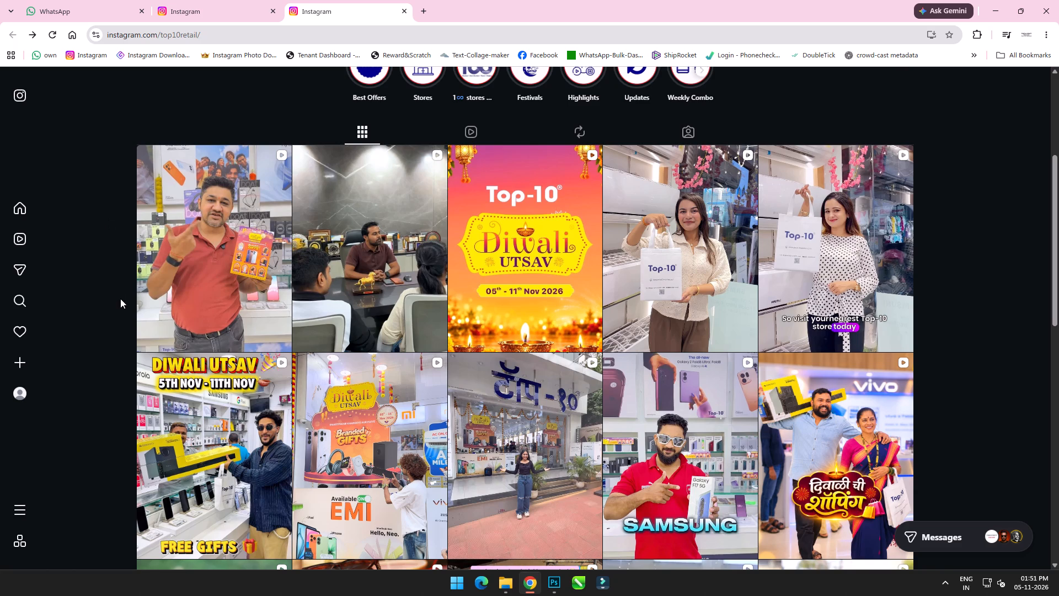
scroll(123, 300, down, 2)
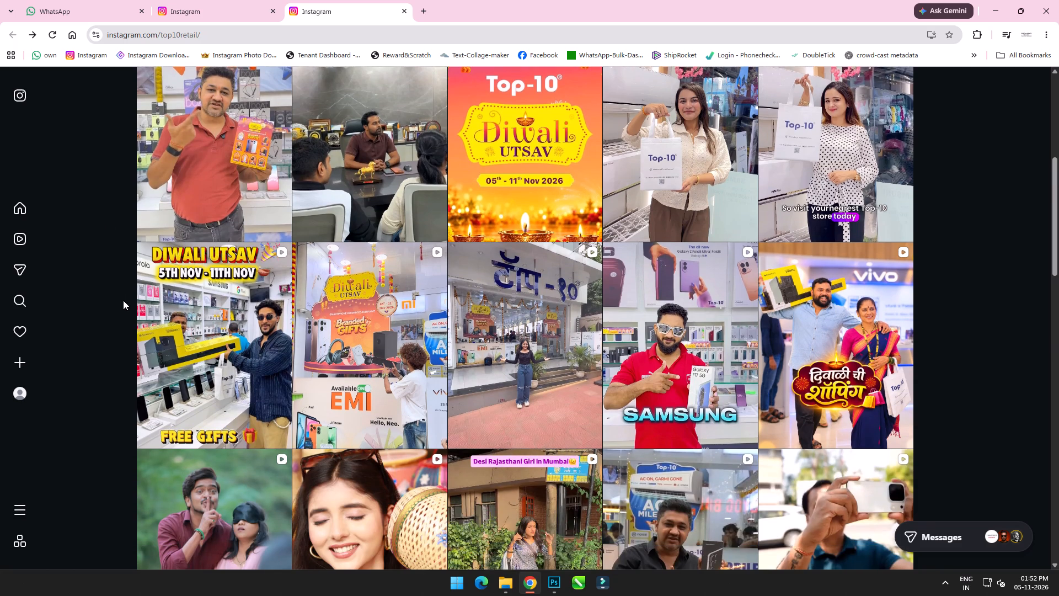
scroll(123, 300, up, 8)
click(227, 0)
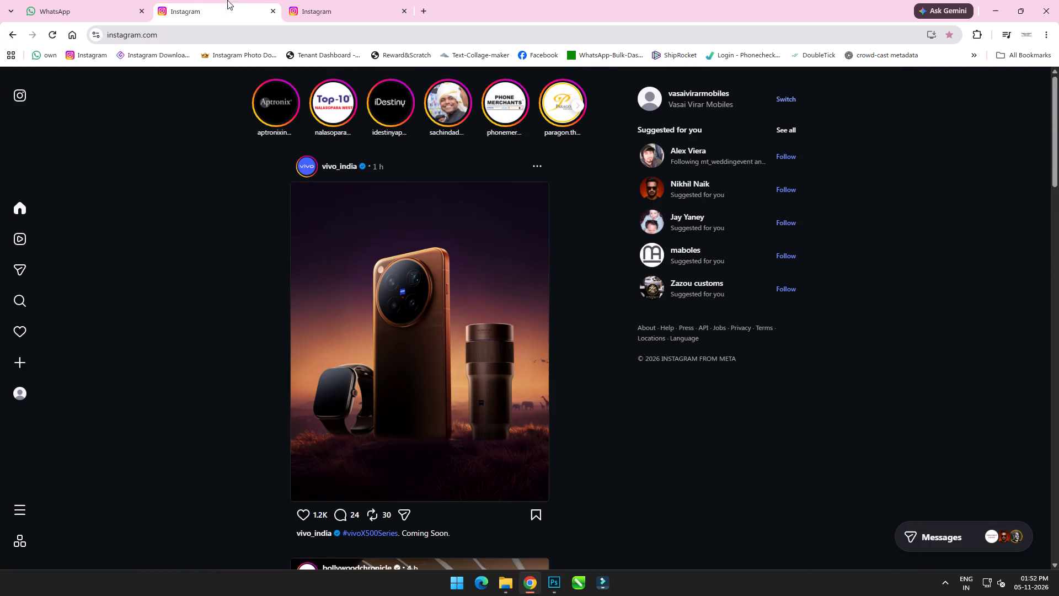
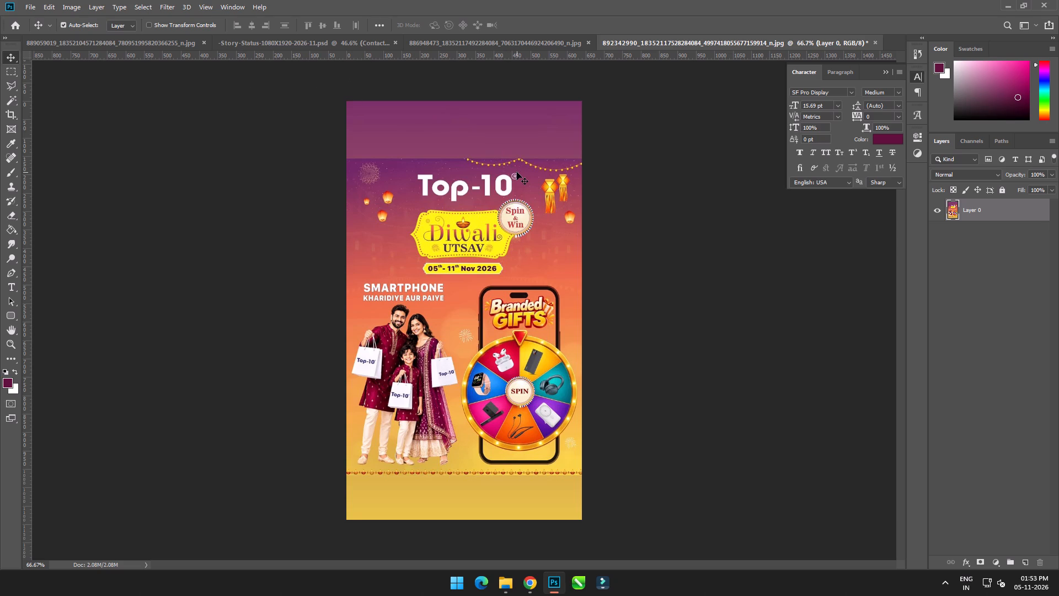
Undo the conversion of the Spin & Win poster's Background into Layer 0.
text(vvv)
key(v)
key(v)
key(v)
key(v)
key(ctrl+z)
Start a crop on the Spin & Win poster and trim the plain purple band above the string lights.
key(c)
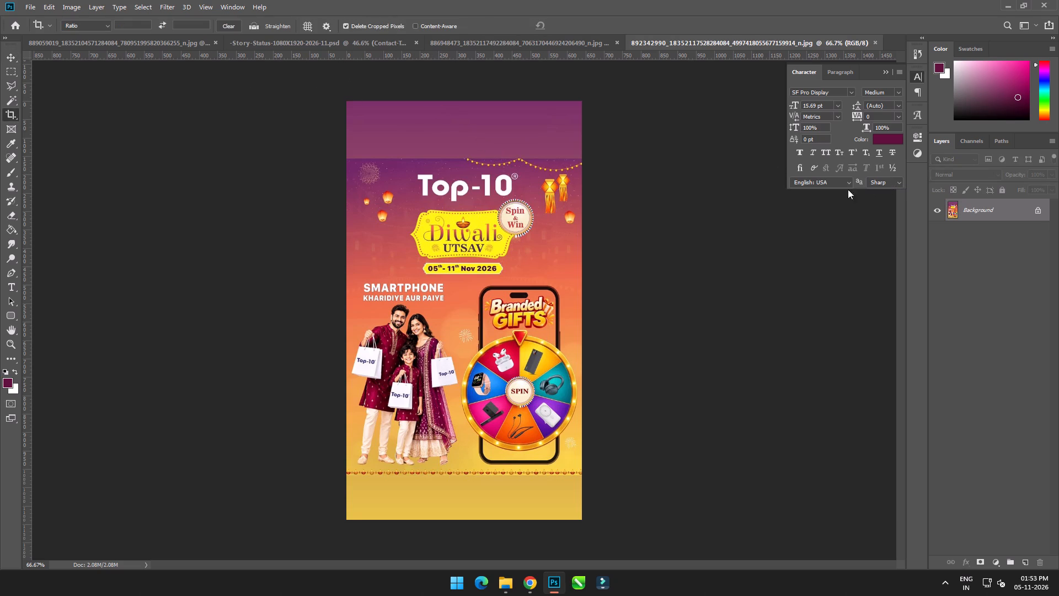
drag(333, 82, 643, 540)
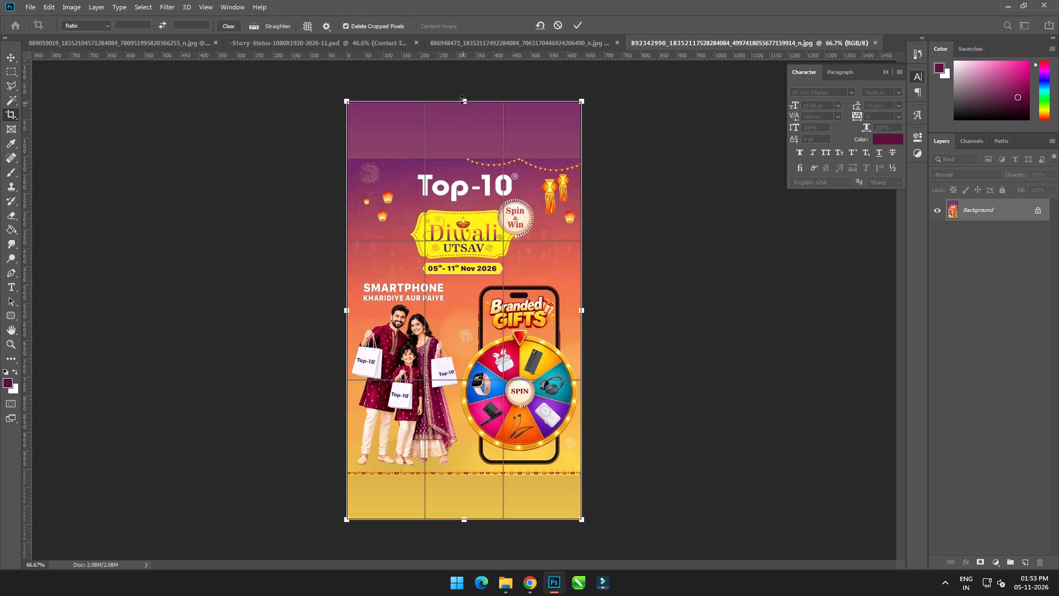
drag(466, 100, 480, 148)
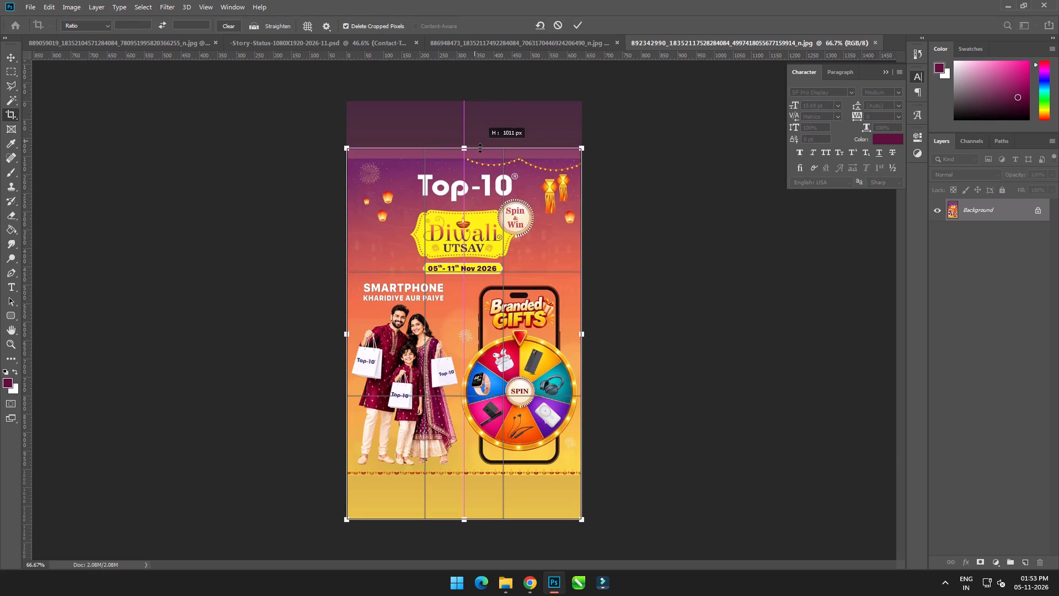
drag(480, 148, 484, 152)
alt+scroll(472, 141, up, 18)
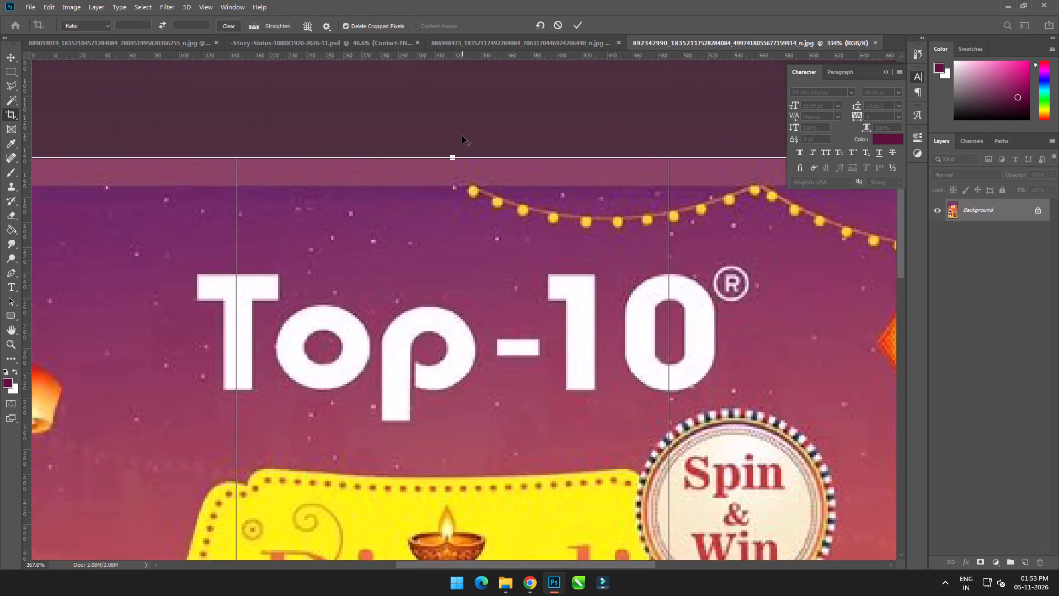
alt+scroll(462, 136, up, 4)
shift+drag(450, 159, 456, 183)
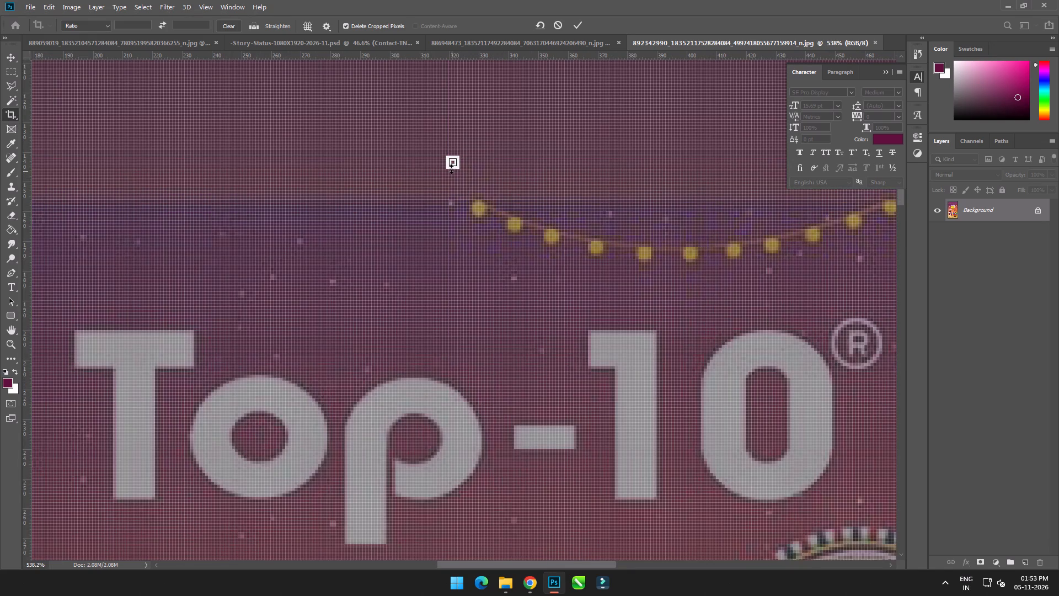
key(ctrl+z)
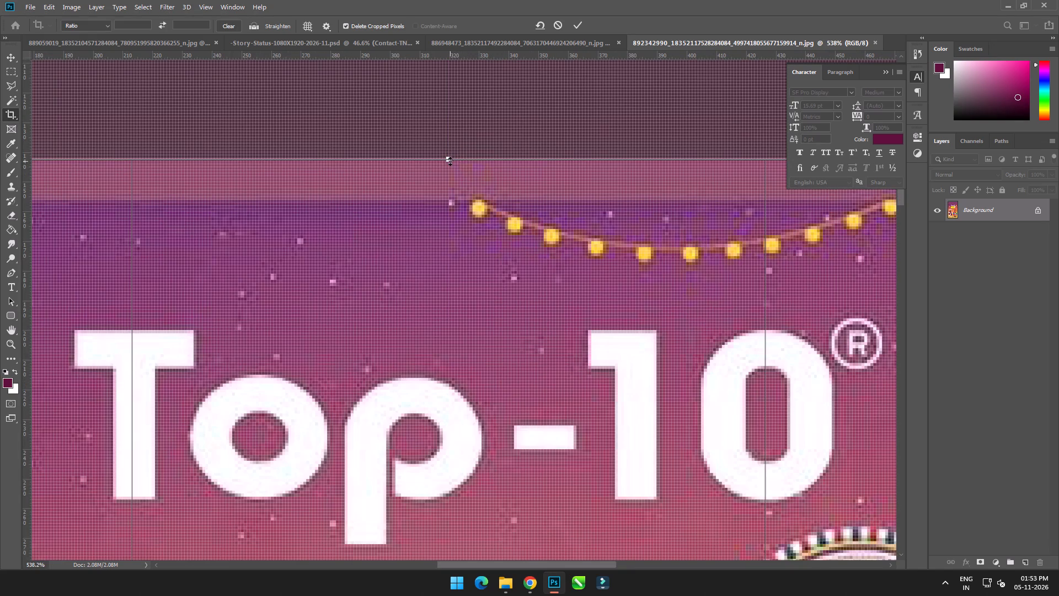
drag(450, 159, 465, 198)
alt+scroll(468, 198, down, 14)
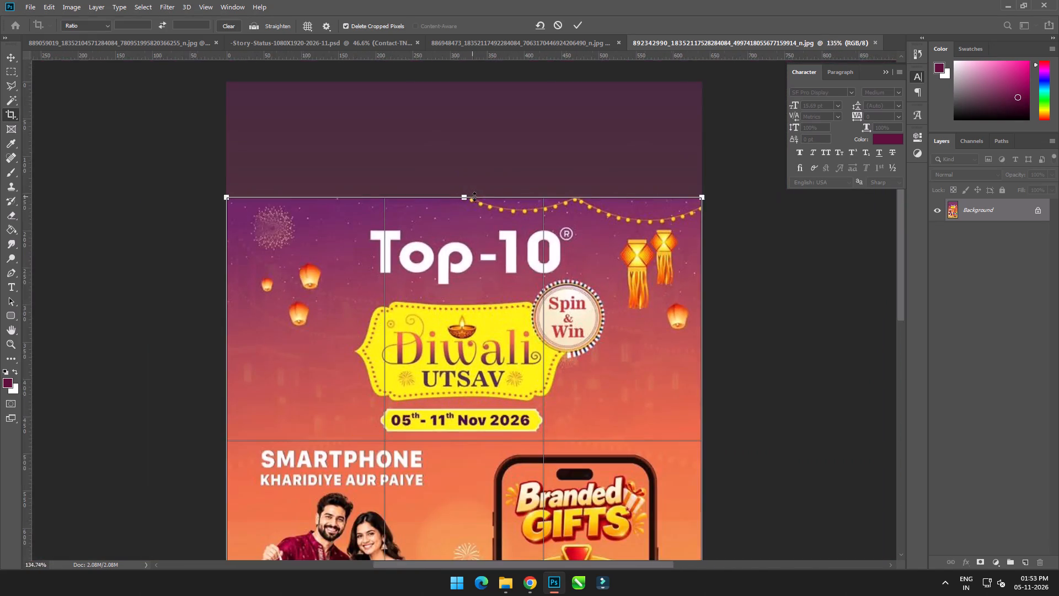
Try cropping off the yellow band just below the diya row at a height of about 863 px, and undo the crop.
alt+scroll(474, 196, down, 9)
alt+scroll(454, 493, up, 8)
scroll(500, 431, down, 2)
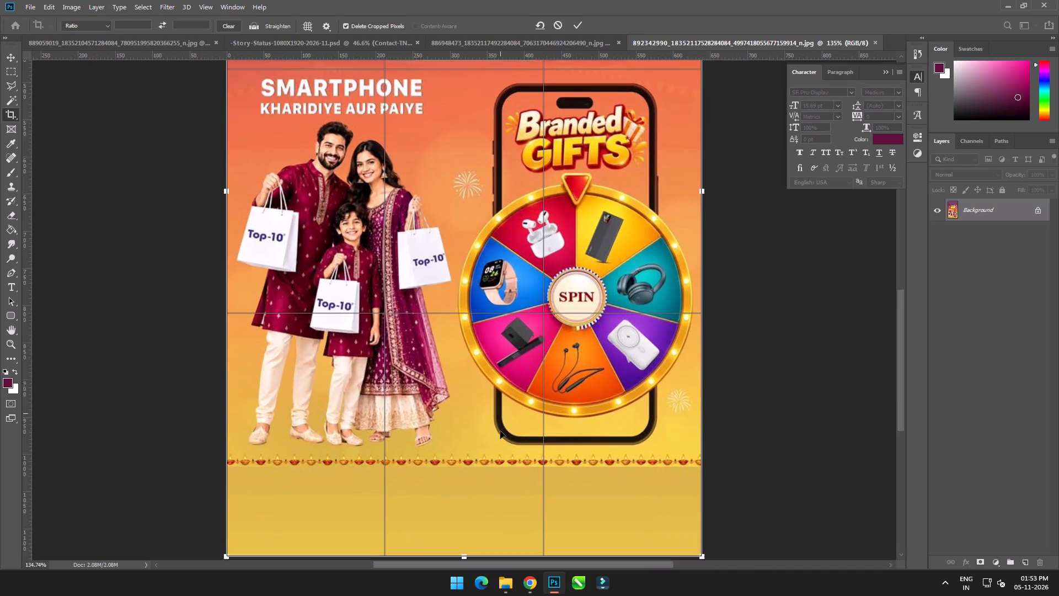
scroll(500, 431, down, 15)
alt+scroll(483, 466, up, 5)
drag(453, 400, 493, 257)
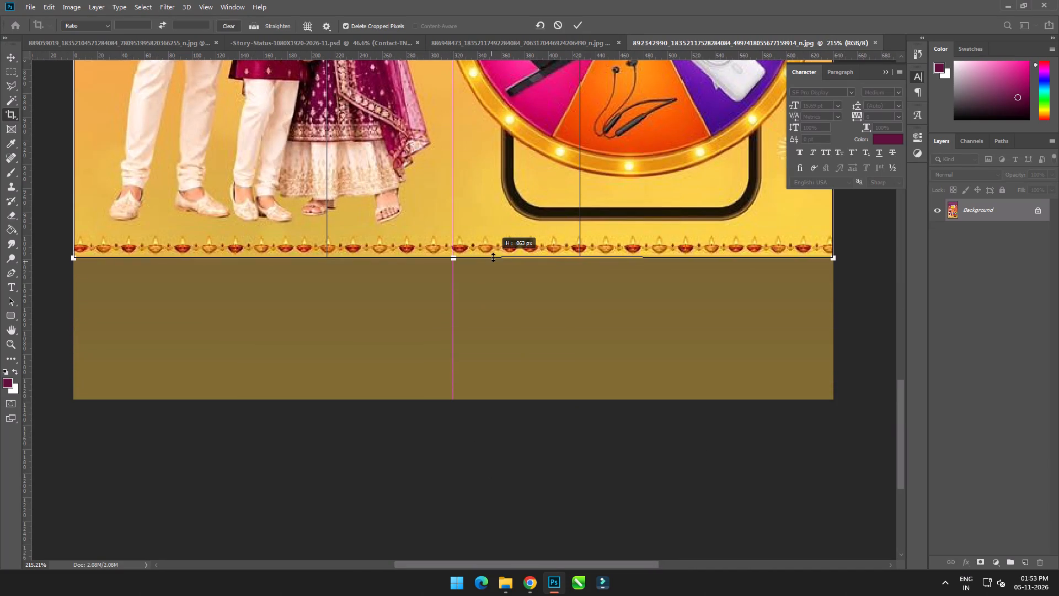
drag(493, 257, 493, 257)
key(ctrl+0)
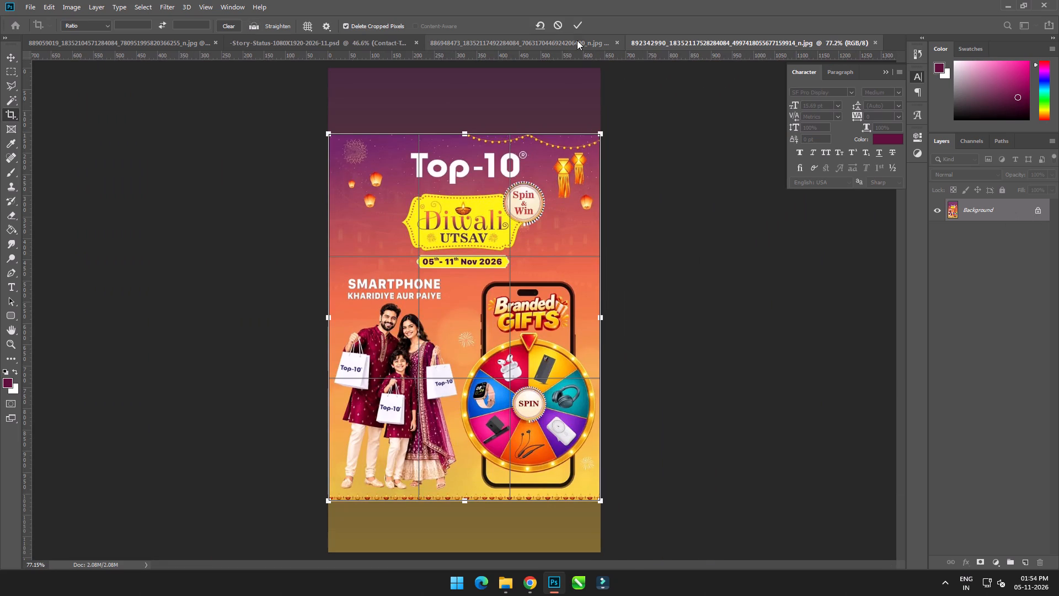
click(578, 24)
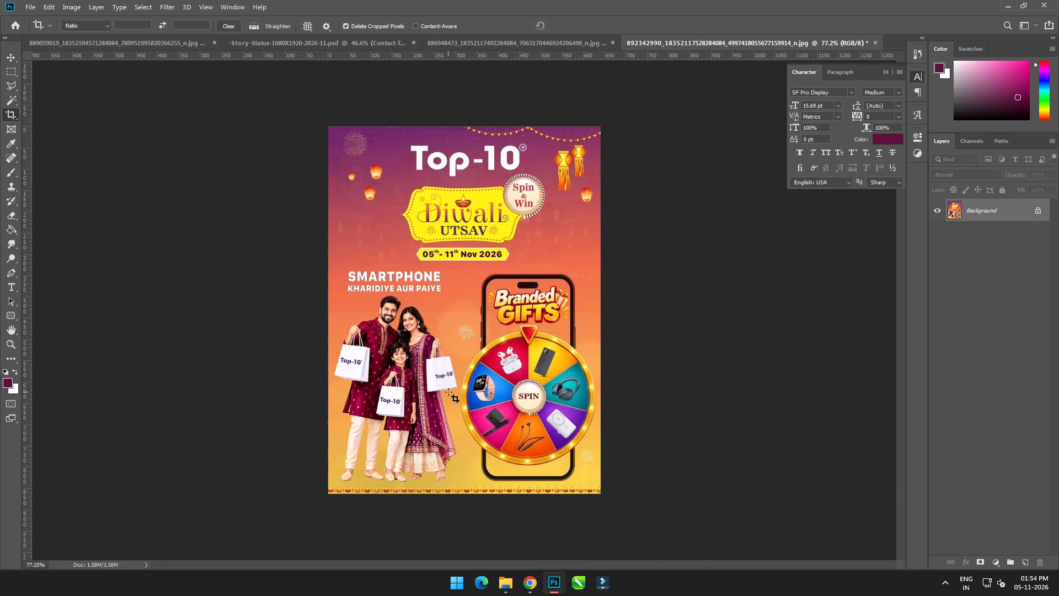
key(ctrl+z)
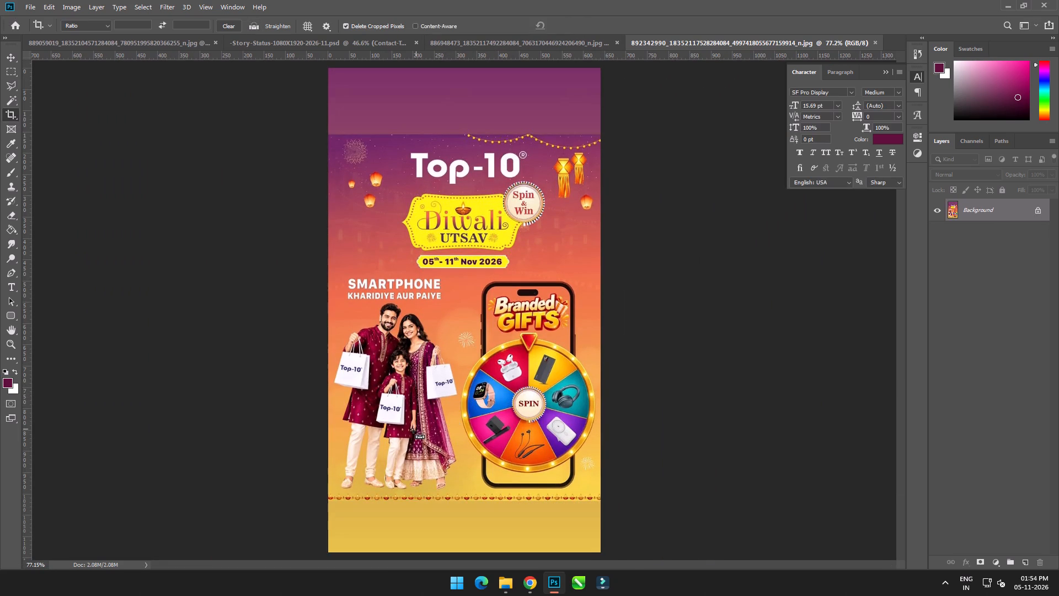
Start a new crop on the Spin & Win poster, trimming the purple band above the string lights to about 983 px high.
key(c)
alt+scroll(387, 337, down, 5)
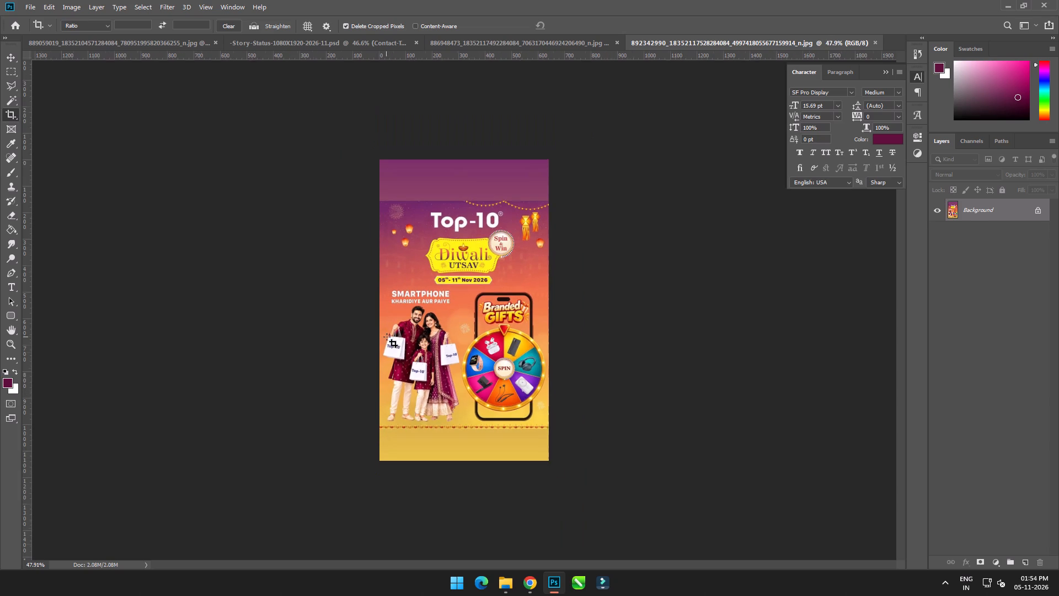
drag(358, 159, 623, 503)
alt+scroll(461, 84, up, 6)
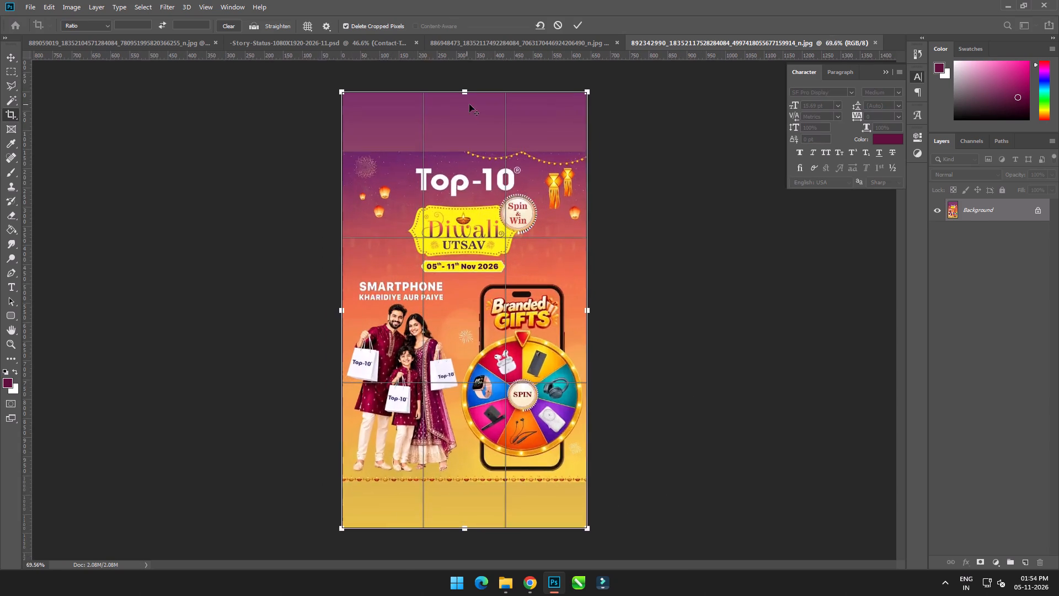
alt+scroll(469, 104, up, 2)
scroll(457, 131, up, 18)
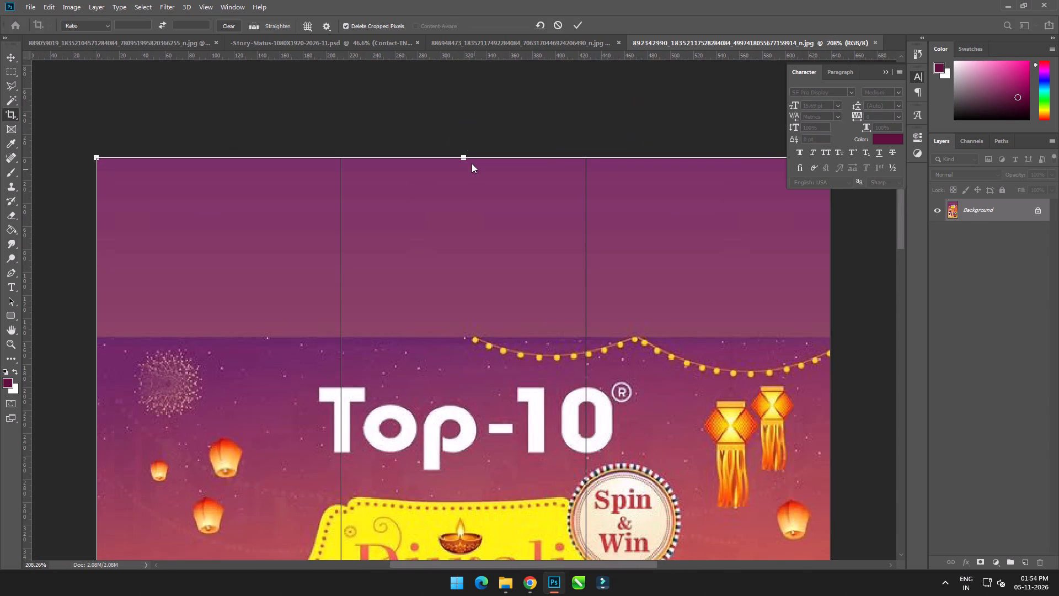
drag(464, 156, 526, 329)
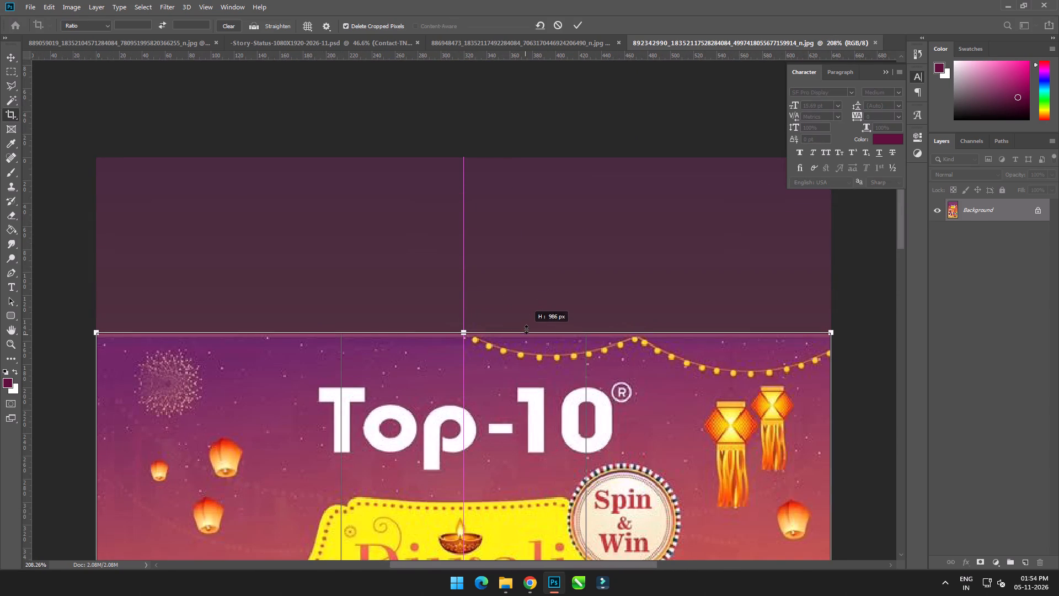
drag(526, 329, 533, 333)
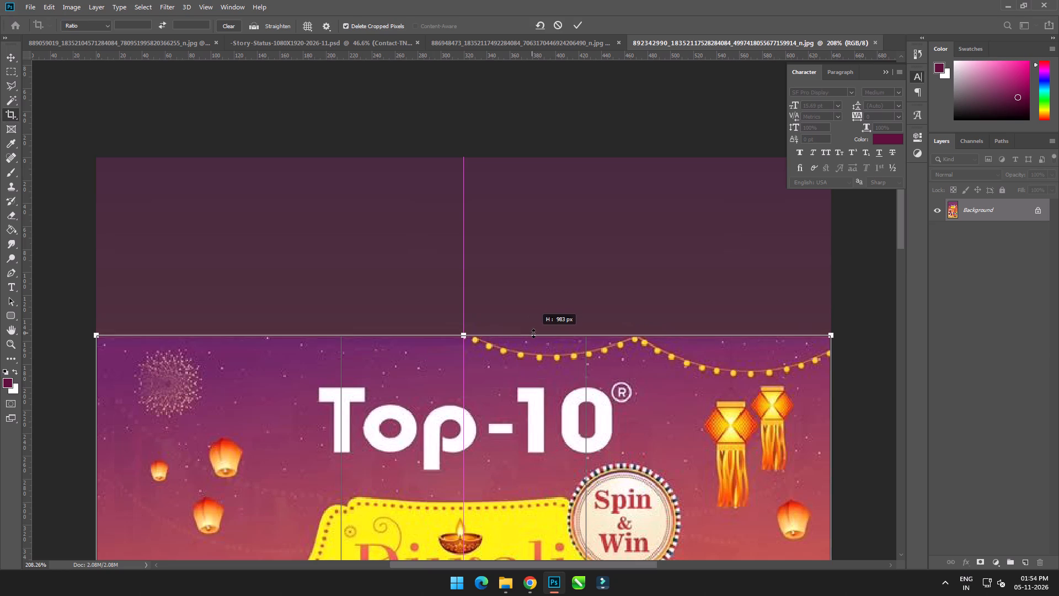
drag(533, 333, 535, 335)
Crop the lower yellow band to leave a strip below the diya row, about 896 px total height, and apply the crop.
scroll(523, 323, down, 9)
alt+scroll(521, 313, down, 3)
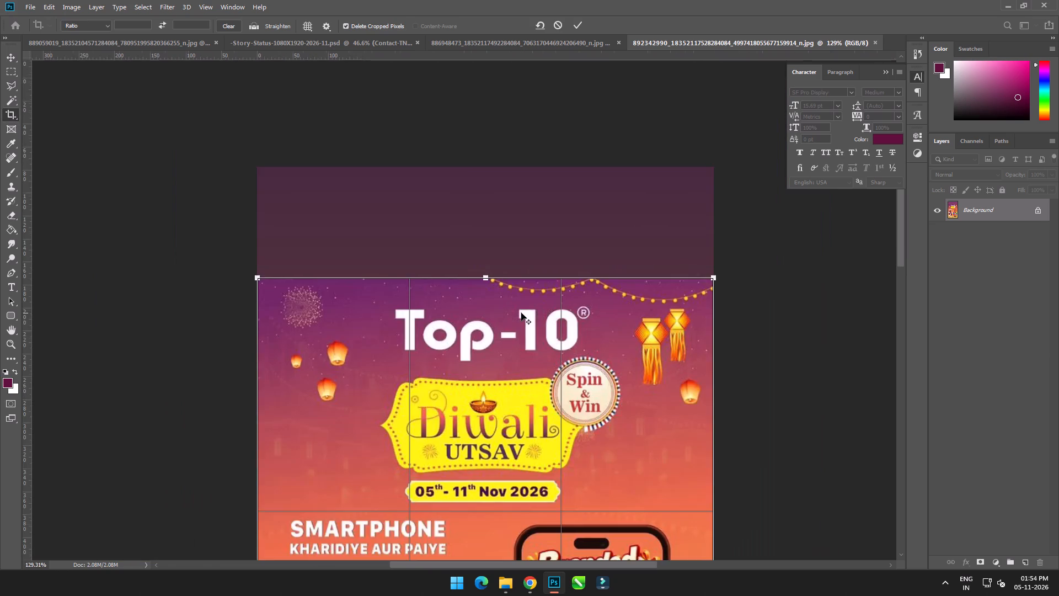
alt+scroll(521, 313, down, 16)
alt+scroll(474, 454, up, 16)
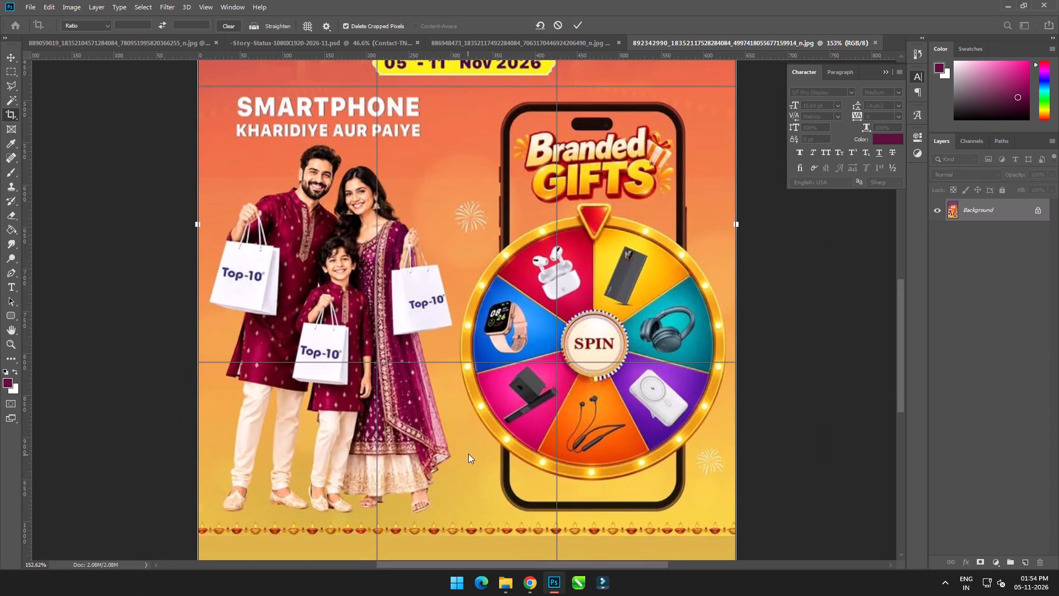
scroll(461, 377, down, 20)
scroll(461, 377, down, 2)
alt+scroll(472, 448, up, 5)
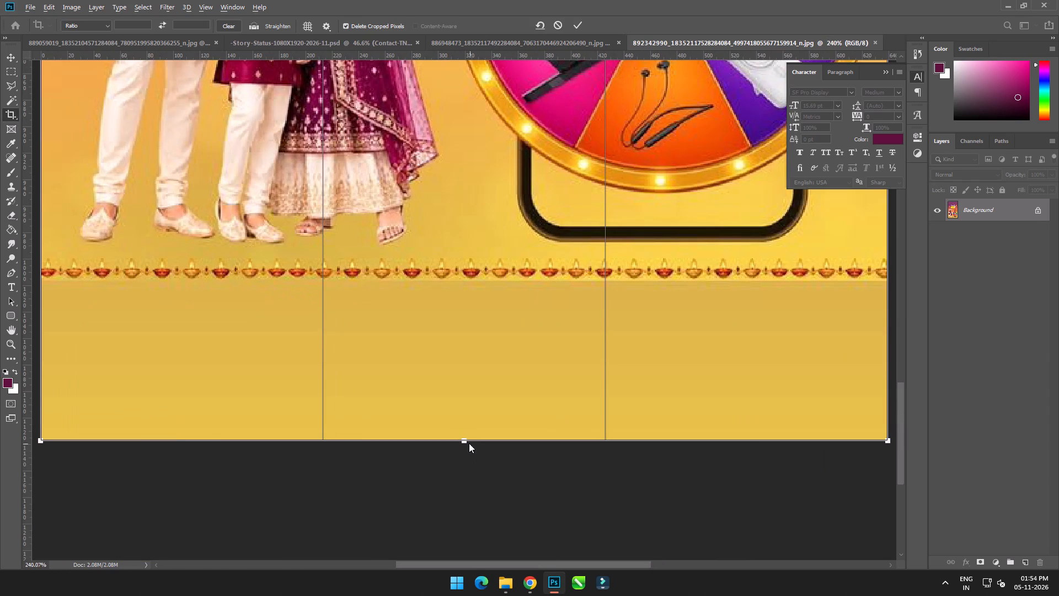
shift+drag(466, 441, 474, 390)
key(ctrl+z)
drag(464, 441, 464, 409)
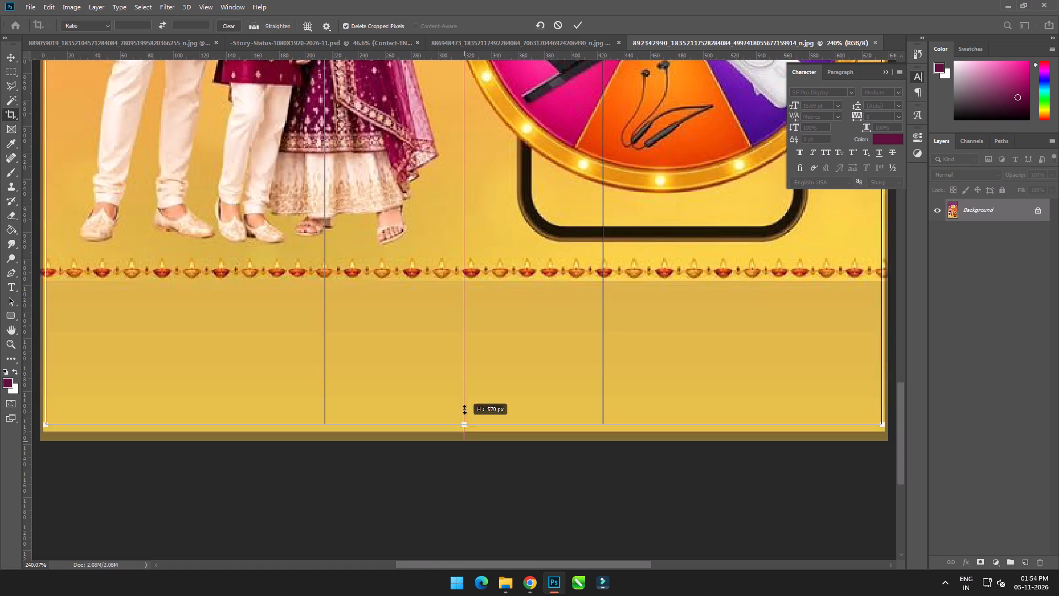
drag(464, 409, 482, 327)
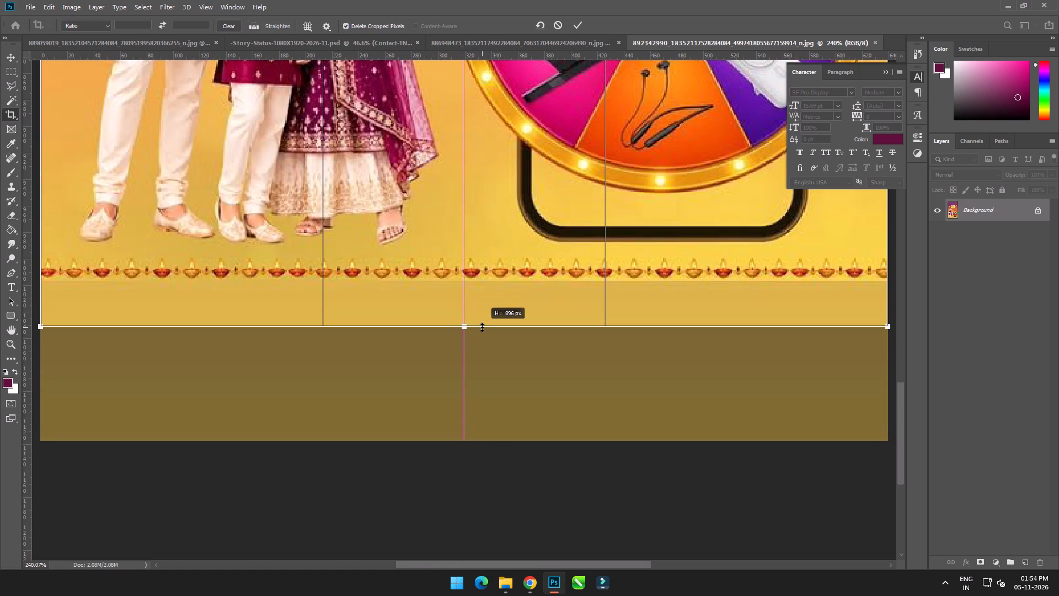
drag(482, 327, 483, 329)
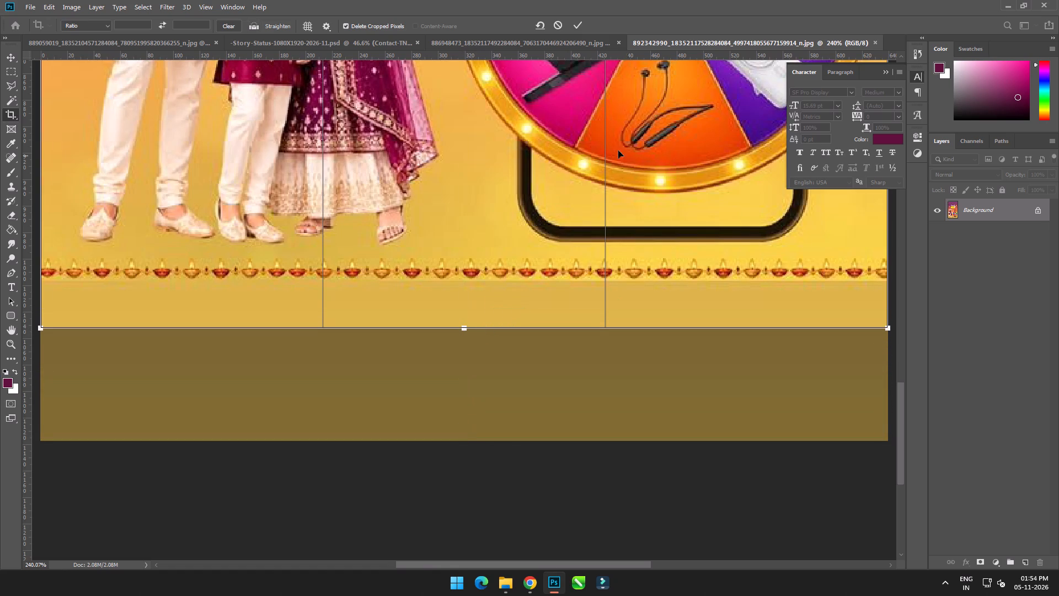
click(574, 21)
key(ctrl+0)
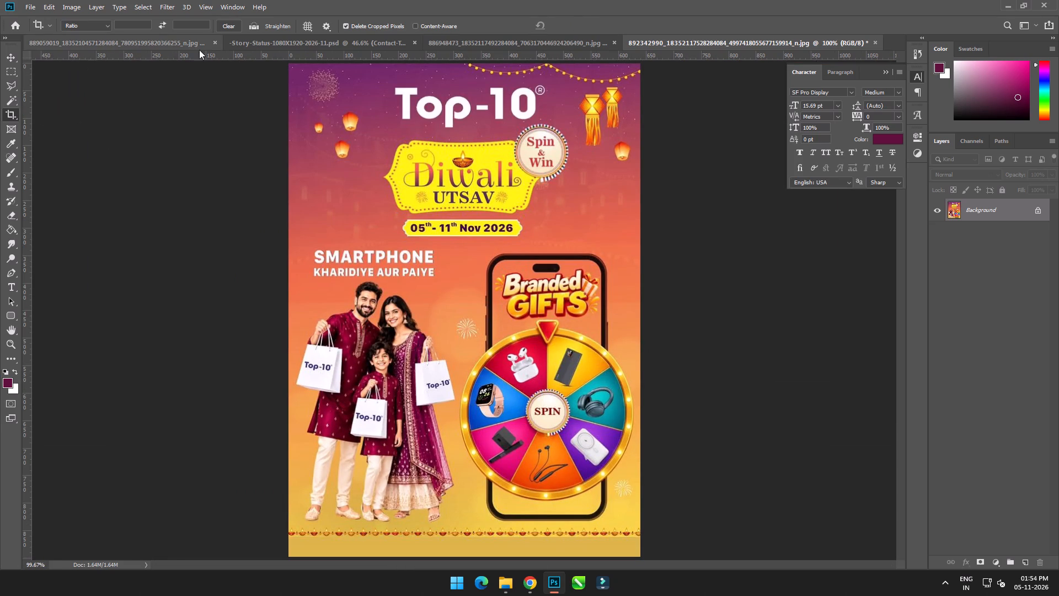
Switch to the vivo Y11 Tech Next poster document and select its contact groups from Contact-TN up to Contact-West.
click(231, 39)
click(176, 41)
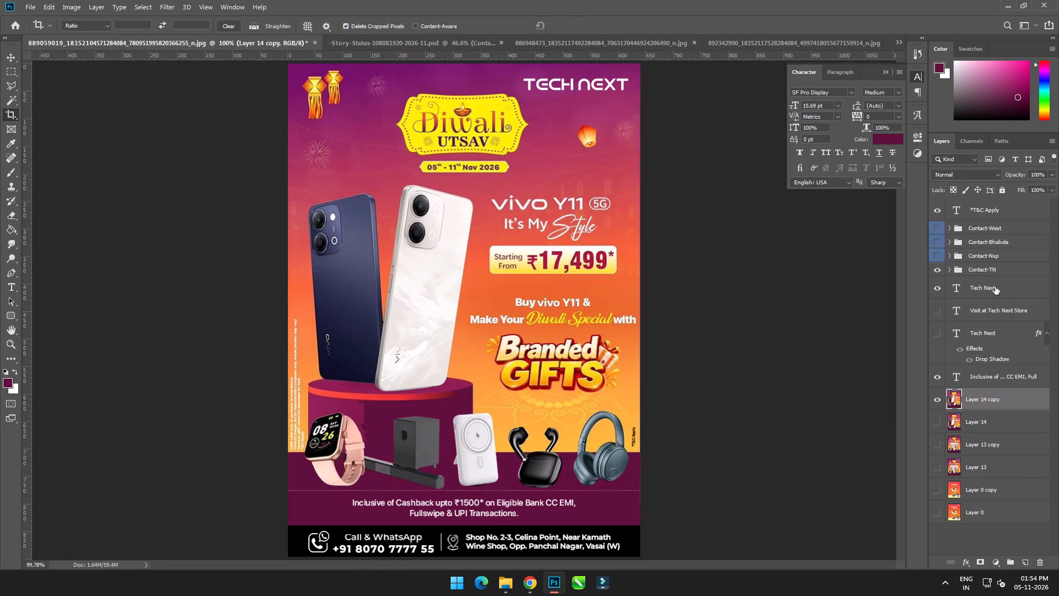
click(988, 272)
shift+click(989, 233)
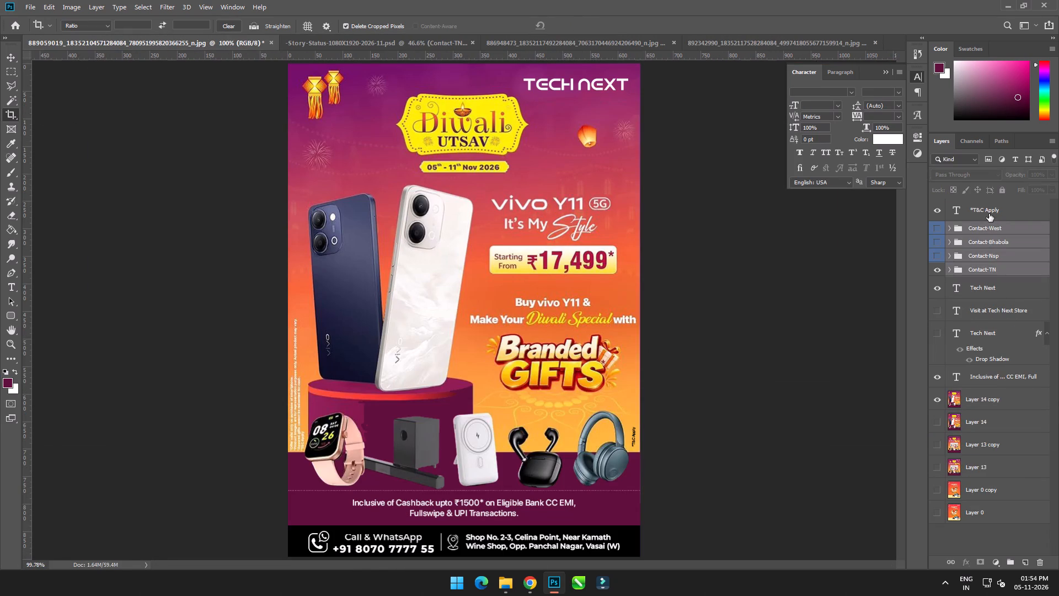
Add the T&C Apply, Tech Next and Visit at Tech Next Store text layers to the selected contact groups and copy everything into the Spin & Win poster.
ctrl+click(989, 213)
ctrl+click(993, 289)
ctrl+click(994, 311)
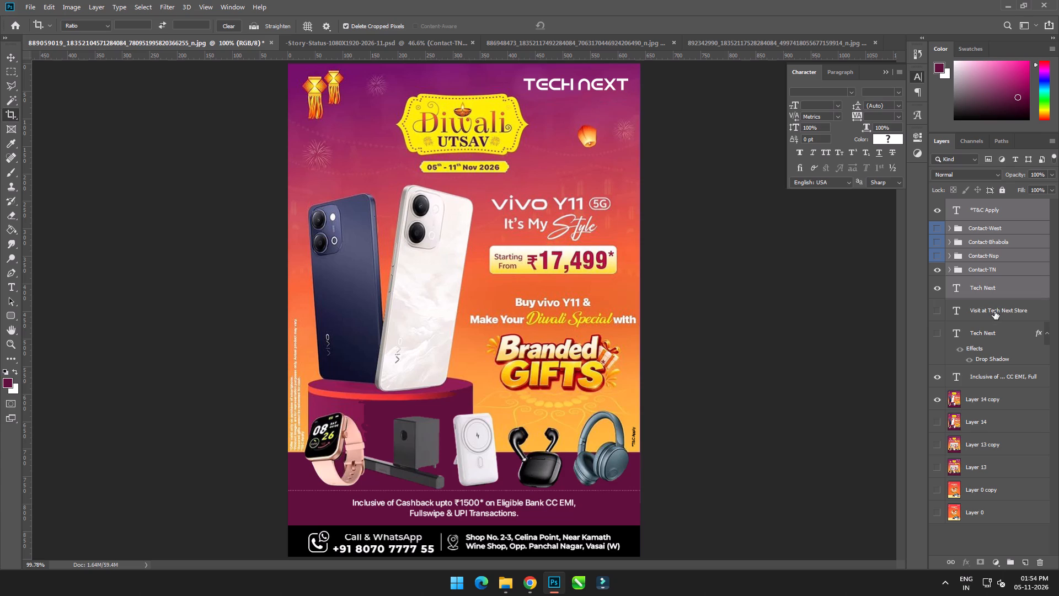
ctrl+click(995, 338)
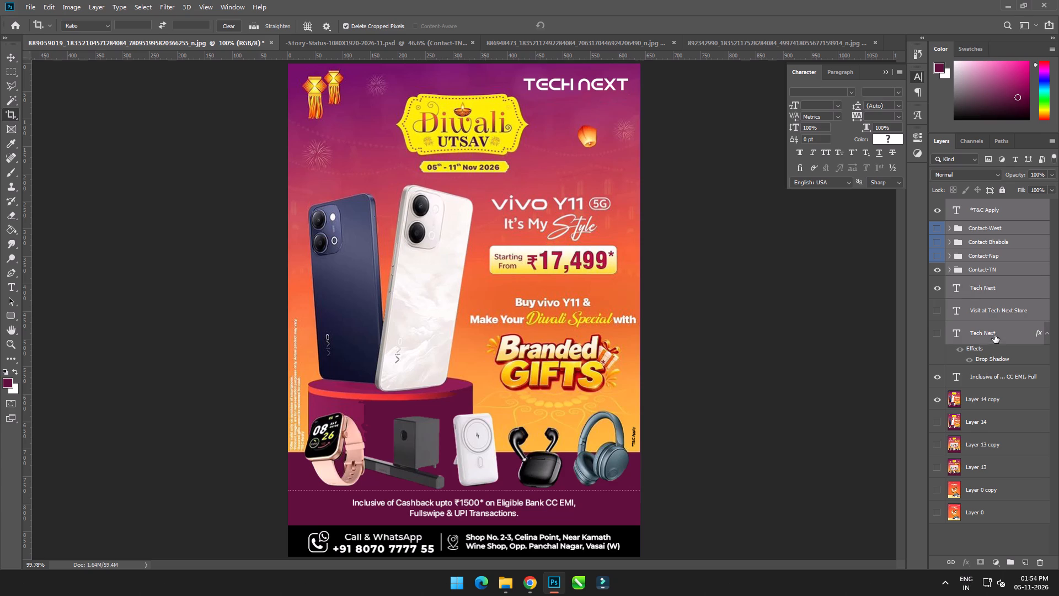
key(ctrl+c)
key(ctrl+c)
key(ctrl+c)
click(747, 41)
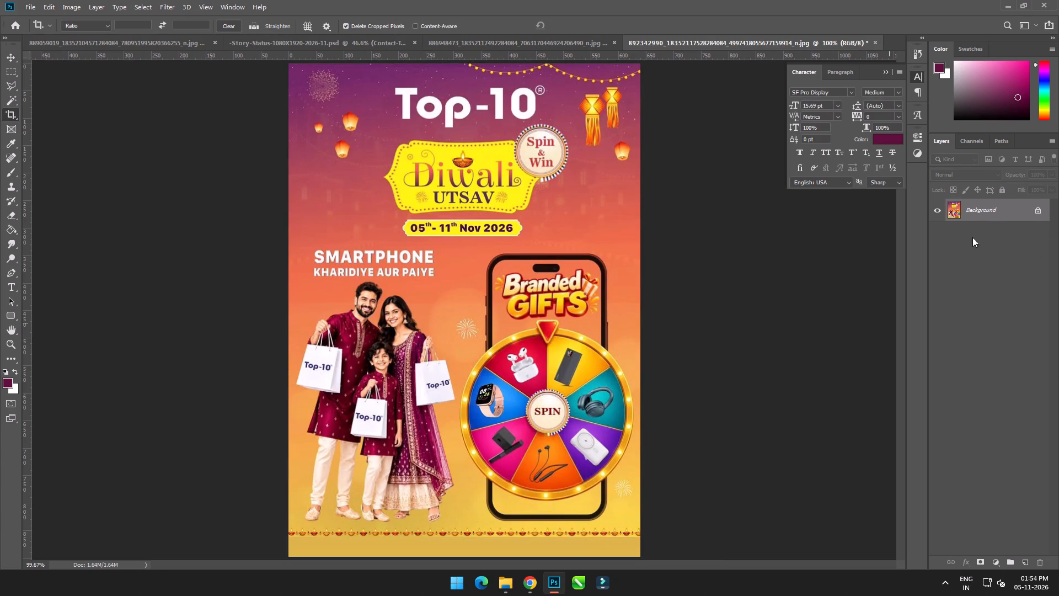
key(ctrl+v)
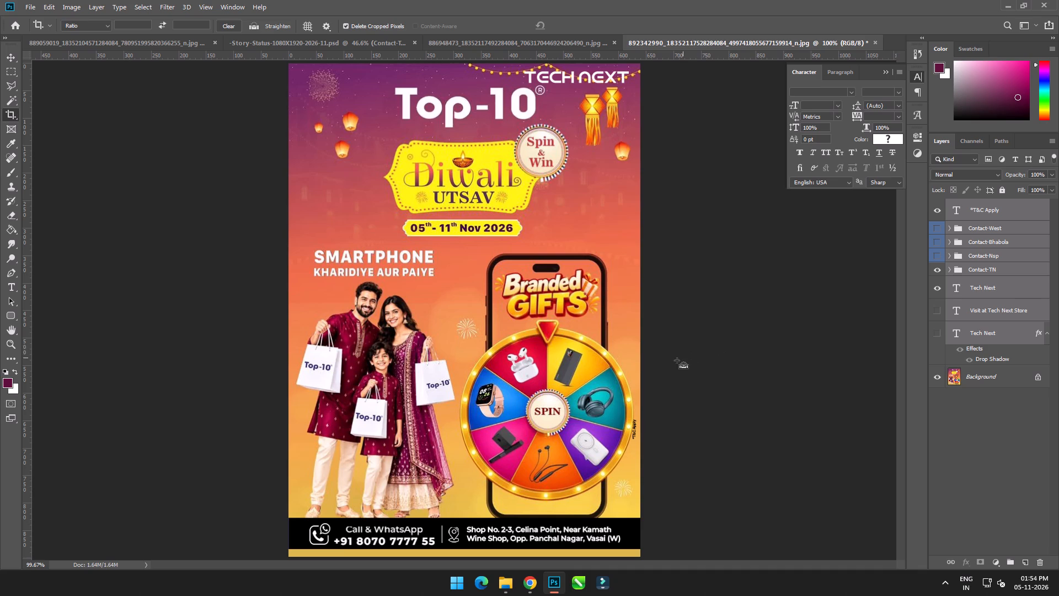
Move the pasted layers down together until the black contact bar sits flush with the poster's bottom edge, and apply the transform.
key(ctrl+t)
click(587, 243)
scroll(509, 305, down, 4)
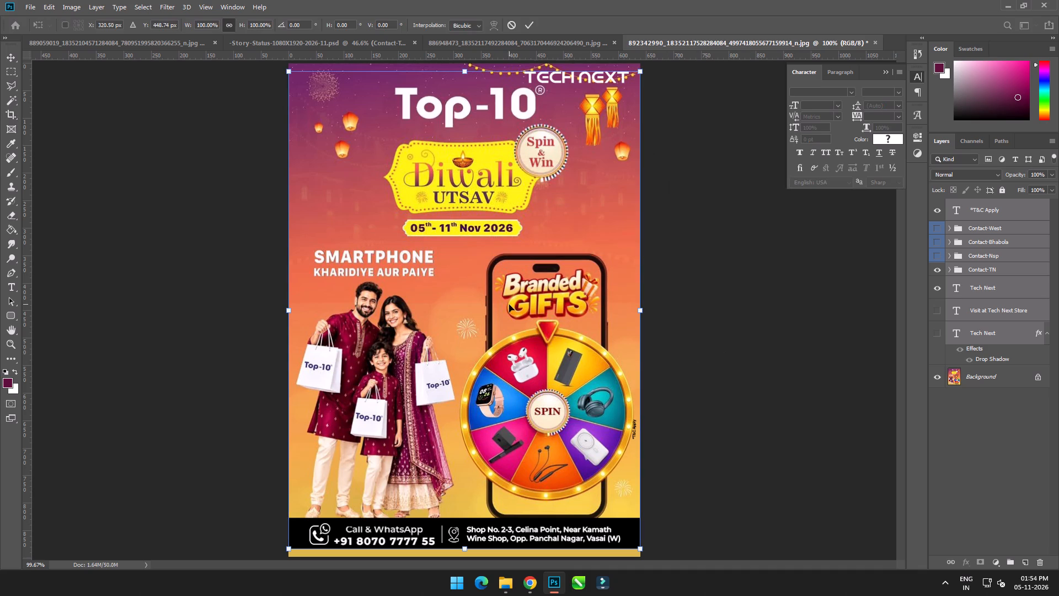
scroll(509, 305, down, 10)
click(505, 527)
drag(507, 531, 508, 539)
click(530, 25)
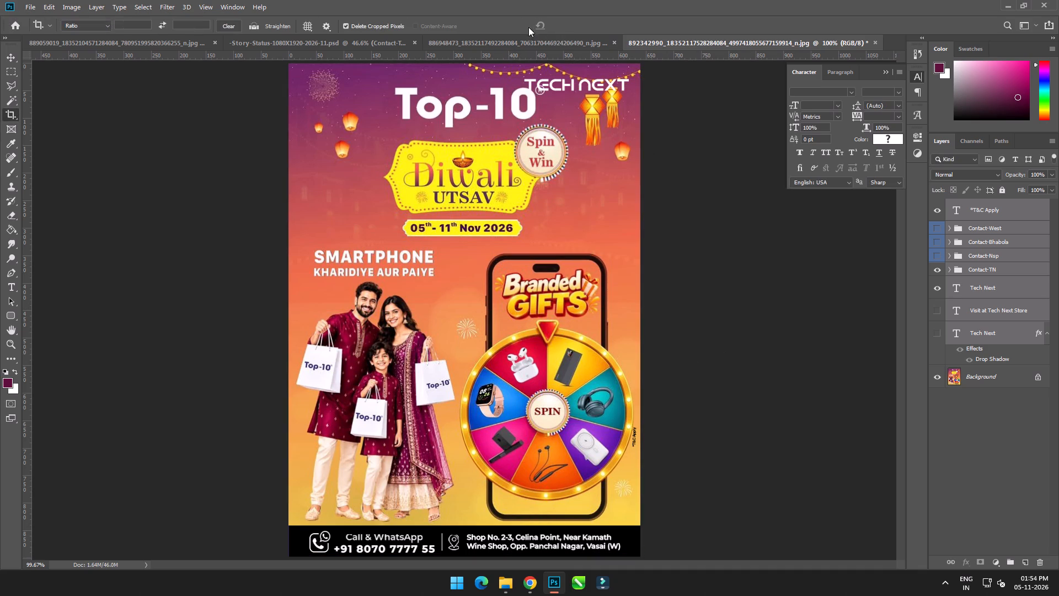
Select the Background layer and extend the crop frame below the contact bar to a height of about 913 px.
alt+scroll(476, 448, up, 3)
scroll(511, 384, down, 11)
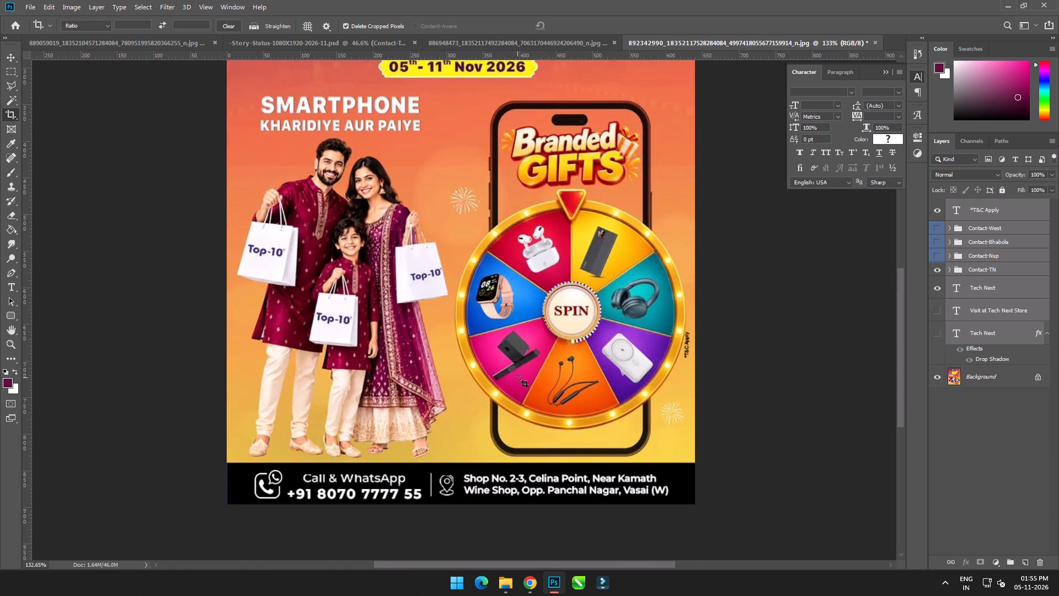
scroll(518, 377, down, 7)
click(1003, 380)
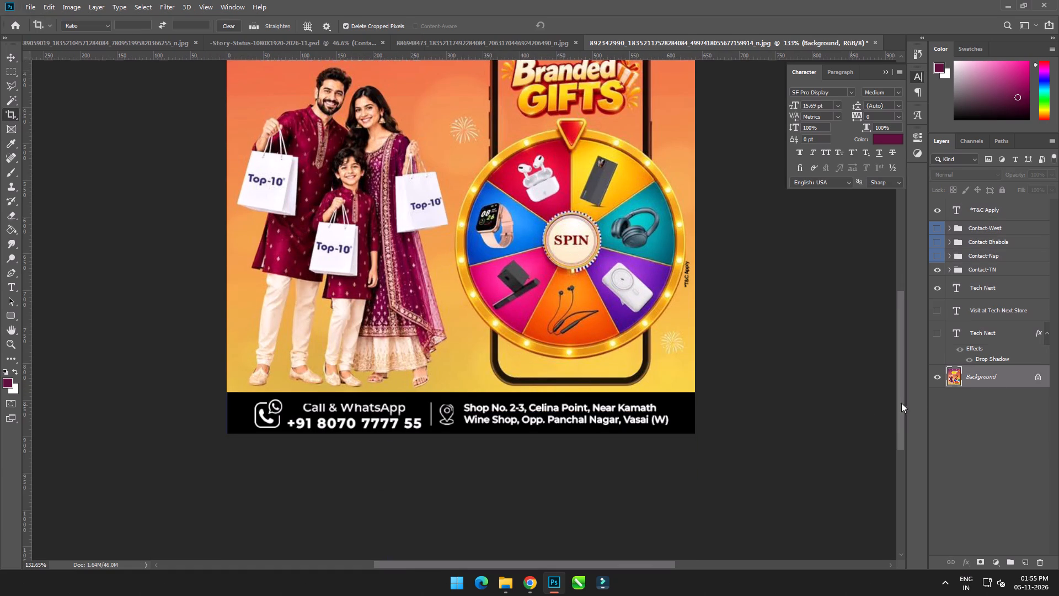
key(ctrl+t)
alt+scroll(502, 413, down, 5)
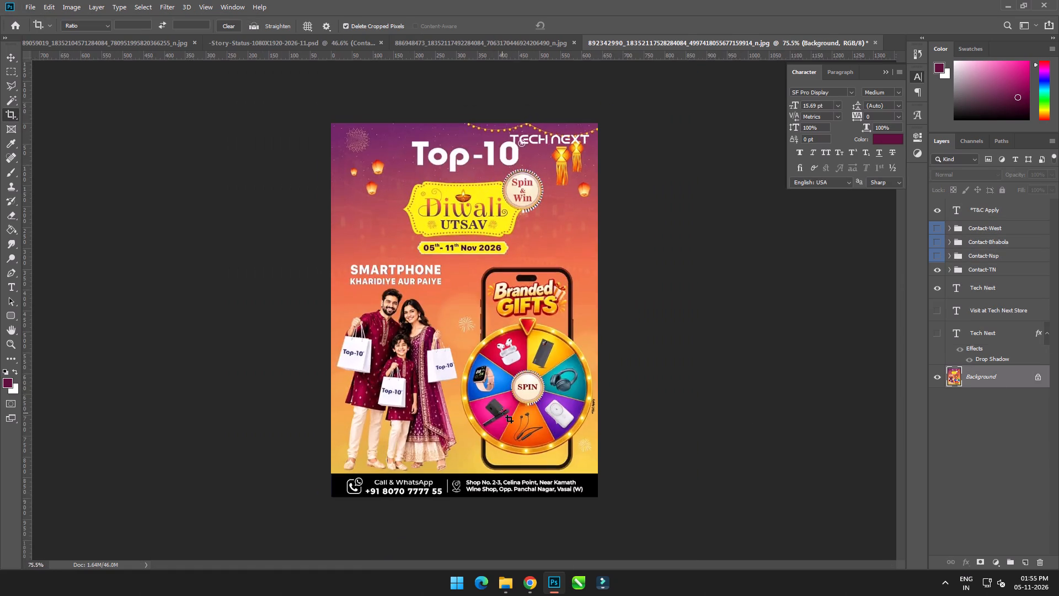
alt+scroll(502, 412, down, 6)
drag(373, 180, 634, 488)
alt+scroll(440, 468, up, 6)
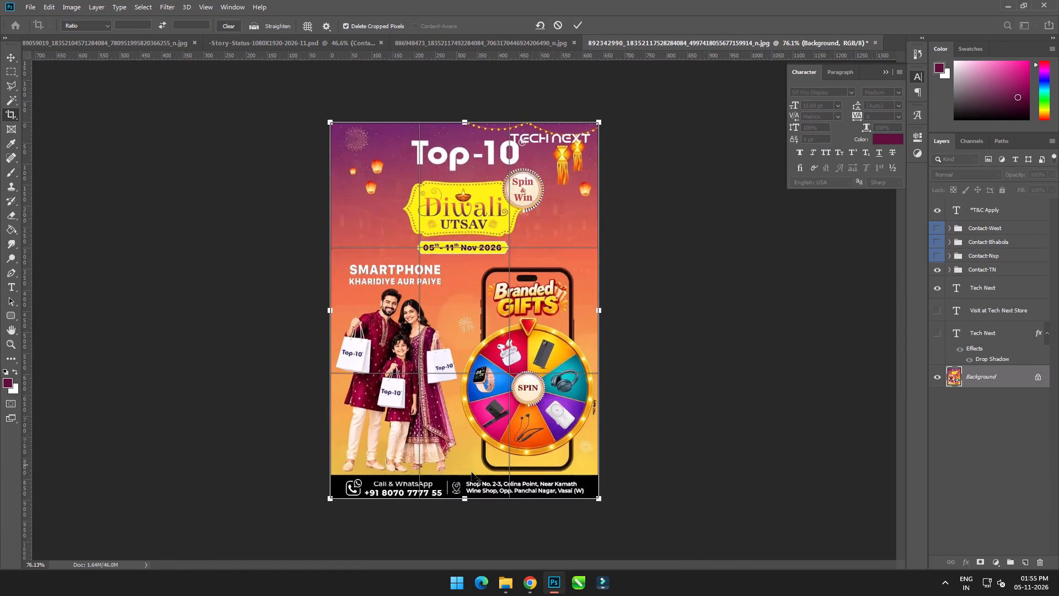
alt+scroll(472, 472, up, 4)
scroll(483, 487, down, 17)
alt+scroll(462, 463, up, 6)
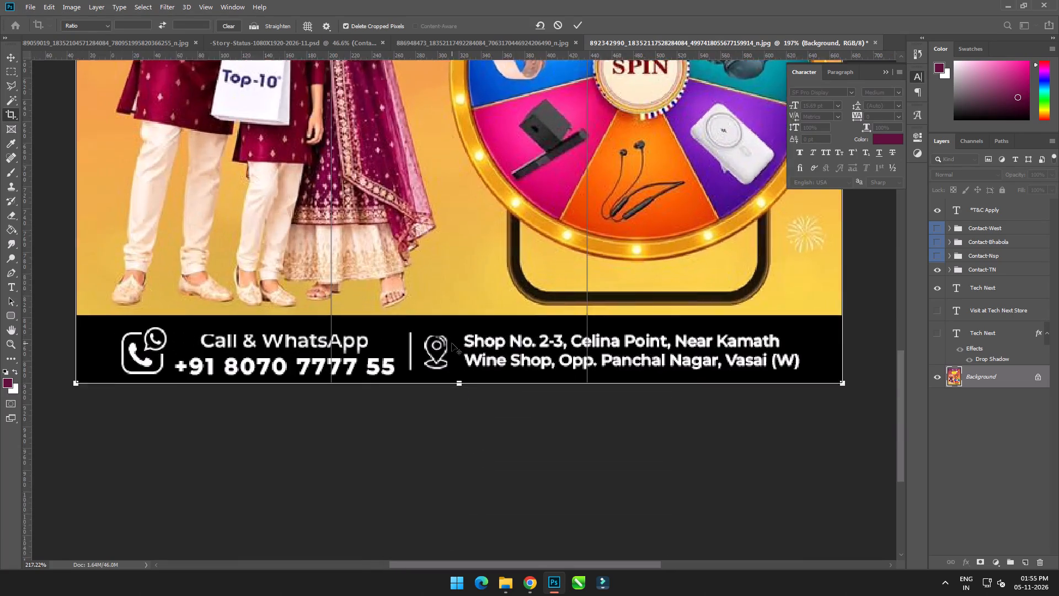
alt+scroll(452, 343, up, 2)
drag(463, 392, 463, 398)
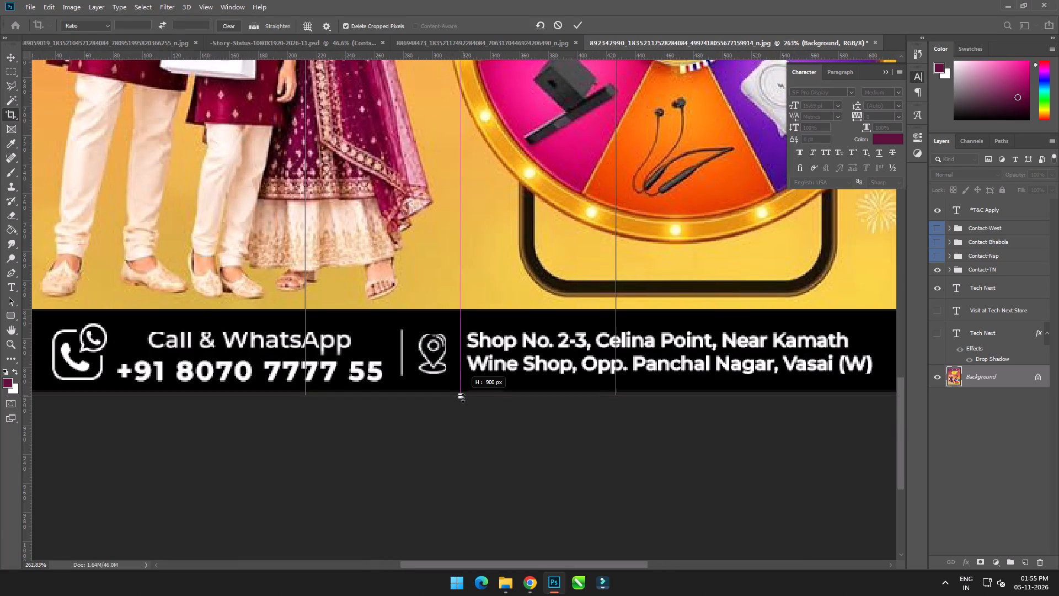
drag(463, 398, 464, 416)
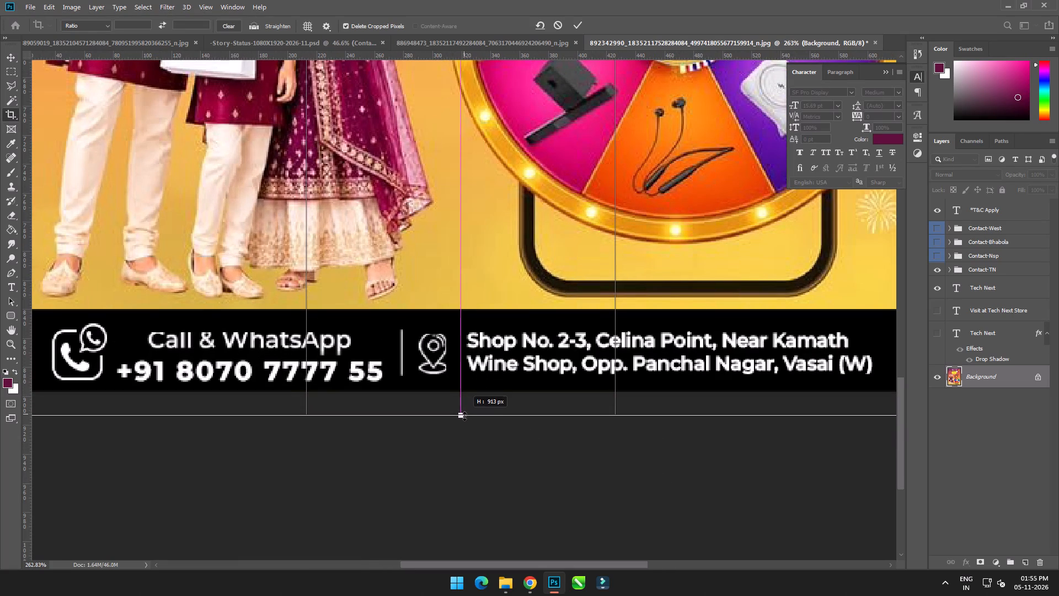
Extend the Spin & Win poster's canvas below the black contact bar to a height of about 914 px.
drag(464, 416, 465, 419)
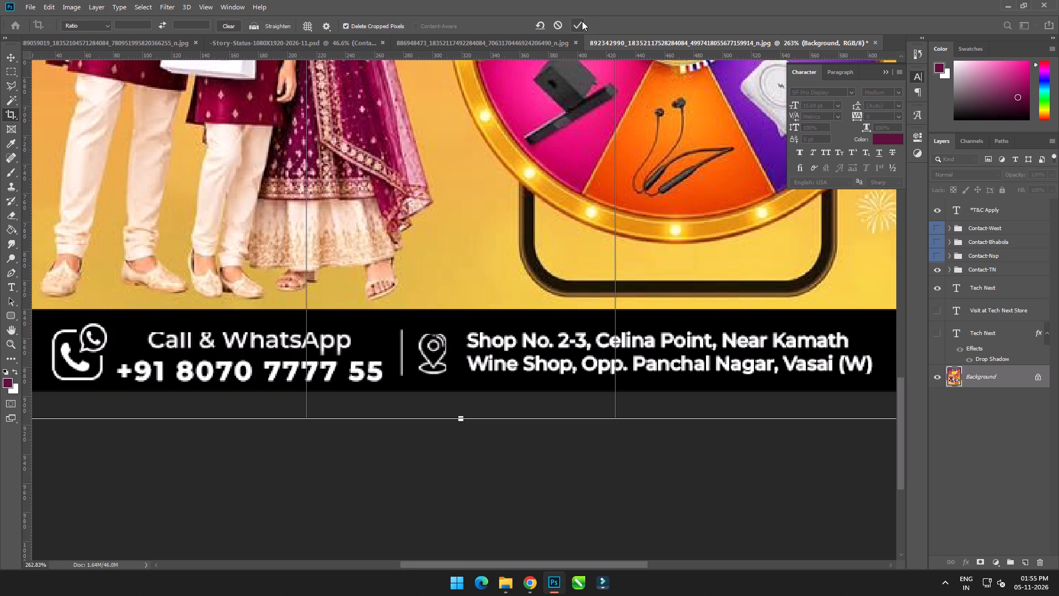
click(582, 21)
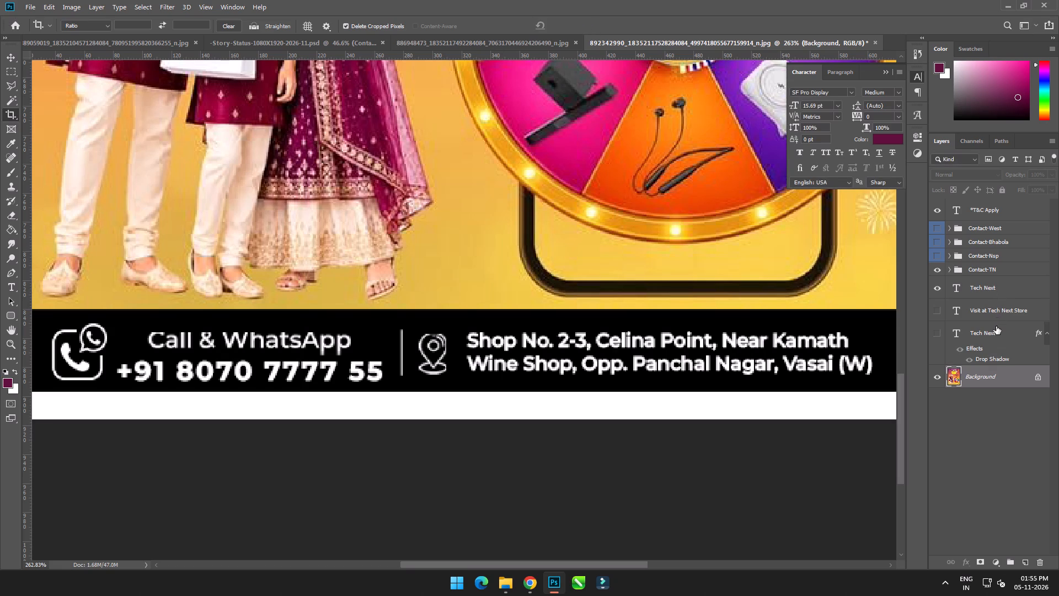
Select the hidden Tech Next text layer that has the drop shadow.
click(996, 330)
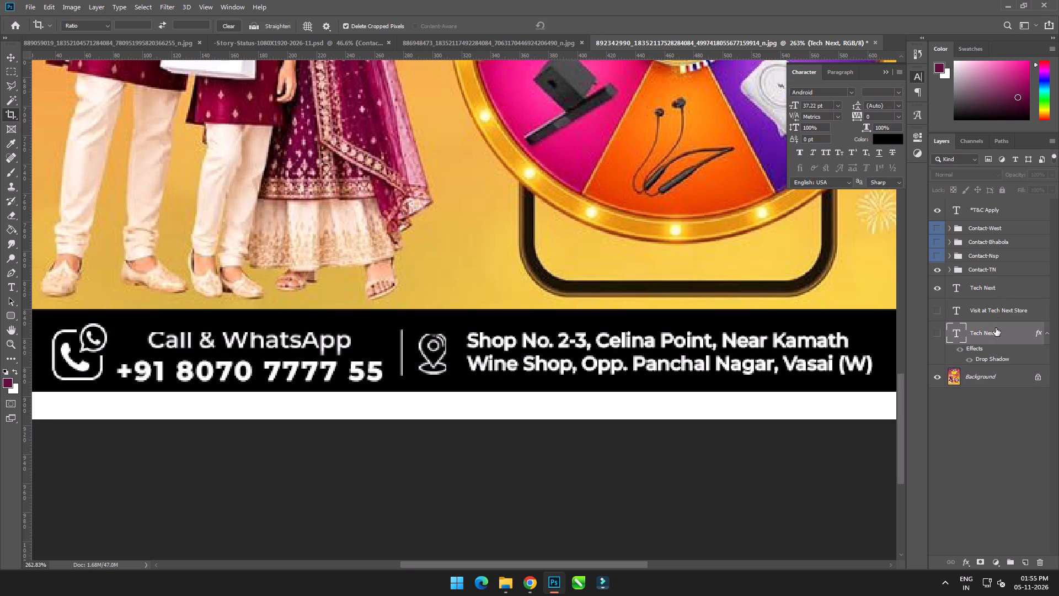
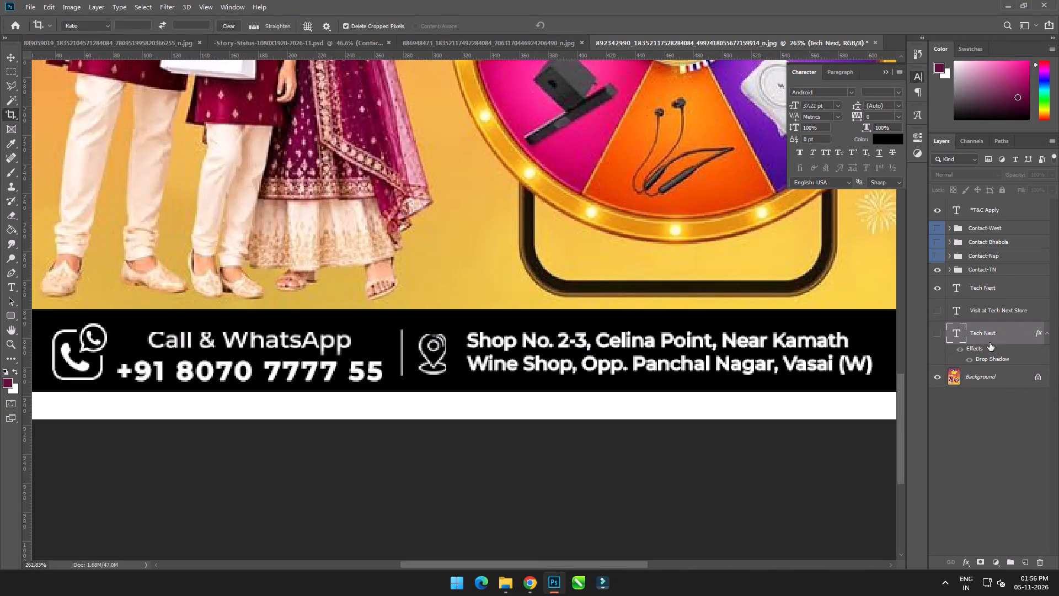
Move all layers from *T&C Apply to the lower Tech Next text straight down until the contact bar meets the canvas's bottom edge.
shift+click(990, 214)
key(ctrl+t)
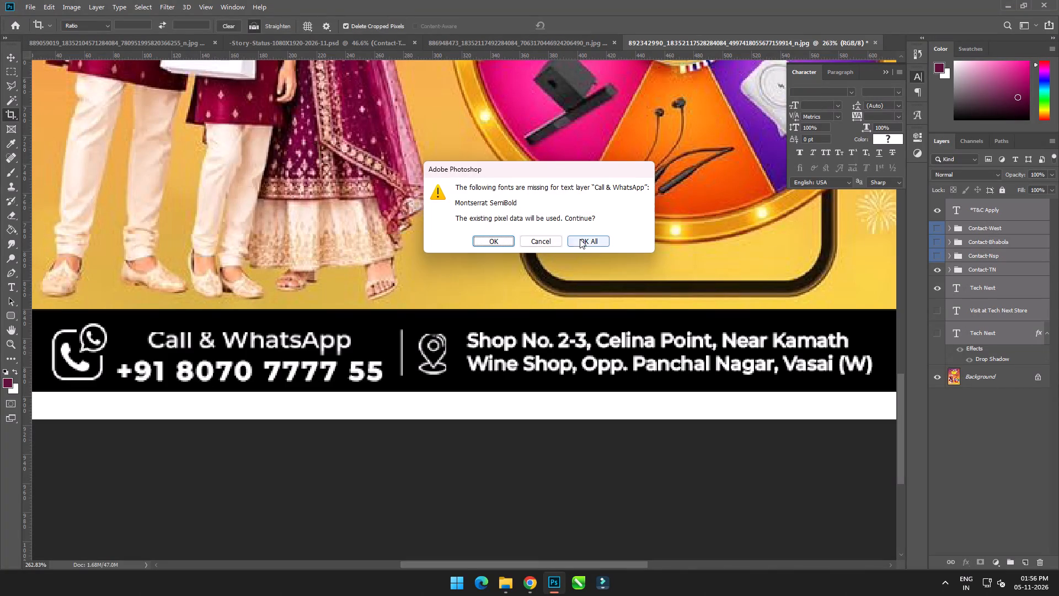
click(580, 239)
drag(525, 328, 521, 360)
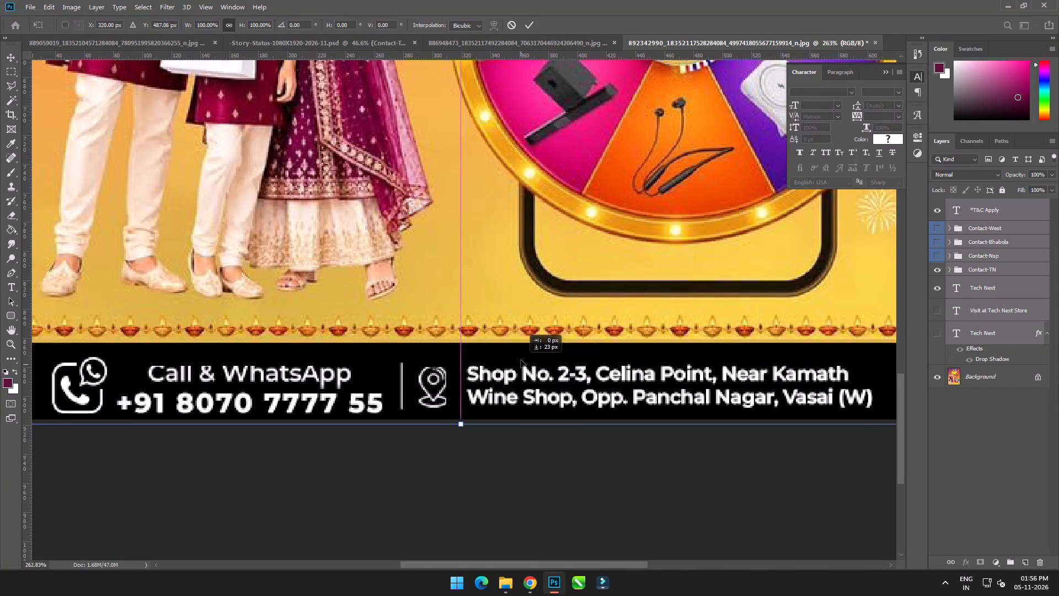
drag(521, 360, 521, 358)
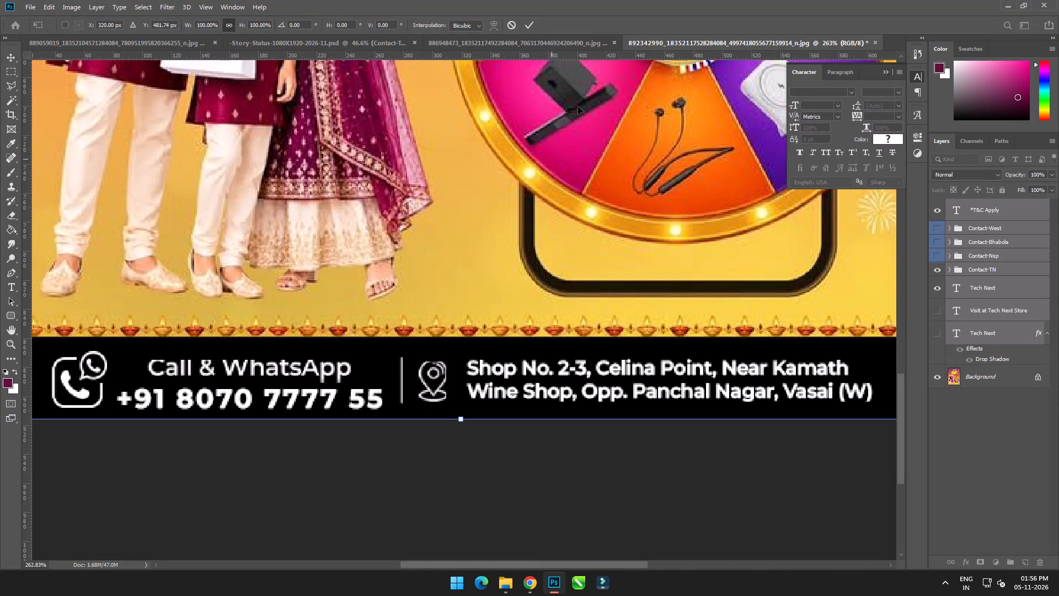
click(525, 25)
Swap the poster to the Nallasopara version by hiding the Tech Next text and Contact-TN group and showing Contact-Nsp.
key(ctrl+0)
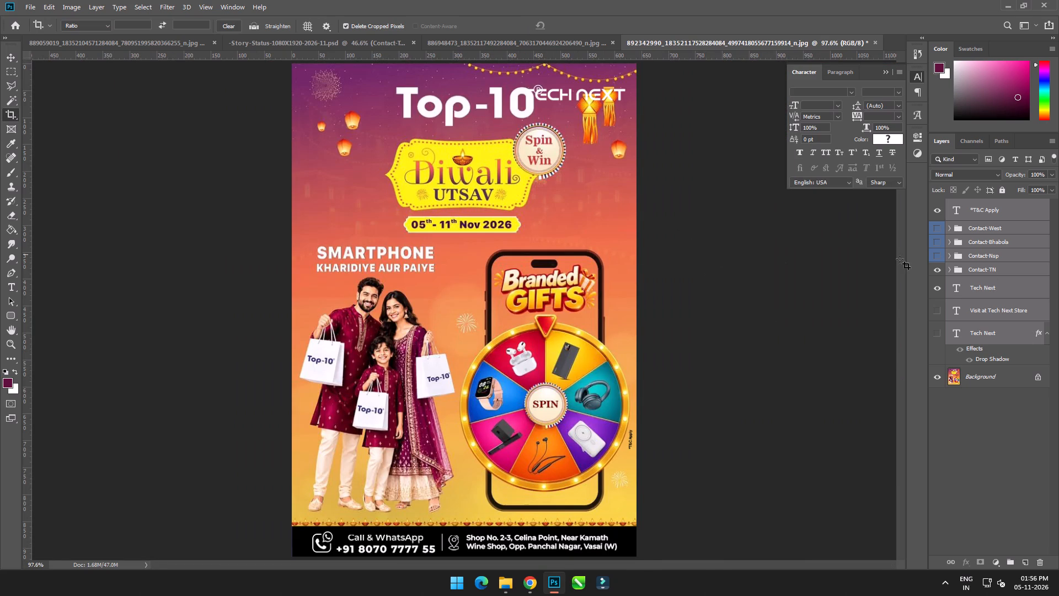
click(980, 334)
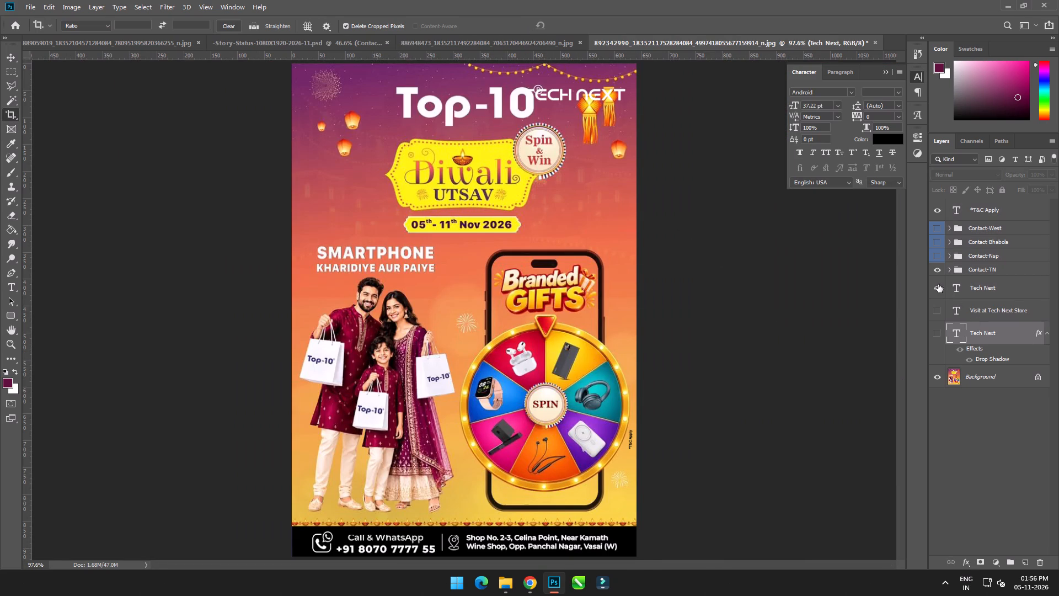
click(938, 284)
click(937, 272)
click(935, 258)
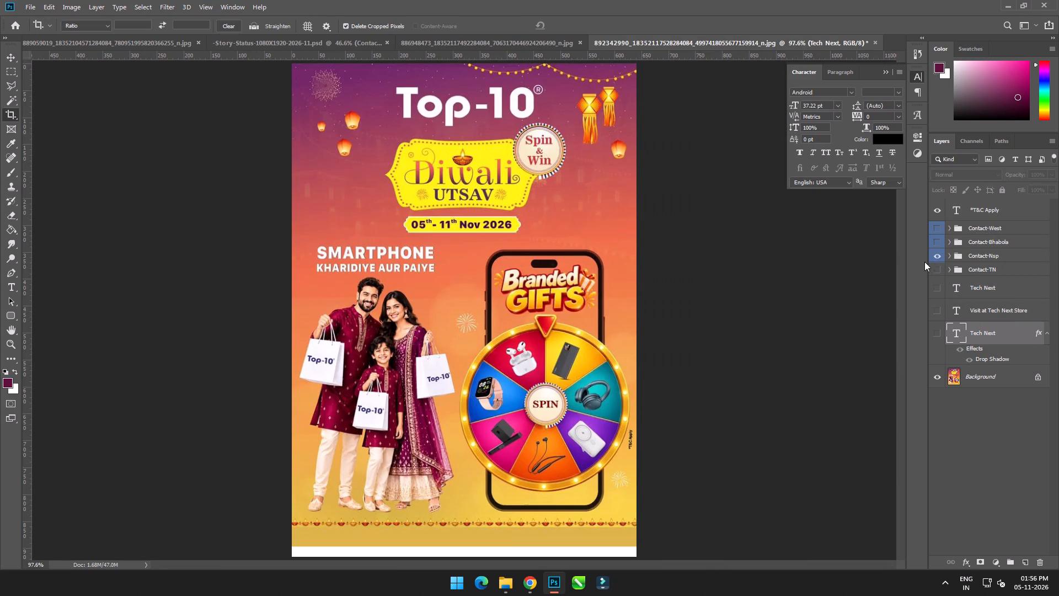
Scale the Contact-Nsp, Contact-Bhabola and Contact-West groups to about 100.28% so the blue bar covers the gap along the canvas's left edge.
click(969, 259)
shift+click(972, 231)
key(ctrl+t)
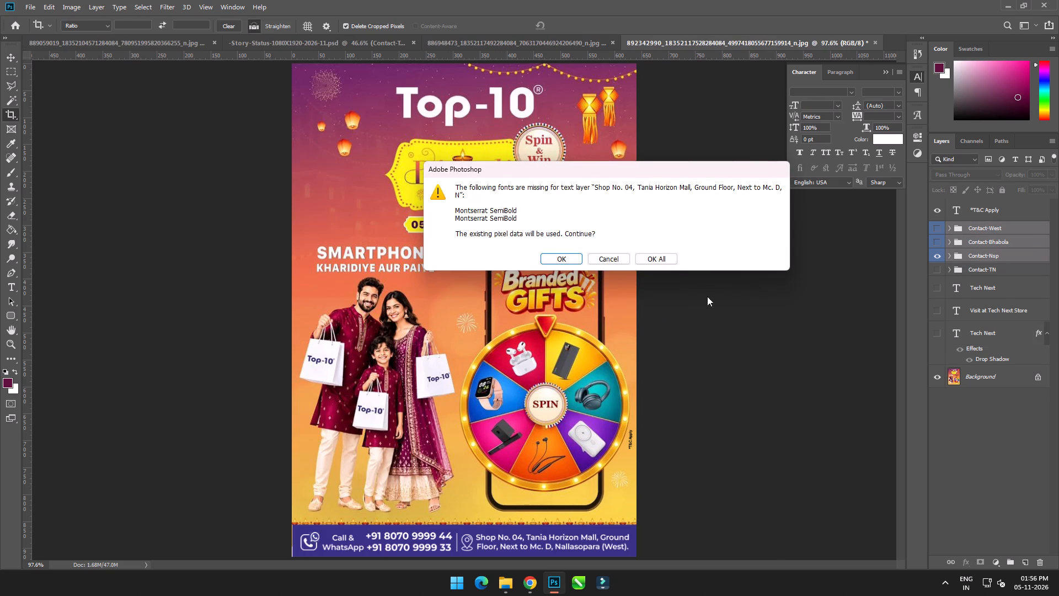
click(672, 260)
alt+scroll(286, 535, up, 19)
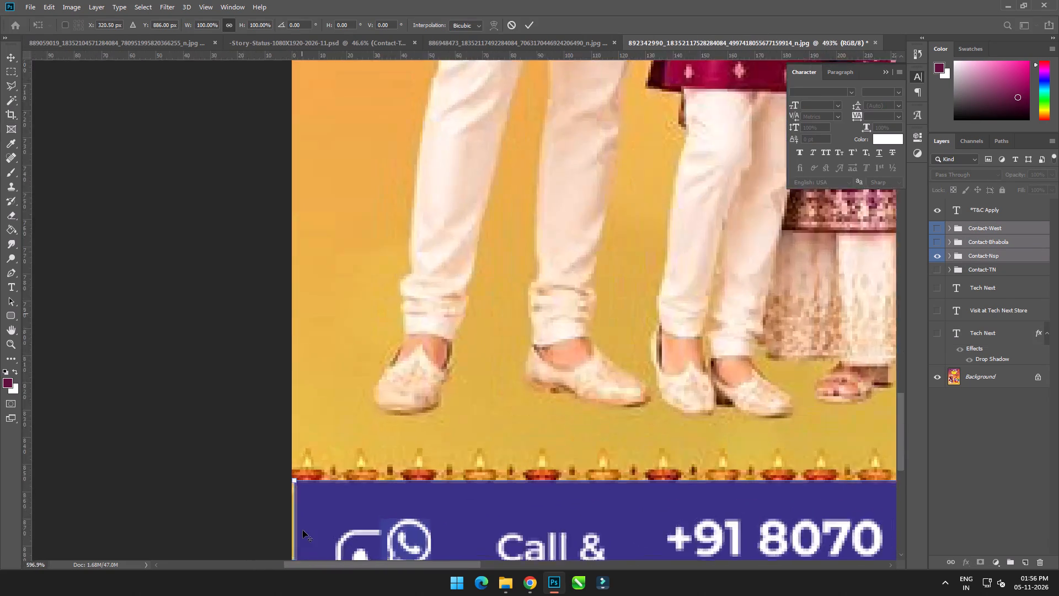
alt+scroll(303, 530, up, 1)
scroll(294, 470, down, 20)
scroll(294, 470, down, 1)
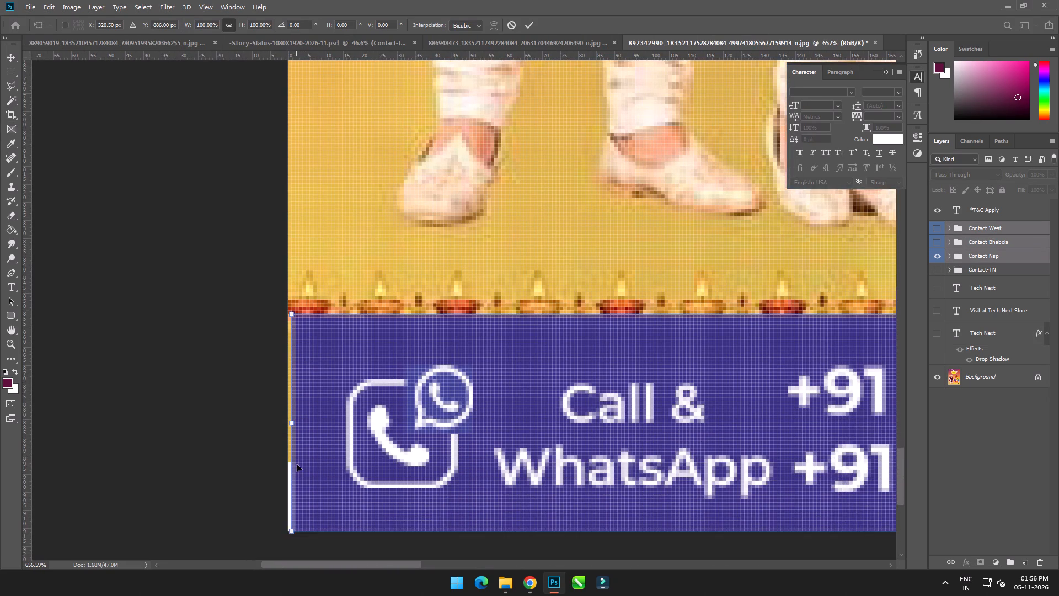
drag(295, 495, 288, 501)
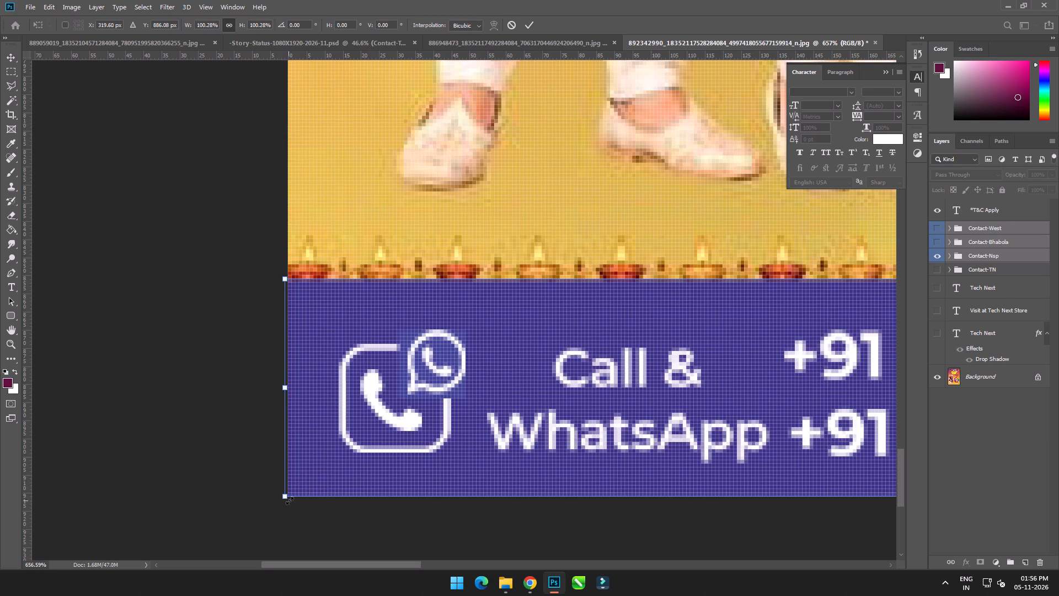
click(527, 26)
key(ctrl+0)
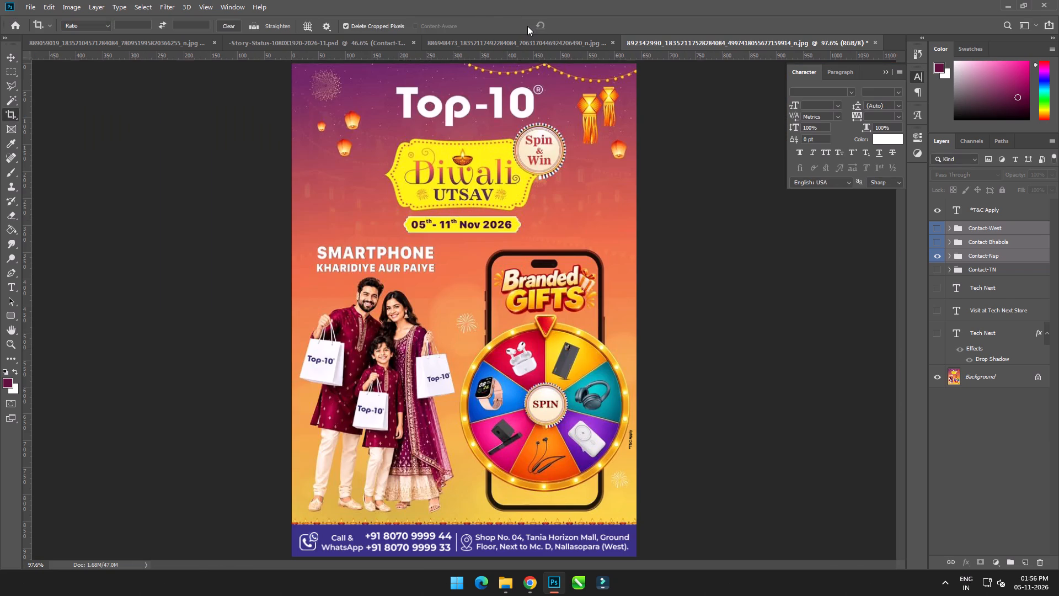
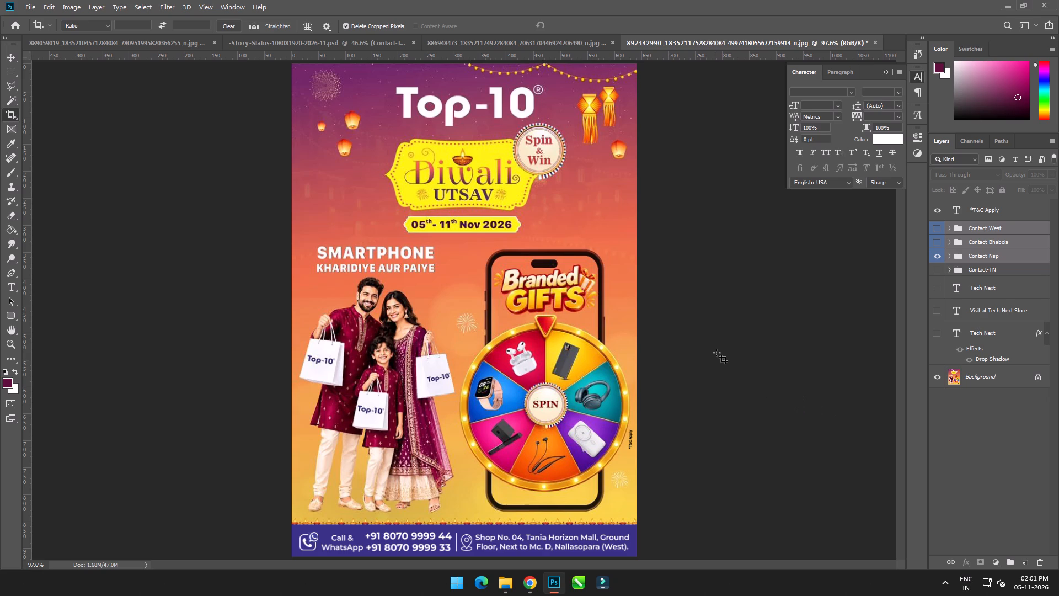
Unlock the poster's Background layer so it becomes a regular editable layer.
key(v)
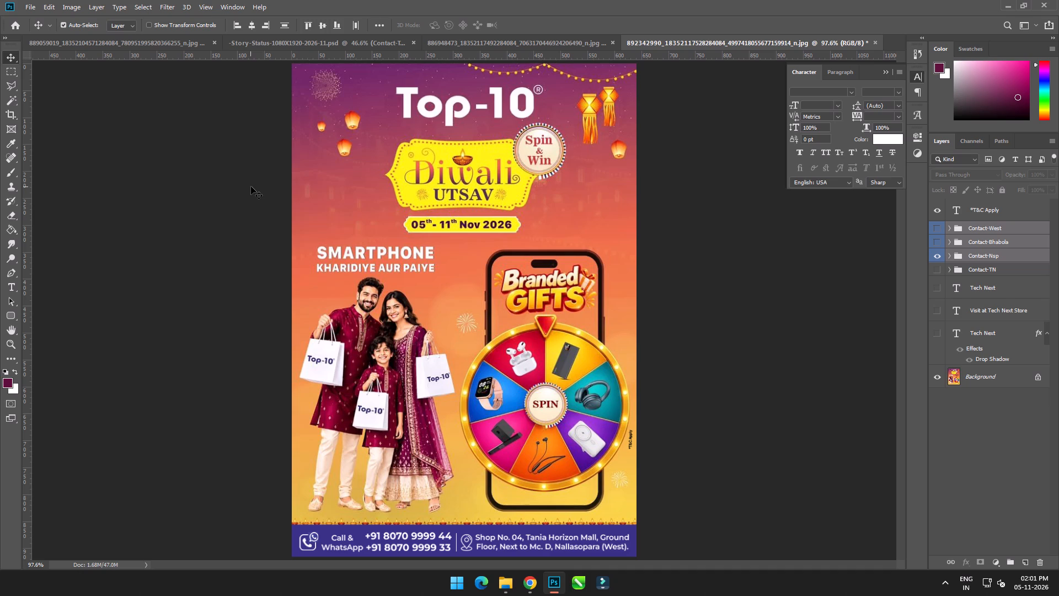
click(986, 385)
click(1035, 379)
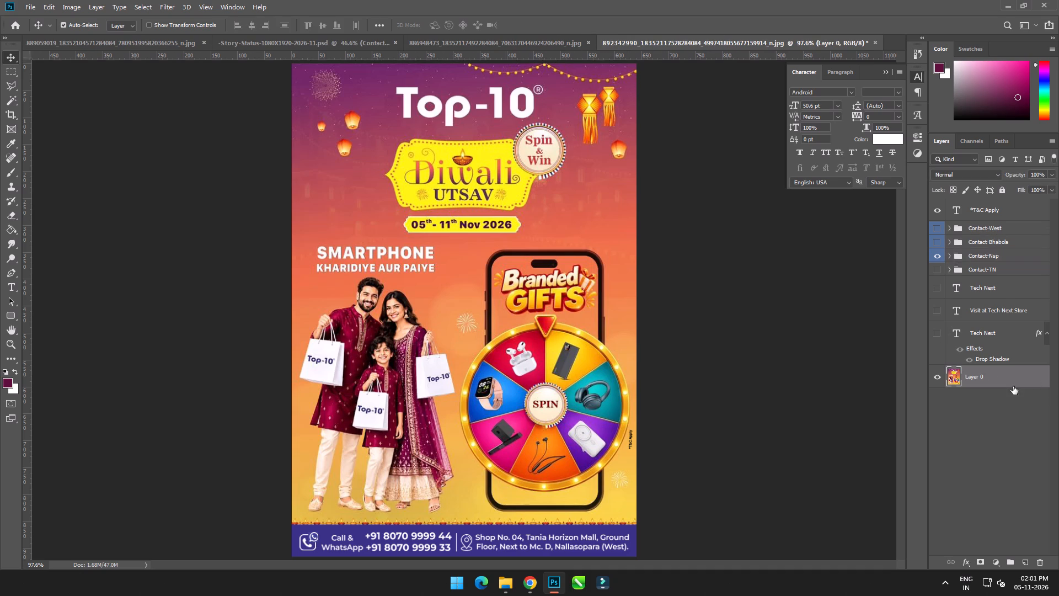
Export the Nallasopara version as Nsp-Diwali-Utsav-Offer-2026-11.png in the Insta Post folder.
alt+scroll(373, 470, up, 11)
scroll(553, 313, up, 2)
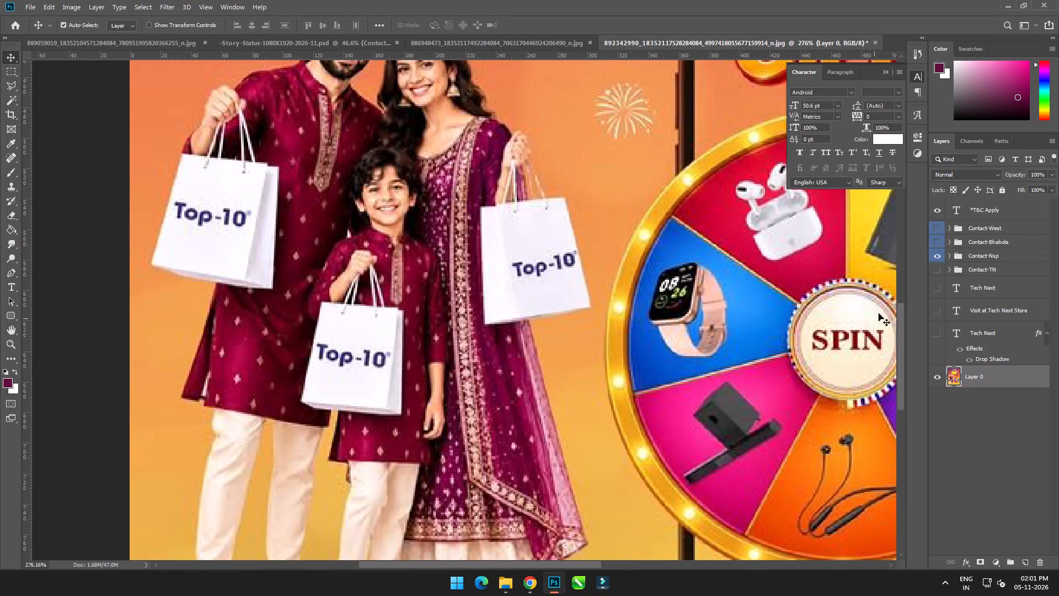
alt+scroll(461, 286, down, 4)
key(ctrl+0)
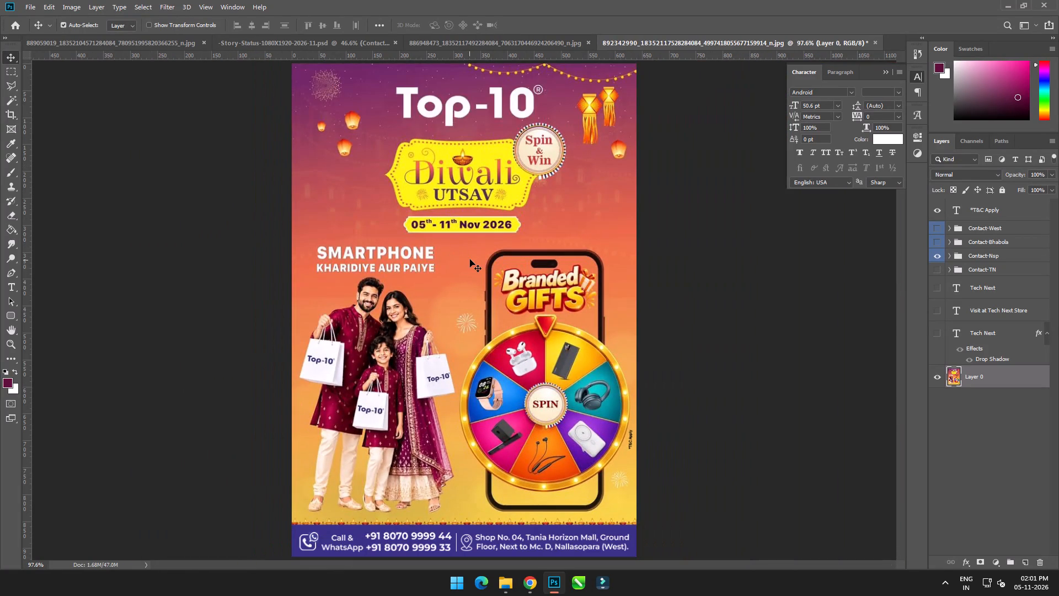
click(31, 12)
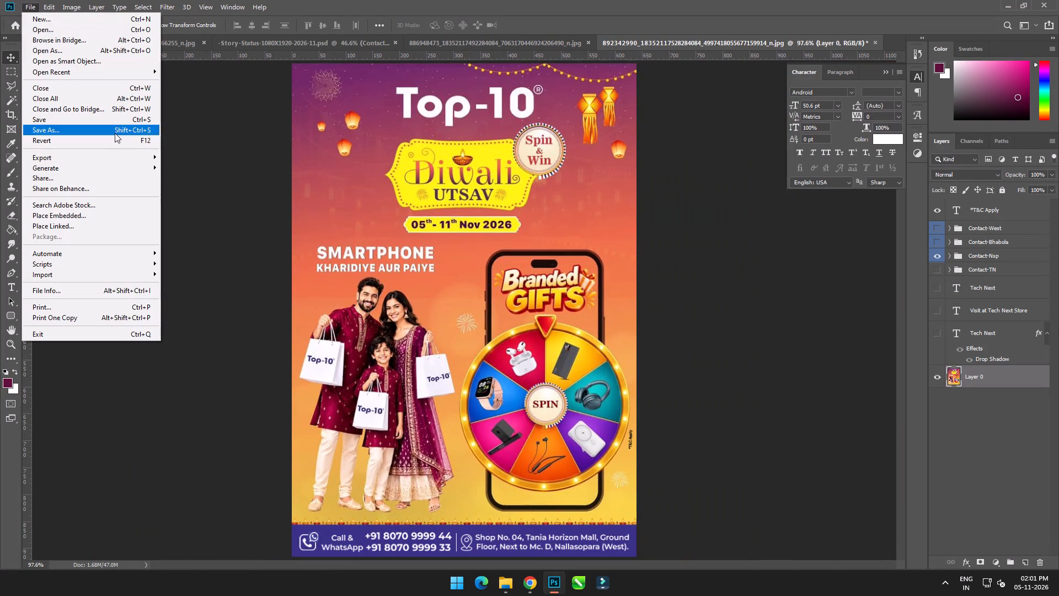
click(183, 157)
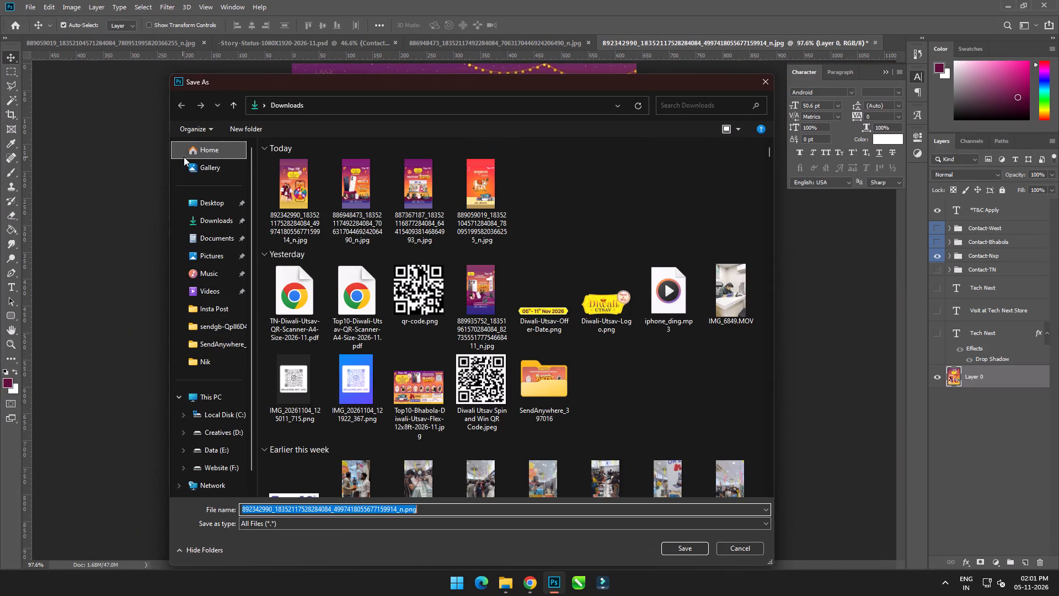
click(229, 305)
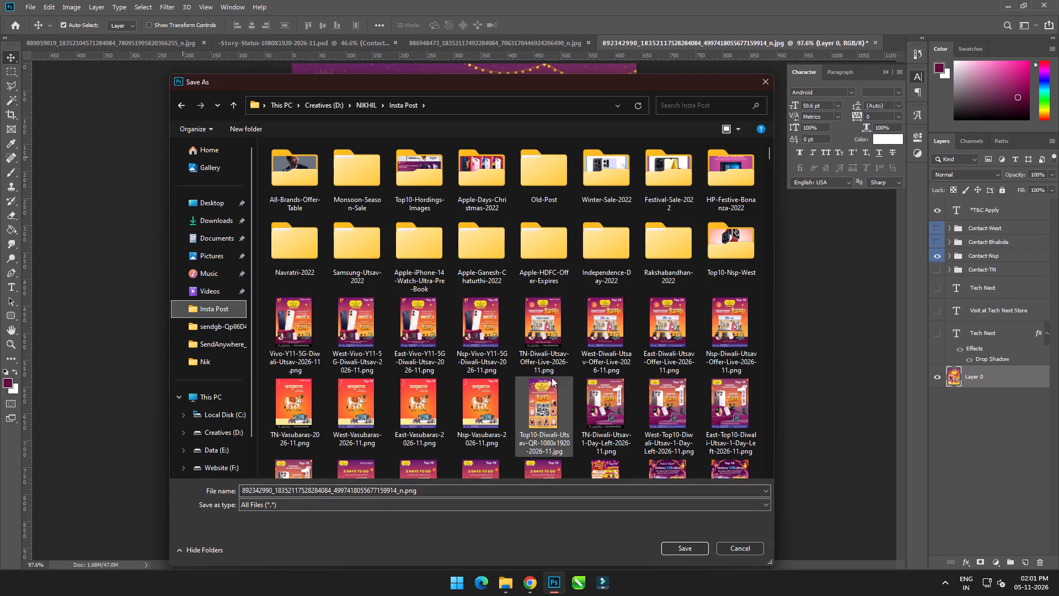
click(728, 366)
click(297, 496)
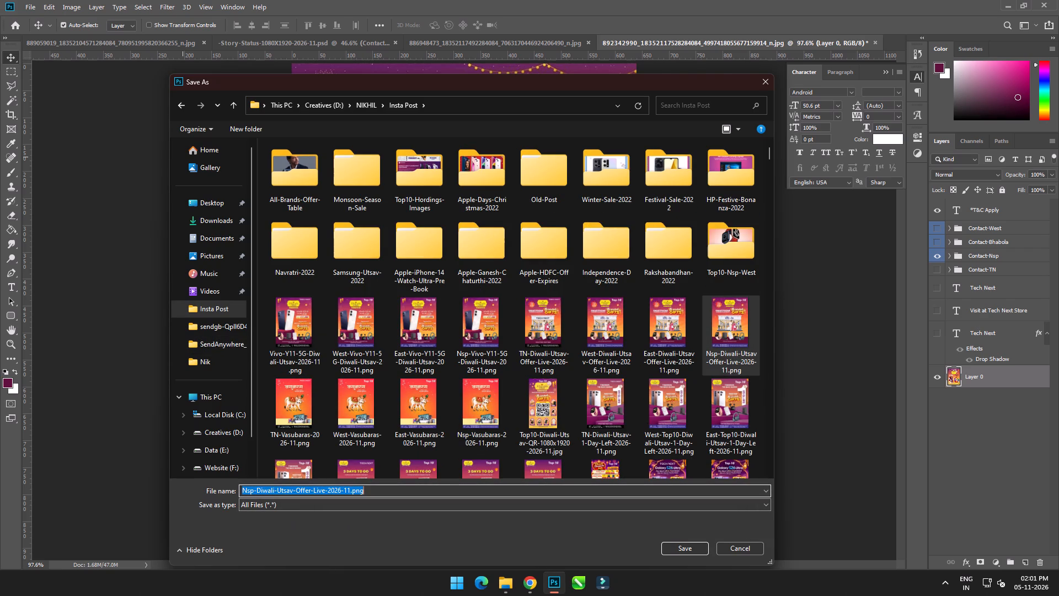
click(327, 493)
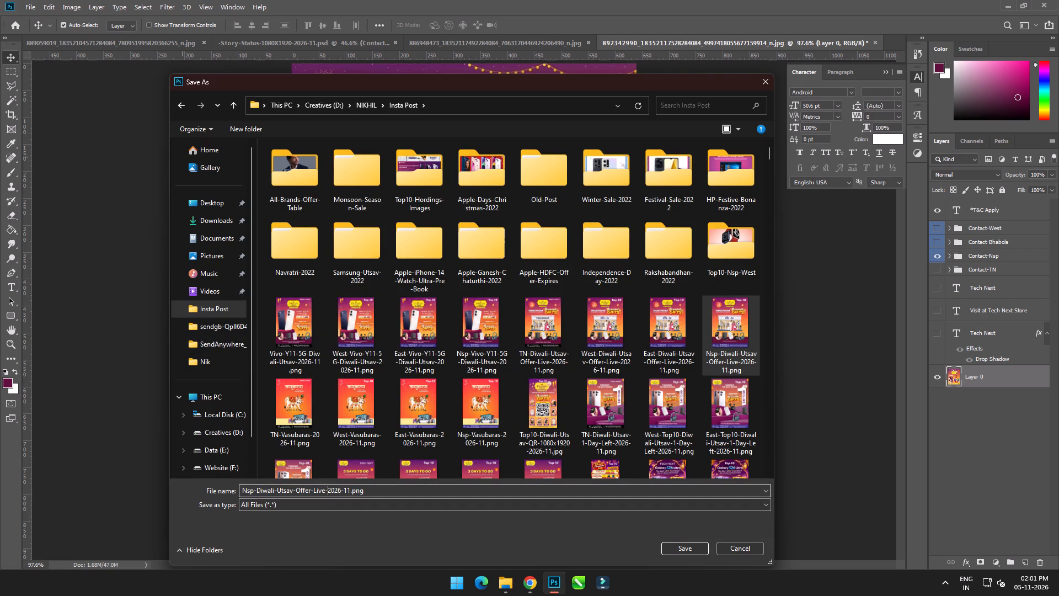
click(324, 493)
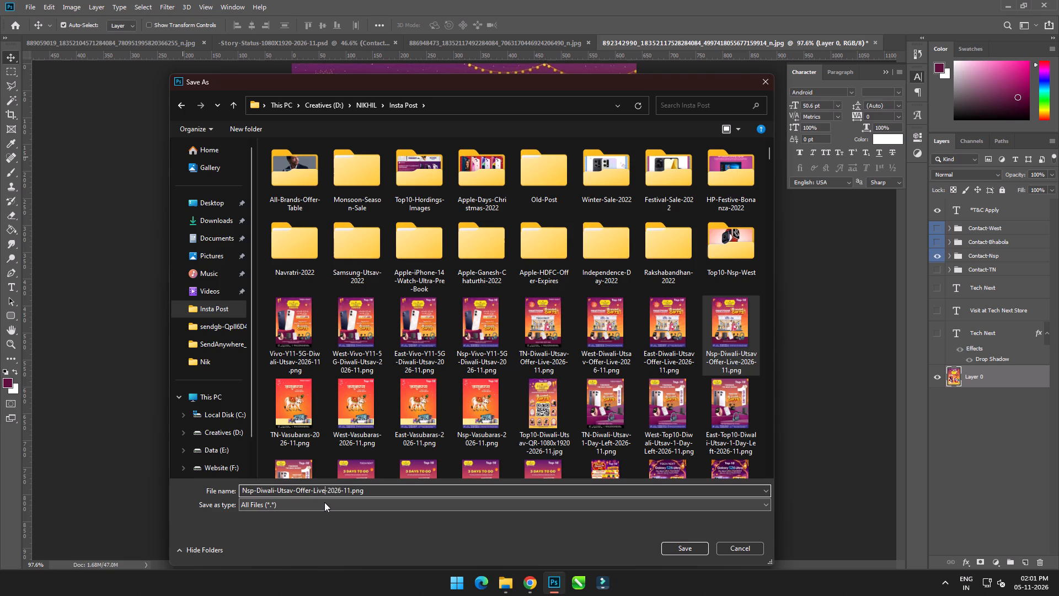
key(BackSpace)
key(BackSpace)
key(BackSpace)
key(BackSpace)
key(BackSpace)
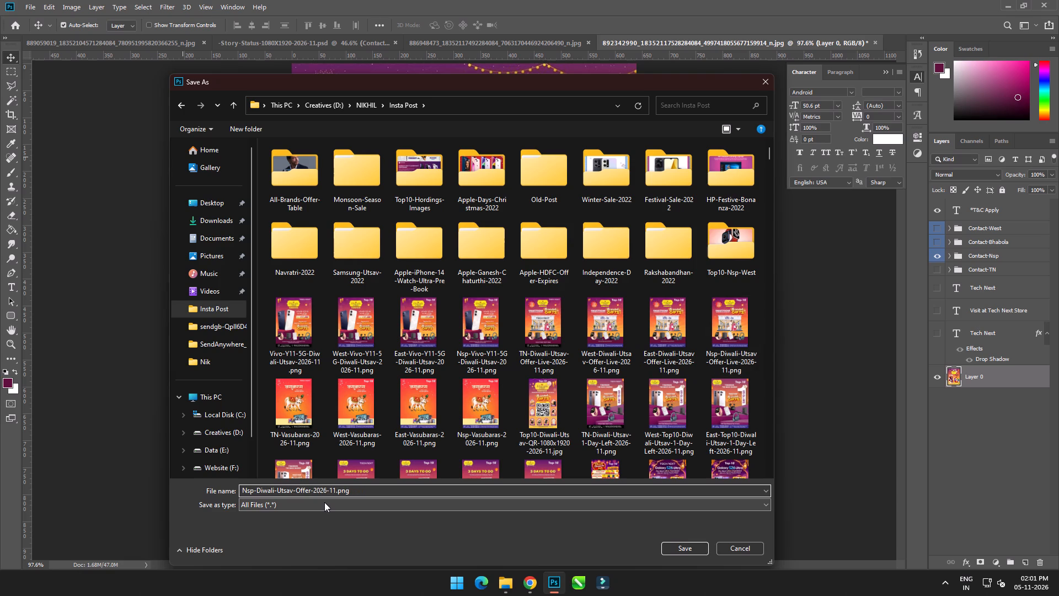
key(ctrl+a)
key(ctrl+c)
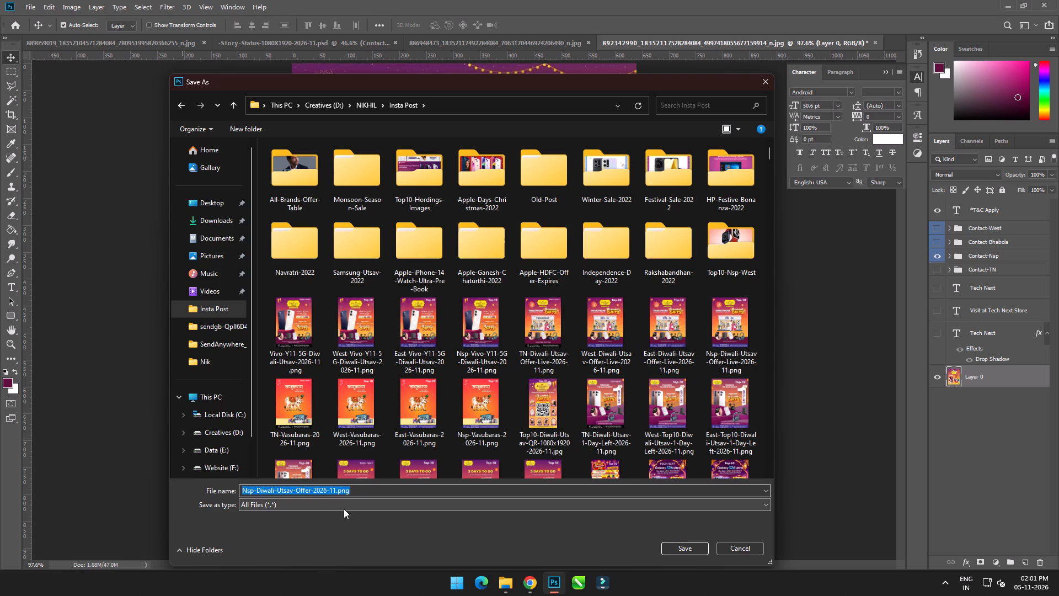
click(692, 544)
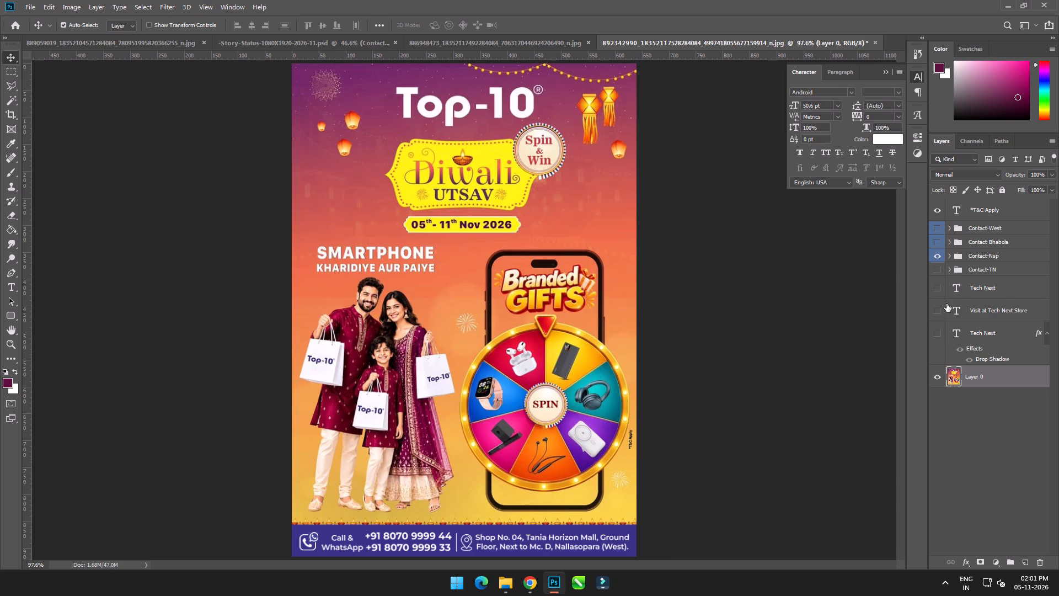
Show Contact-Bhabola instead of Contact-Nsp and export that version as East-Diwali-Utsav-Offer-2026-11.png in the Insta Post folder.
click(938, 257)
click(937, 243)
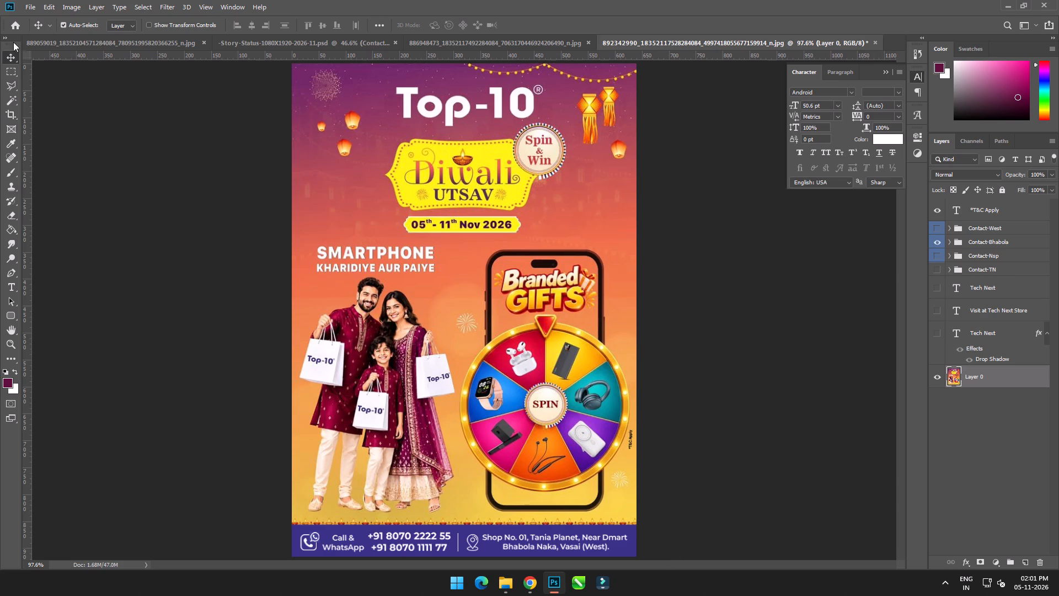
click(33, 7)
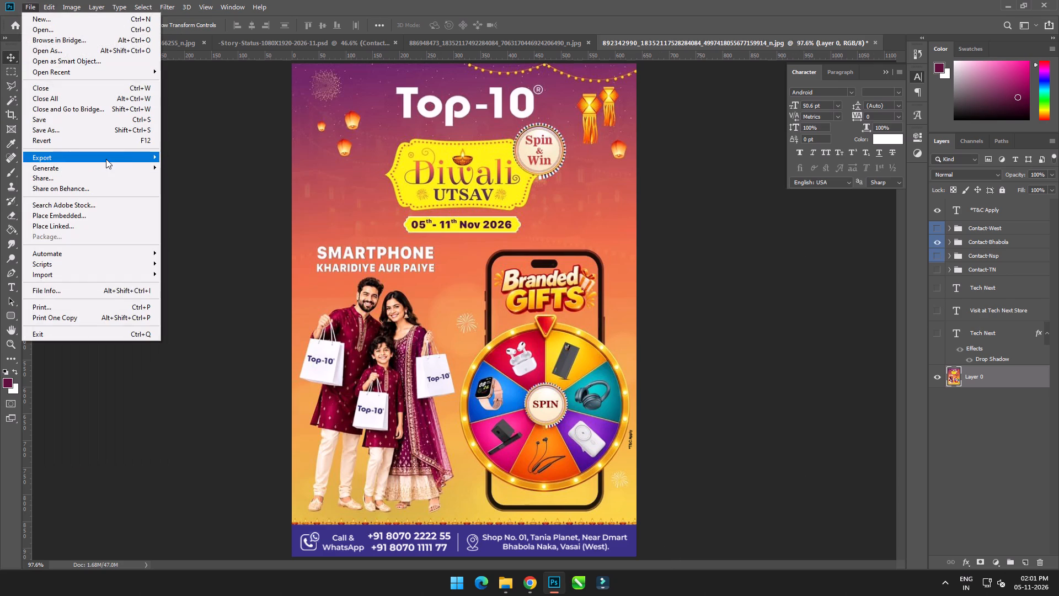
click(181, 158)
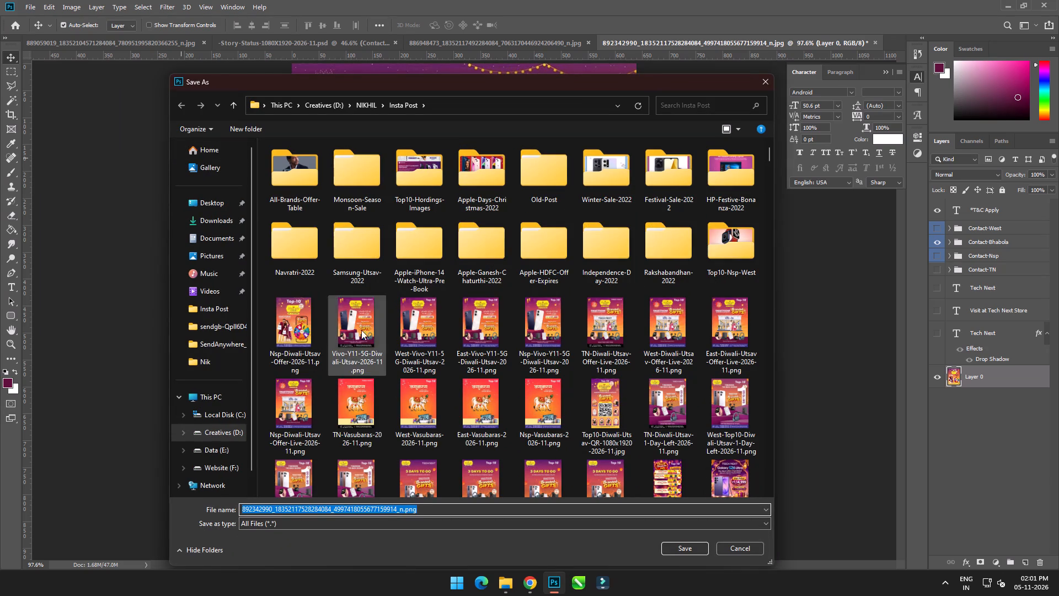
click(307, 362)
click(295, 513)
key(Home)
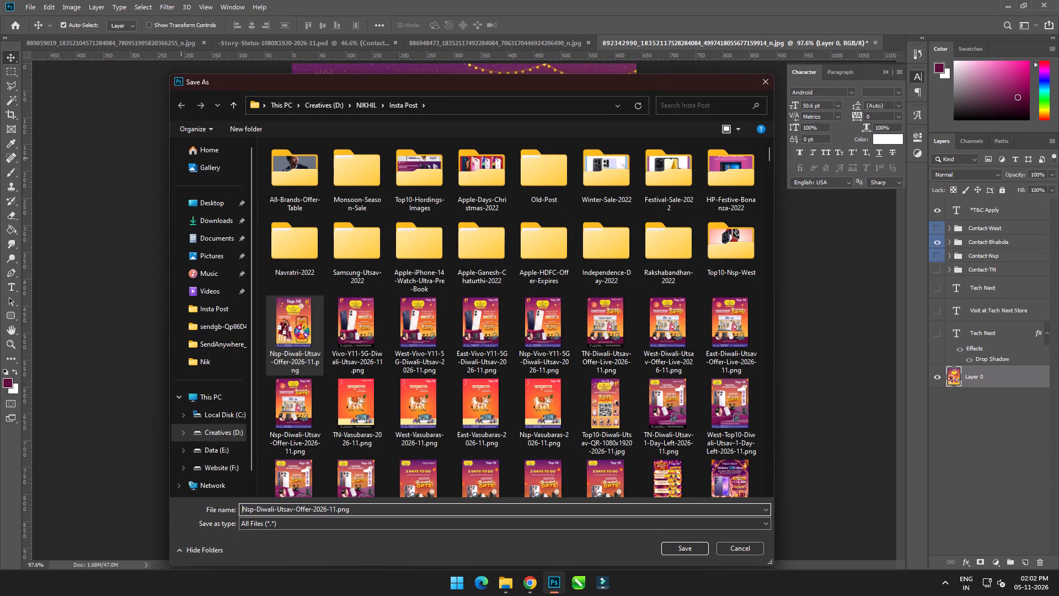
key(Delete)
key(Delete)
key(Delete)
text(East)
key(Return)
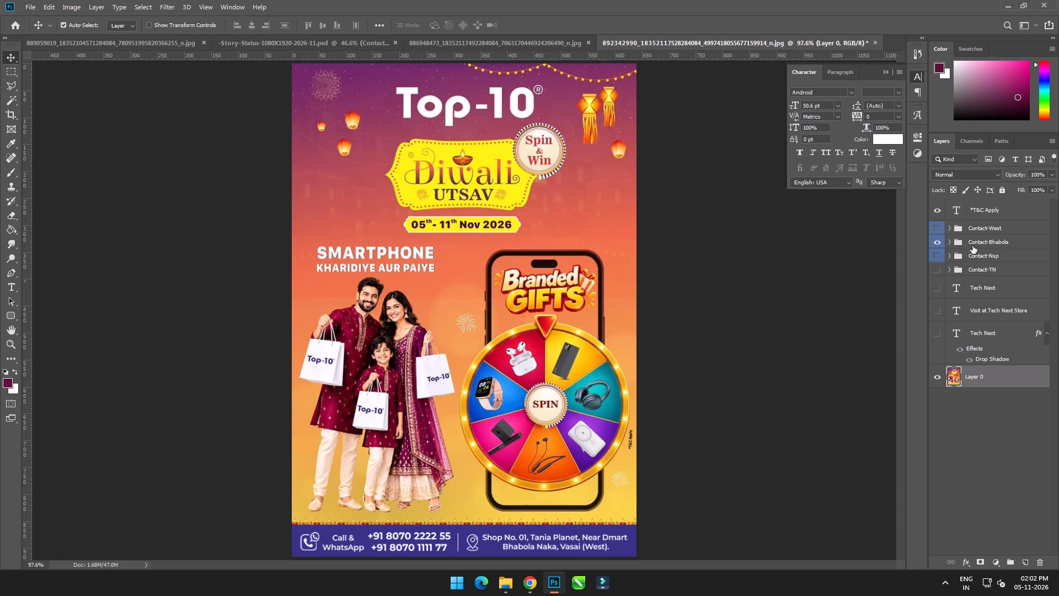
Show Contact-West instead of Contact-Bhabola and export that version as West-Diwali-Utsav-Offer-2026-11.png in the Insta Post folder.
click(943, 243)
click(939, 227)
click(38, 3)
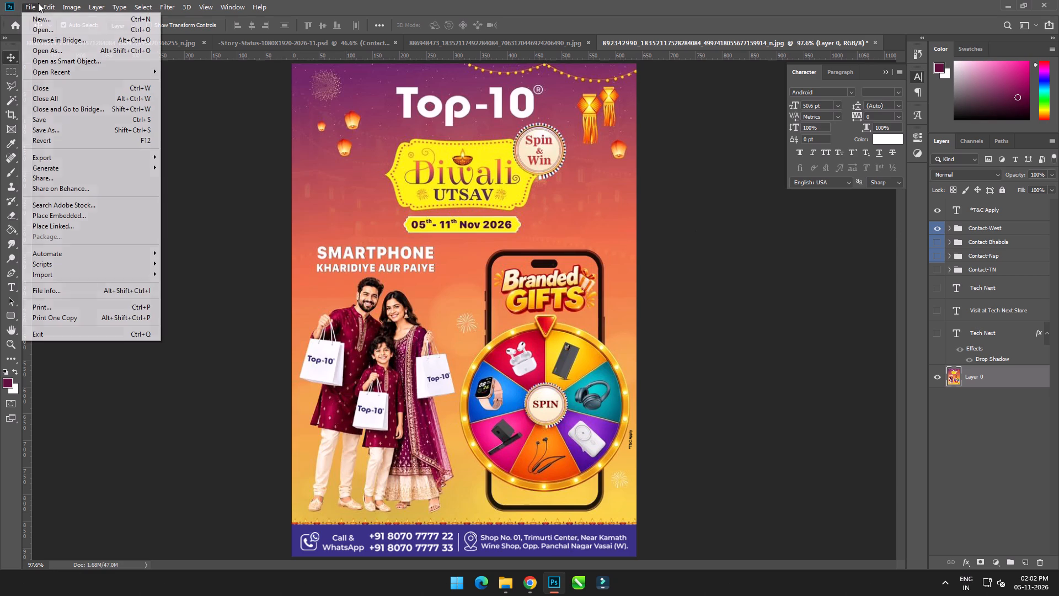
click(165, 157)
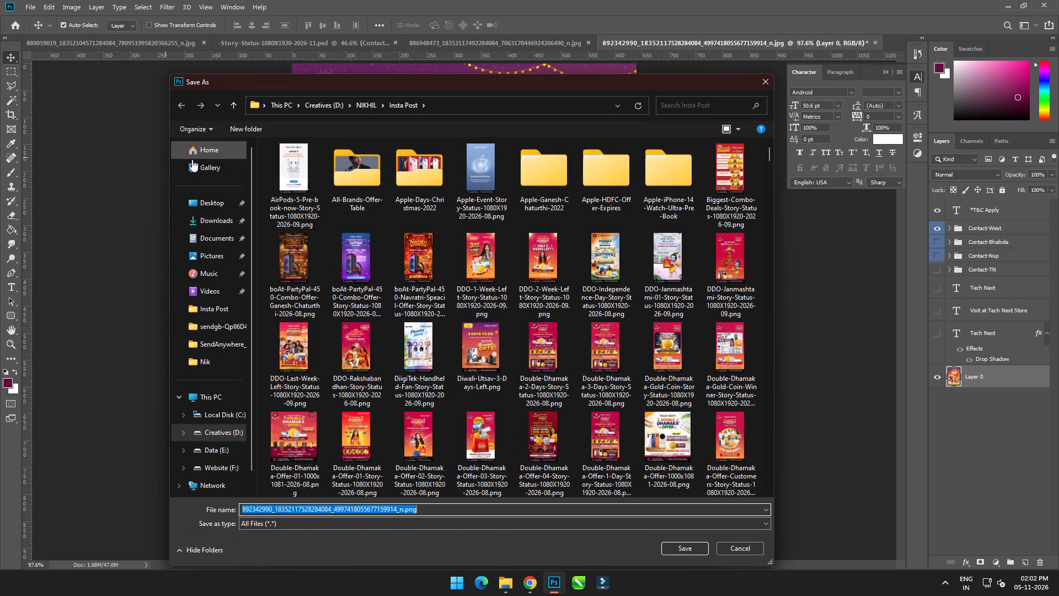
click(301, 328)
click(287, 502)
click(287, 512)
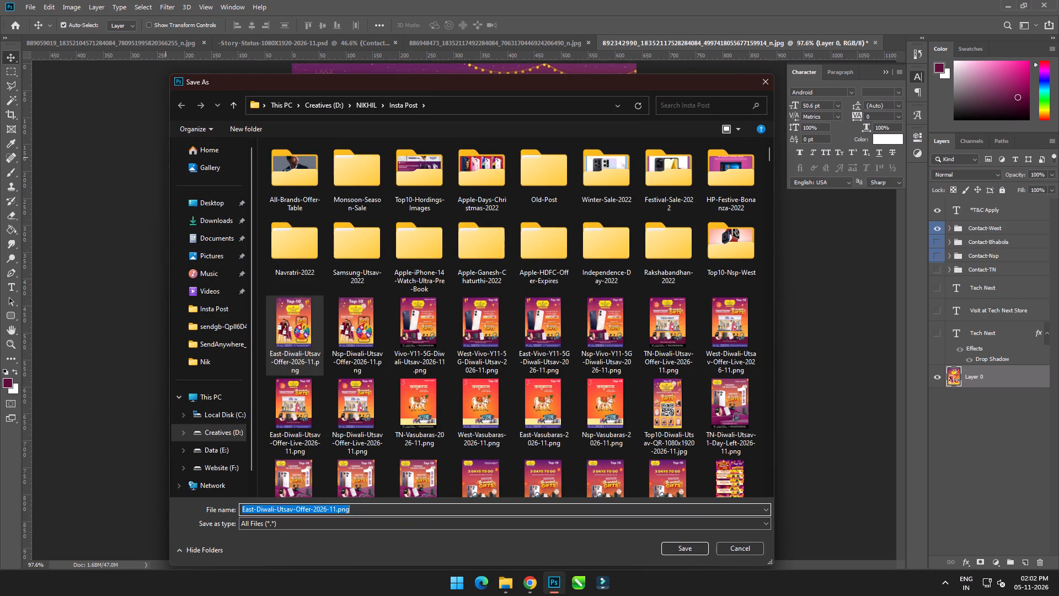
key(Home)
key(Delete)
key(Delete)
text(We)
key(Return)
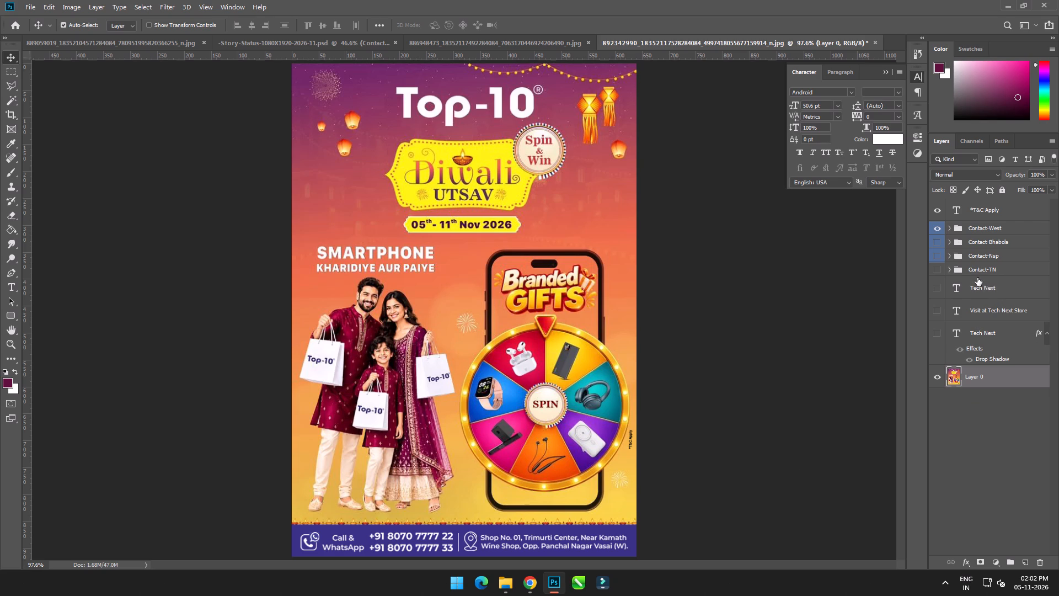
Swap the poster to the Tech Next version by hiding Contact-West and showing Contact-TN and the upper Tech Next text.
click(936, 229)
click(942, 274)
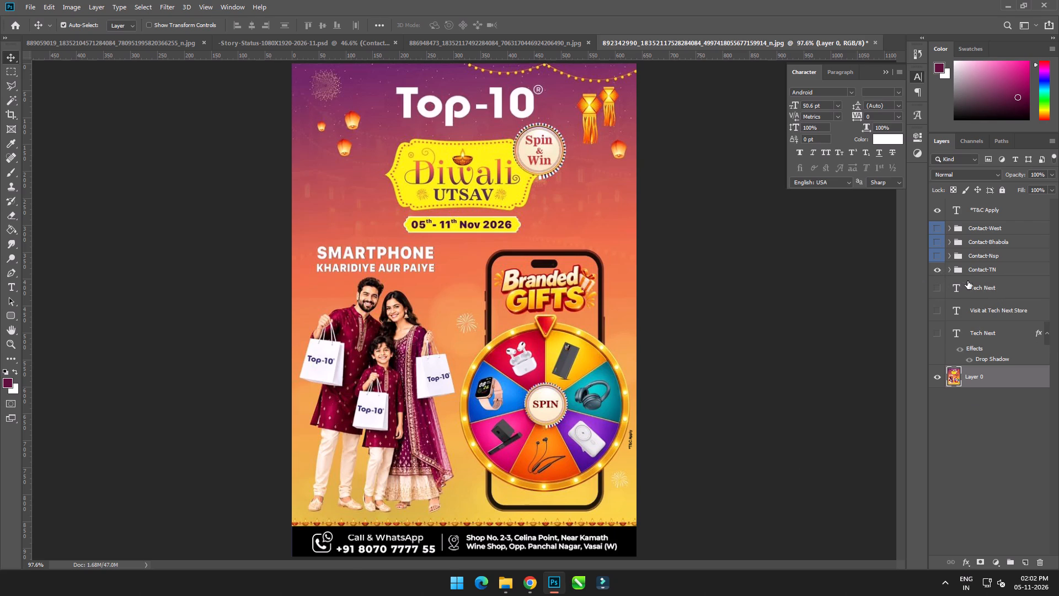
click(937, 290)
Scale the Tech Next text to about 158.86% and place it horizontally centred at 320 px over the Top-10 logo.
click(980, 290)
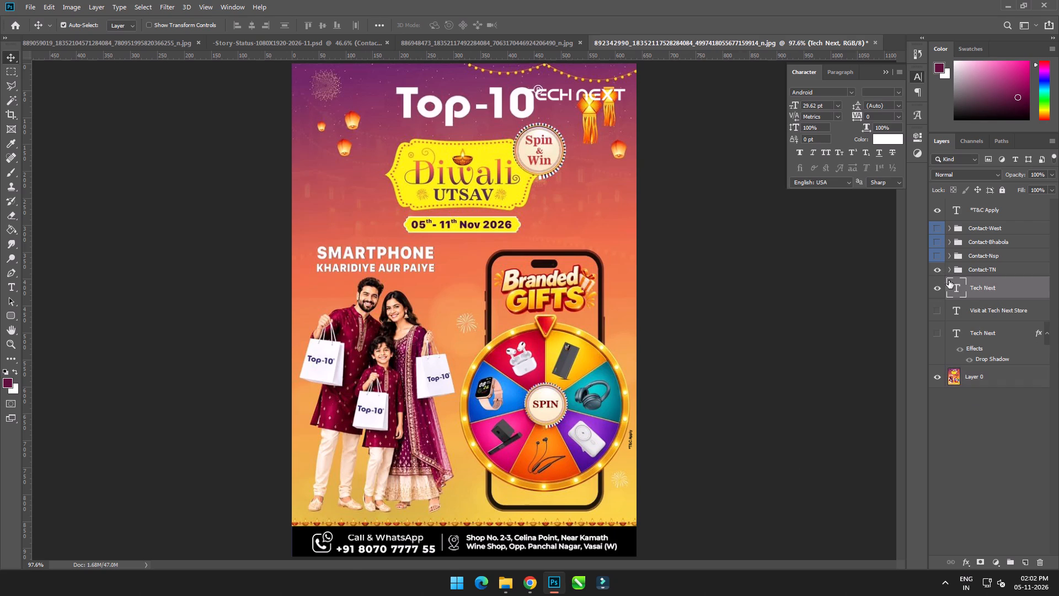
alt+scroll(560, 47, up, 13)
key(ctrl+t)
drag(633, 152, 456, 175)
alt+drag(512, 188, 559, 211)
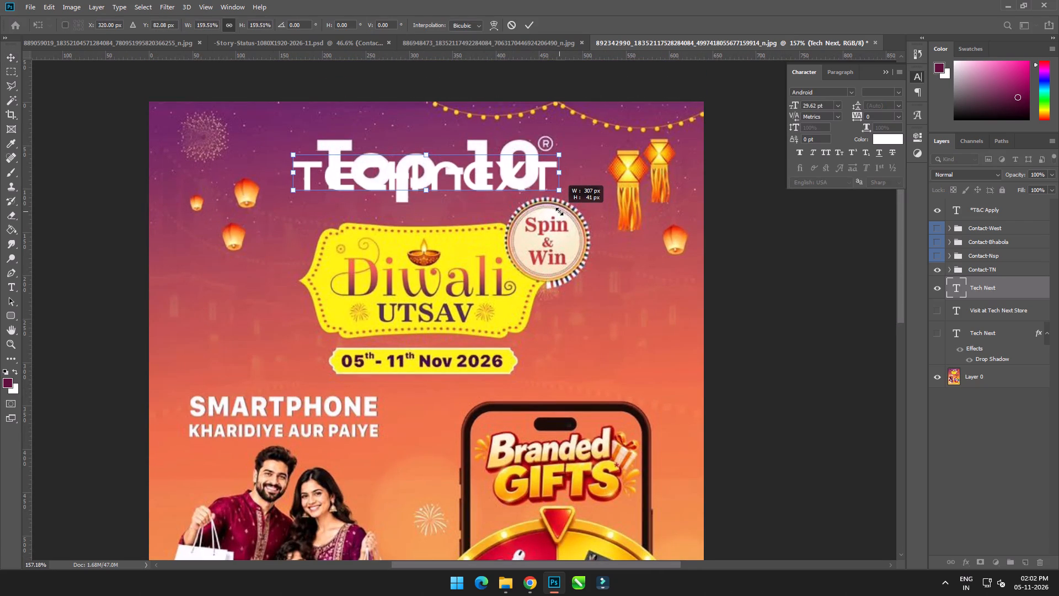
alt+drag(559, 211, 559, 211)
drag(525, 190, 524, 183)
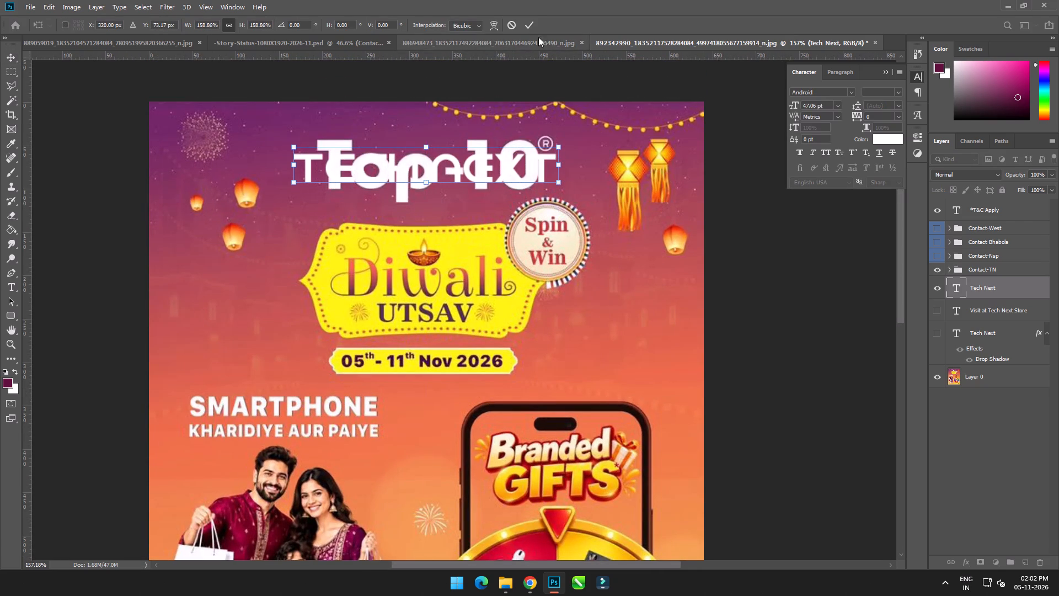
click(528, 24)
Duplicate the poster image layer Layer 0, hide the original and the Tech Next text, and keep the copy selected.
click(982, 372)
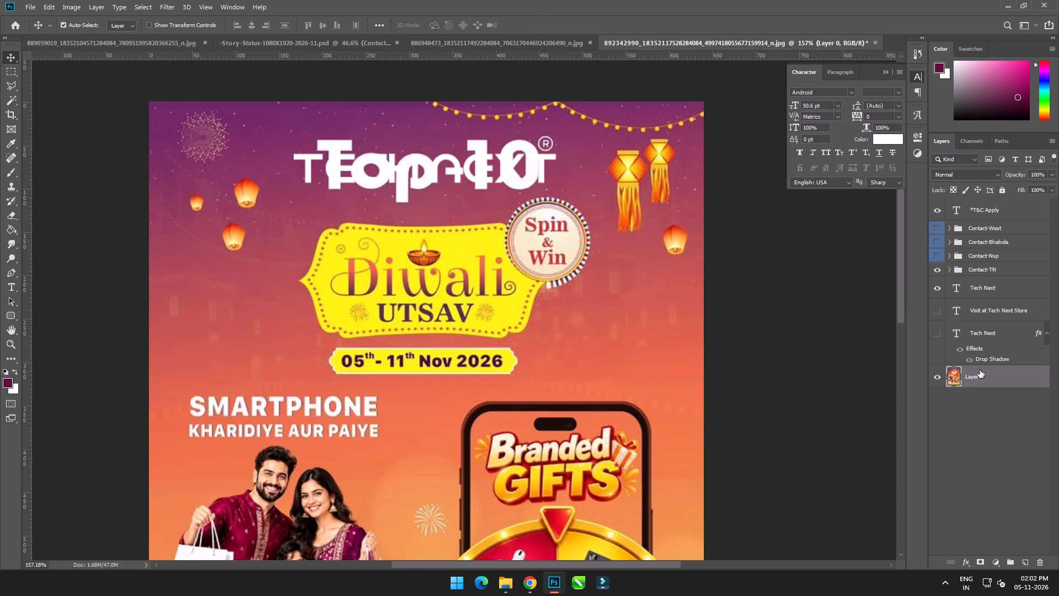
key(ctrl+j)
click(938, 404)
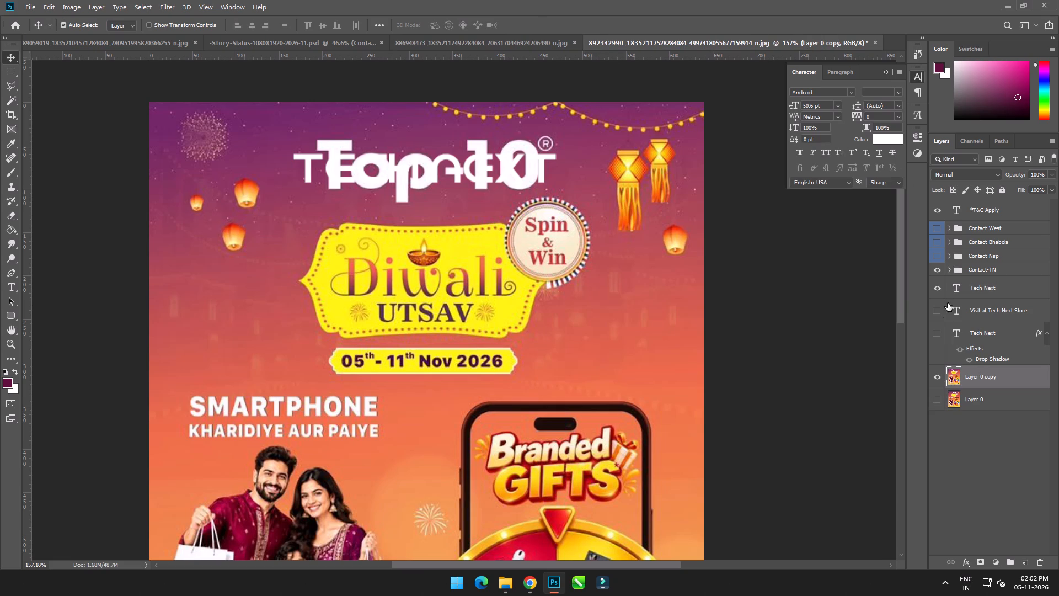
click(942, 294)
click(982, 374)
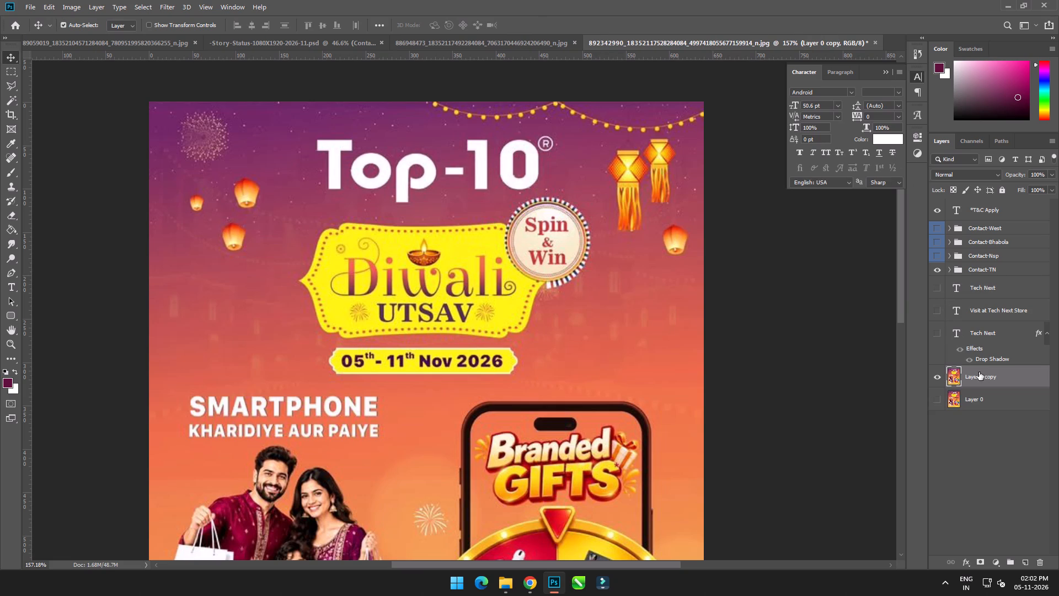
Draw a rectangular marquee of about 281 by 86 px around the Top-10 logo on Layer 0 copy.
key(m)
alt+scroll(442, 125, up, 6)
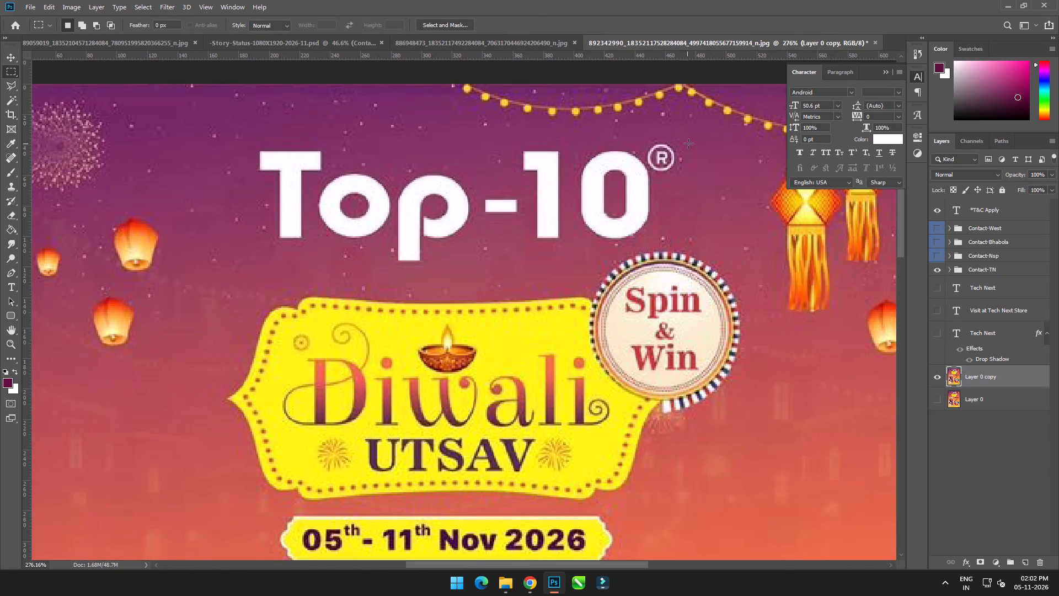
drag(681, 137, 327, 258)
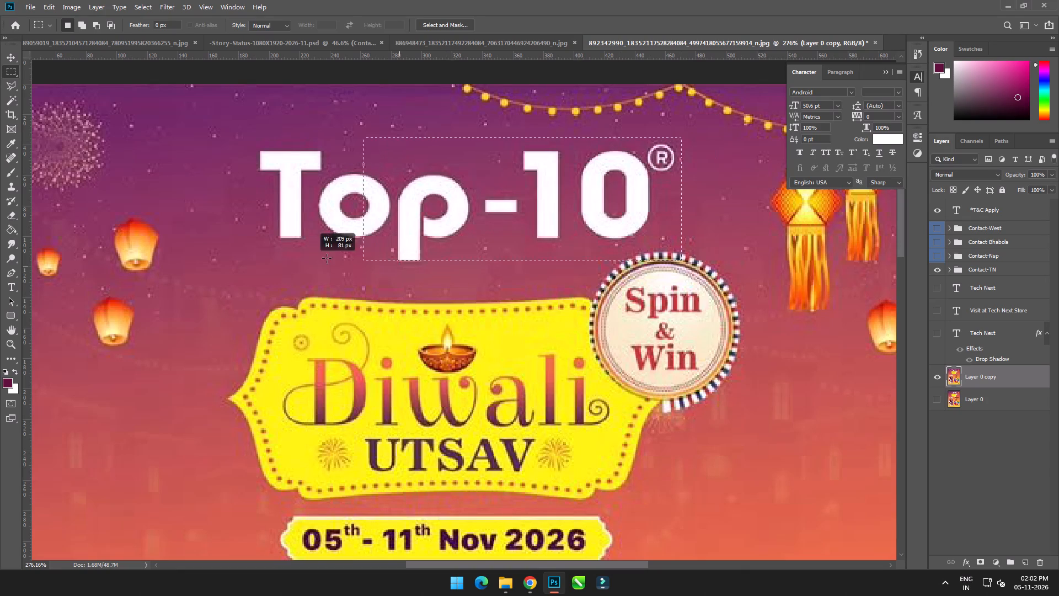
drag(327, 258, 255, 268)
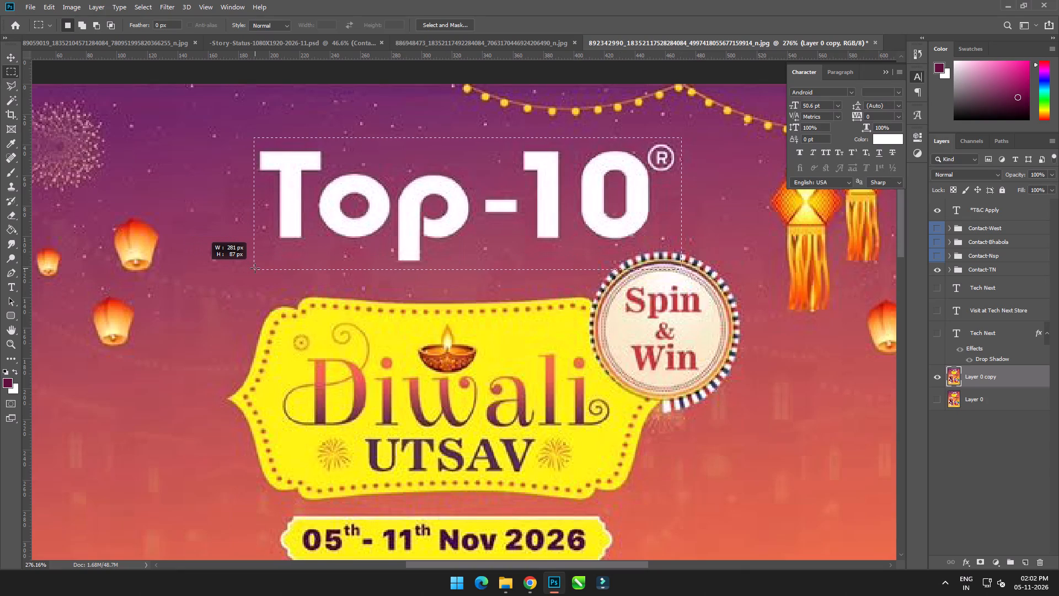
drag(255, 268, 255, 267)
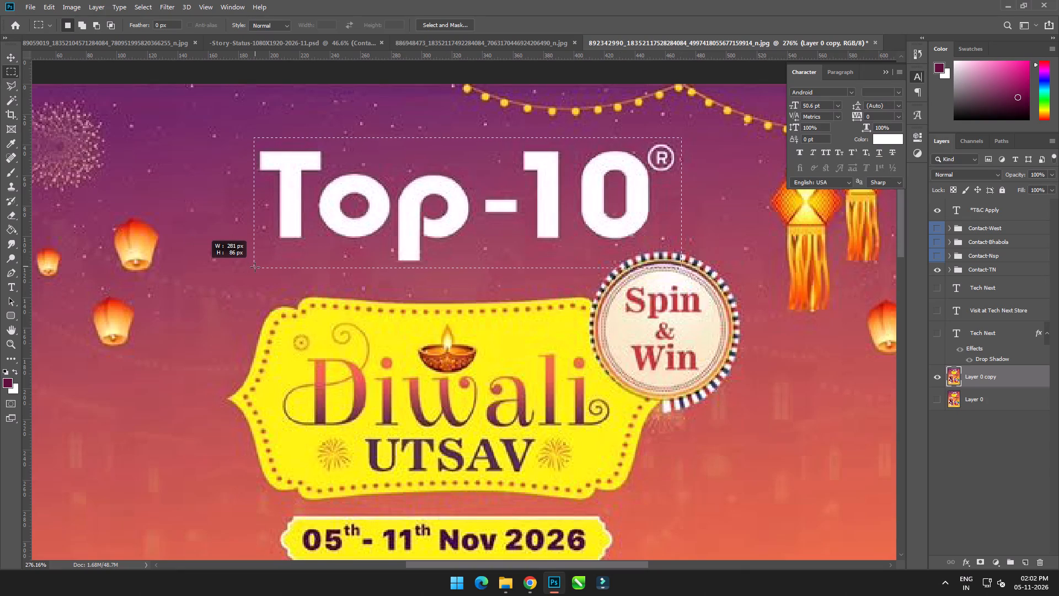
drag(255, 267, 254, 267)
Subtract the empty background areas around the letters and ® mark so the selection hugs the Top-10 logo.
alt+drag(782, 324, 426, 244)
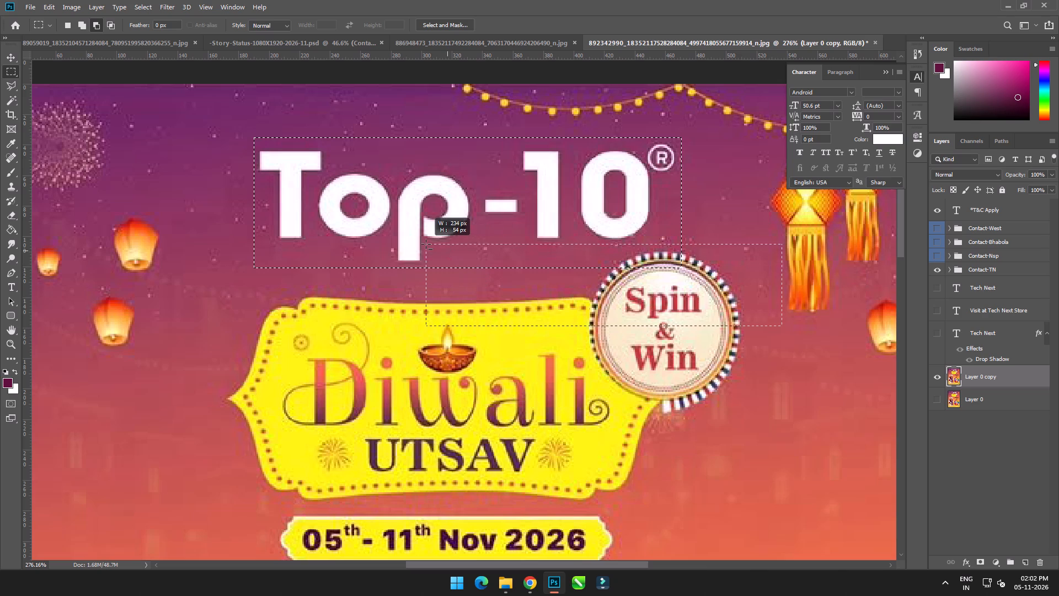
alt+drag(426, 244, 426, 246)
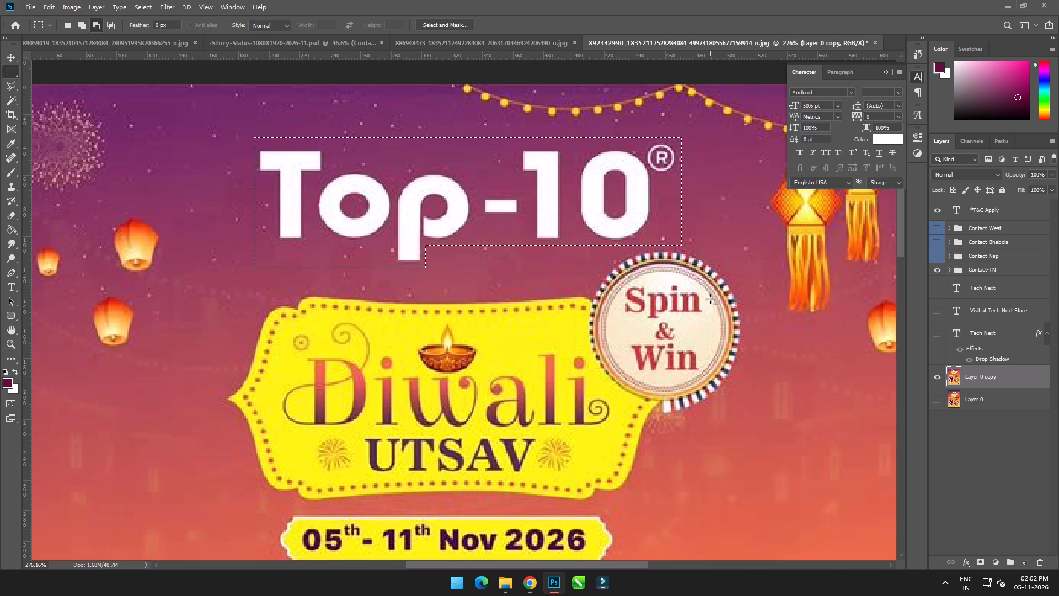
alt+drag(710, 301, 654, 178)
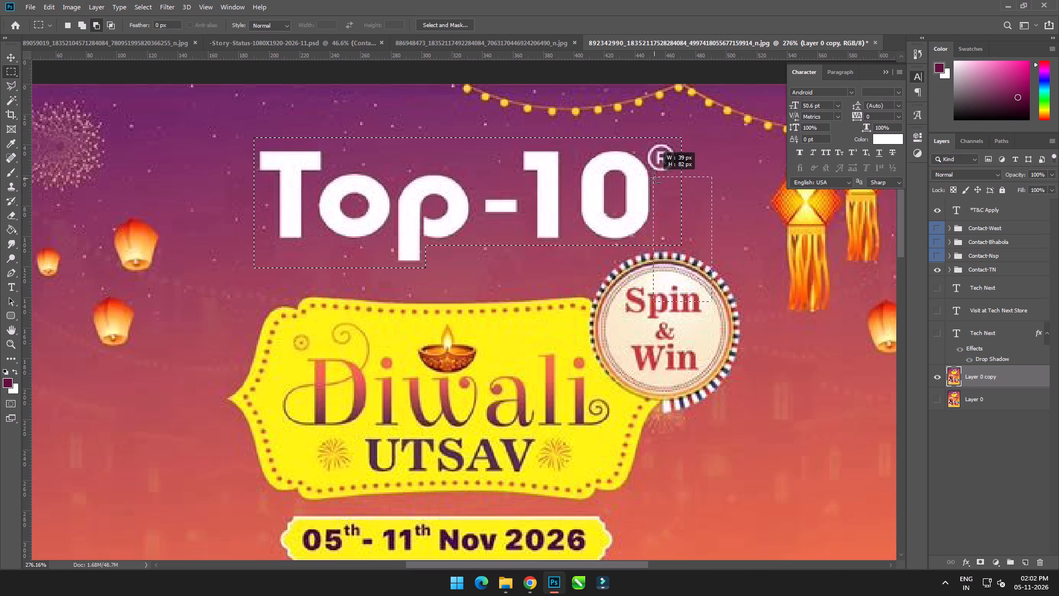
alt+drag(654, 178, 656, 178)
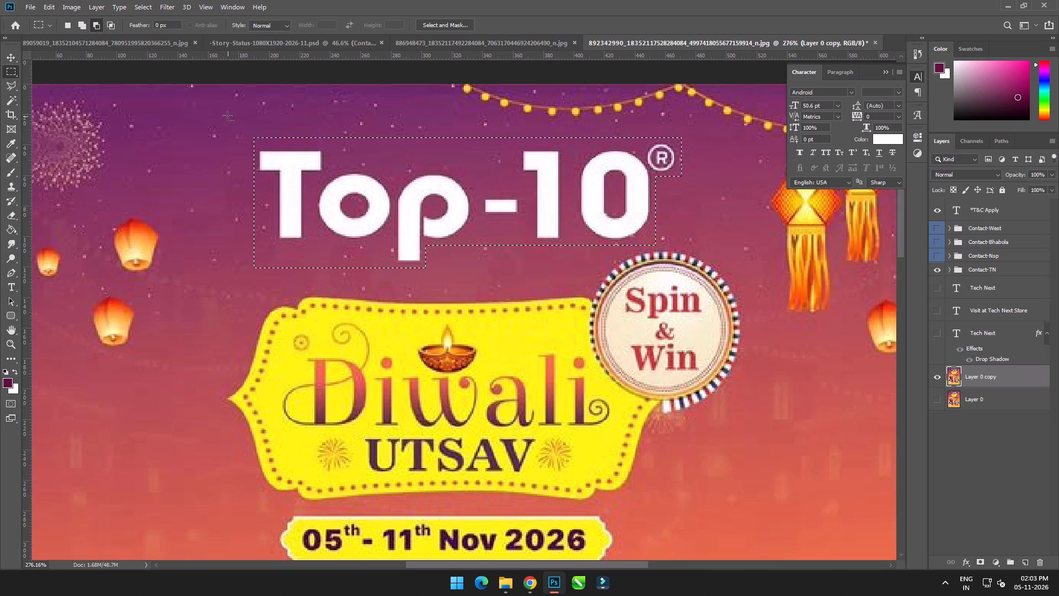
alt+drag(231, 116, 643, 147)
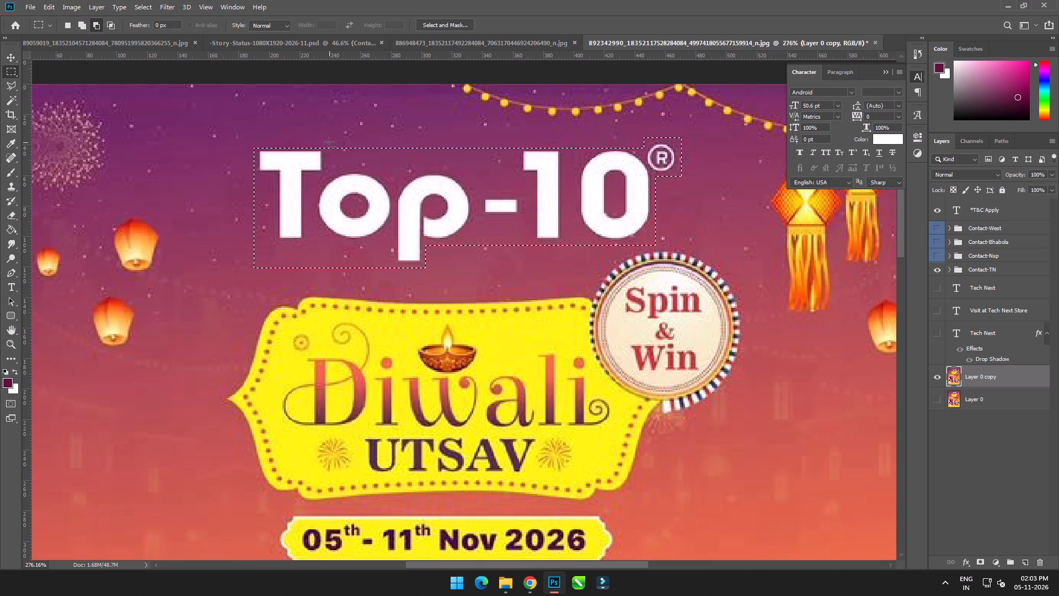
alt+drag(325, 142, 514, 167)
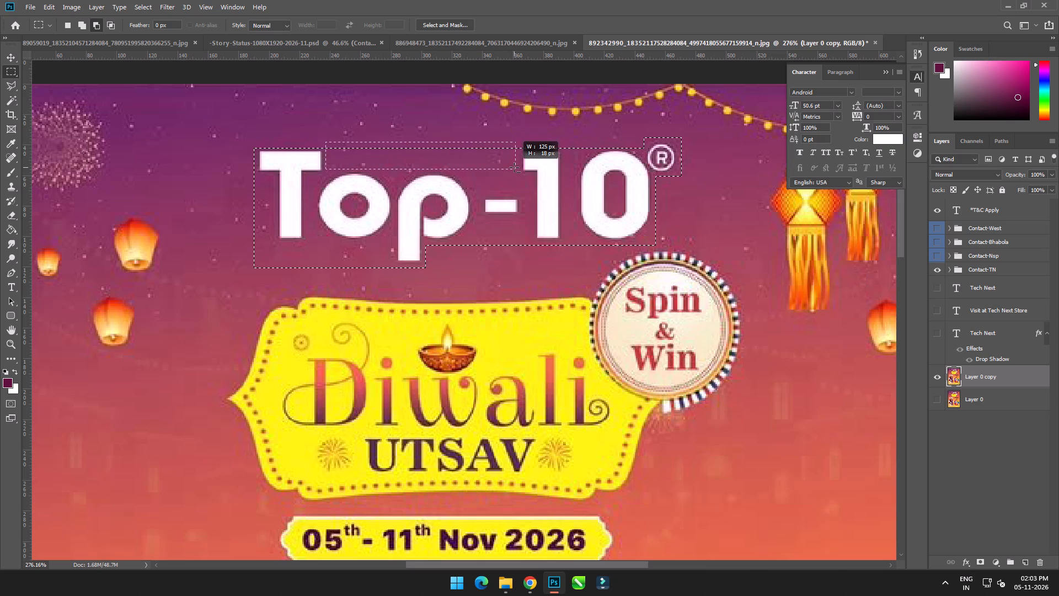
alt+drag(514, 167, 516, 167)
alt+drag(216, 327, 377, 243)
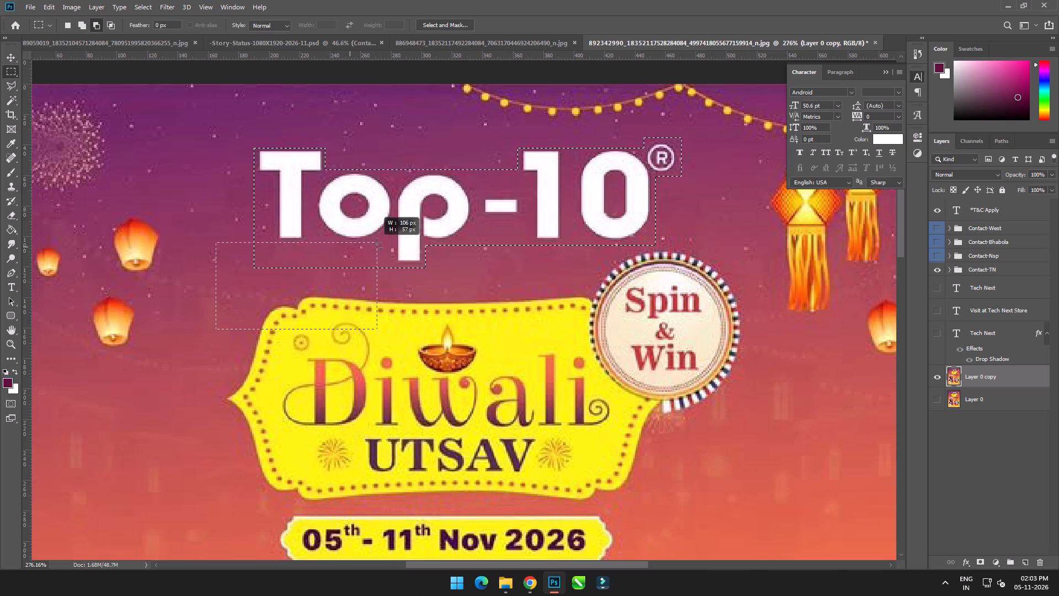
alt+drag(377, 243, 392, 245)
alt+drag(197, 321, 197, 317)
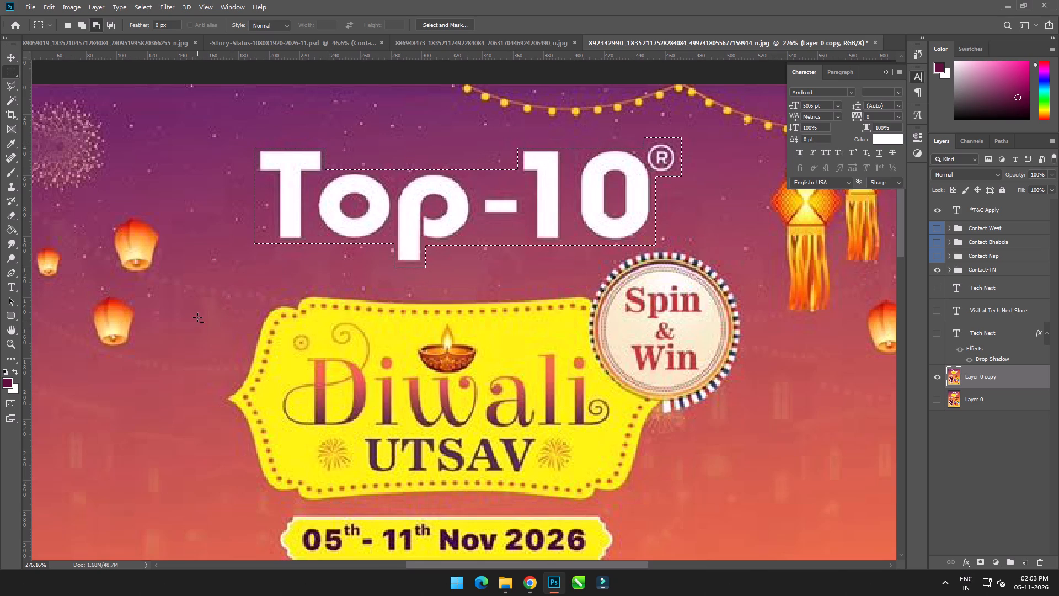
alt+drag(197, 317, 272, 175)
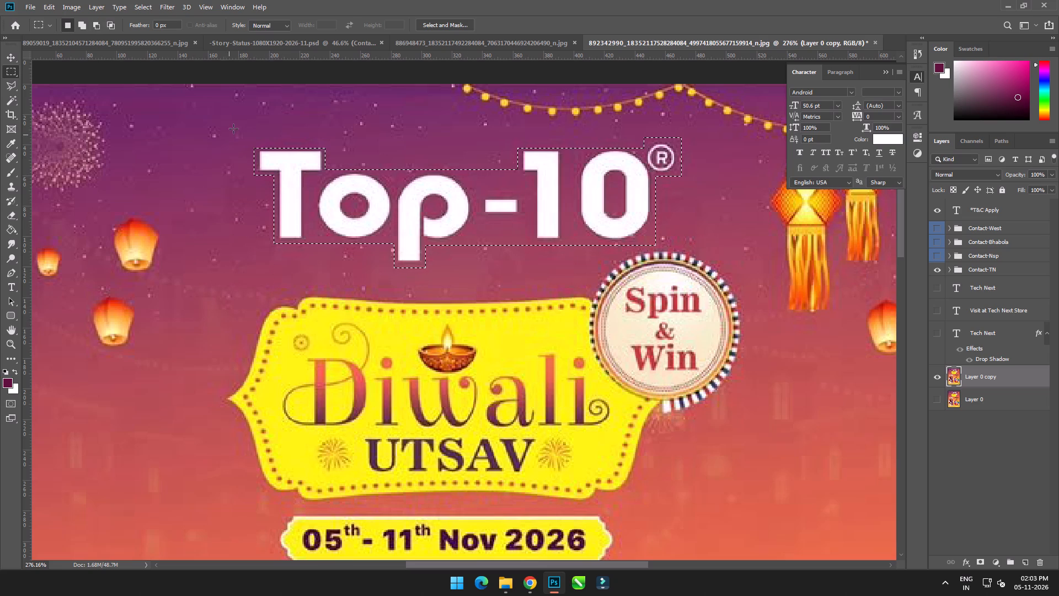
Remove the selected Top-10 logo with Content-Aware Fill and deselect.
click(55, 9)
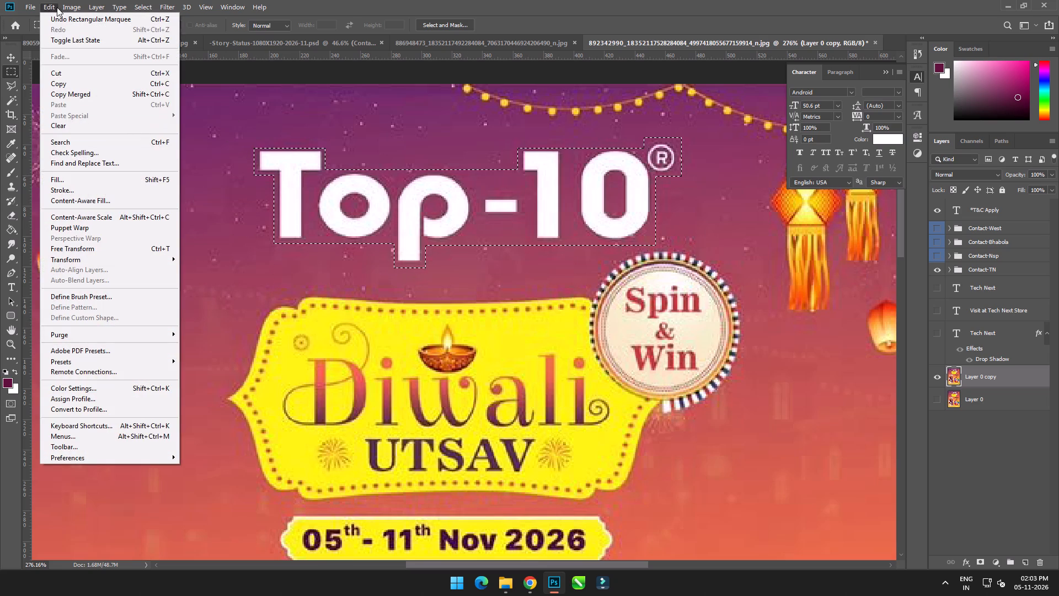
click(98, 198)
click(994, 549)
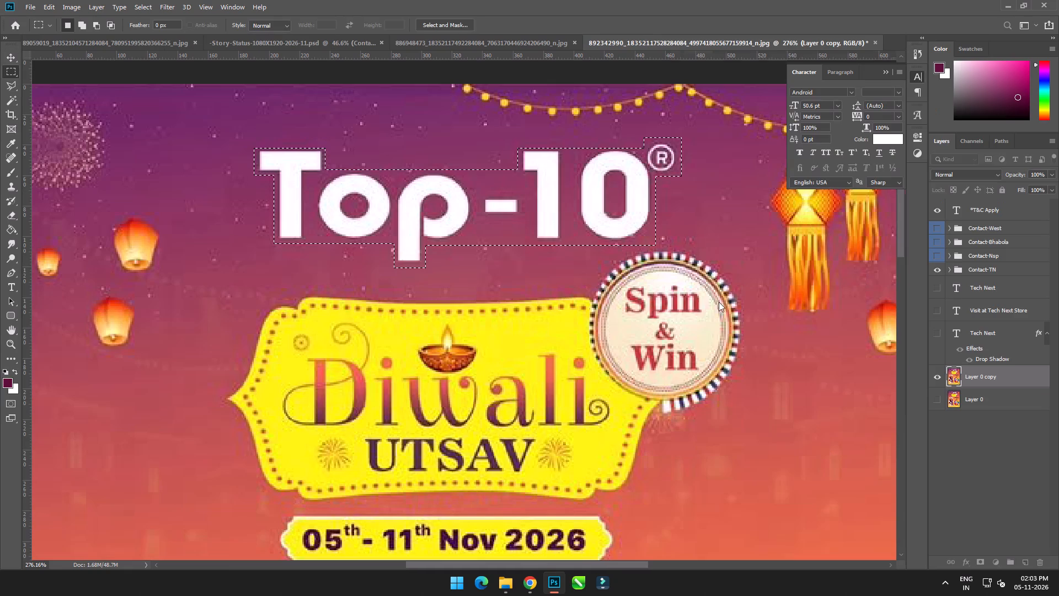
click(673, 165)
Show the white Tech Next heading text in the cleared logo area, keeping the black Tech Next text hidden.
click(941, 329)
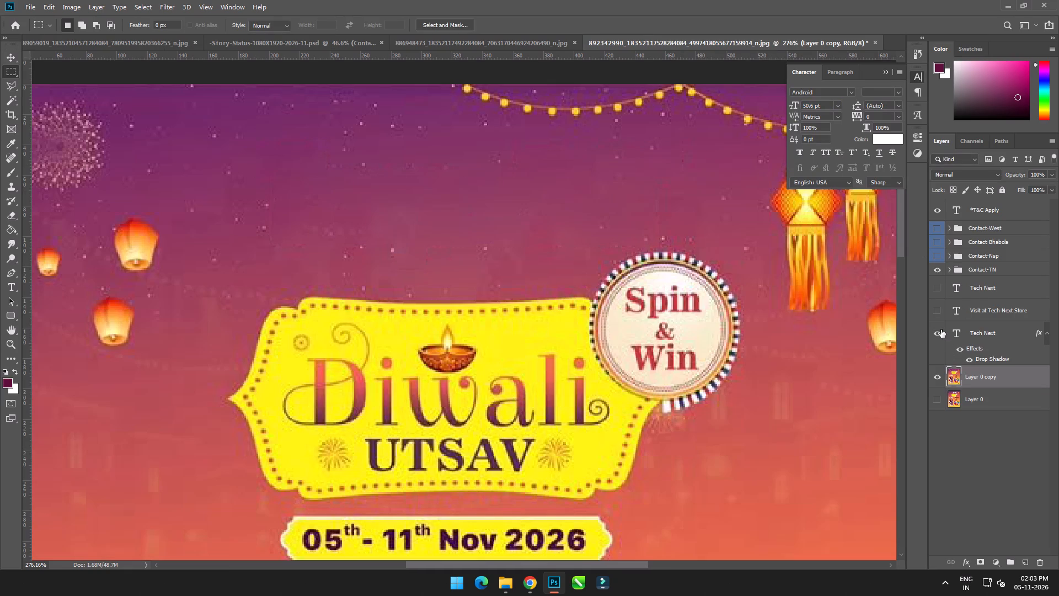
click(939, 331)
click(939, 287)
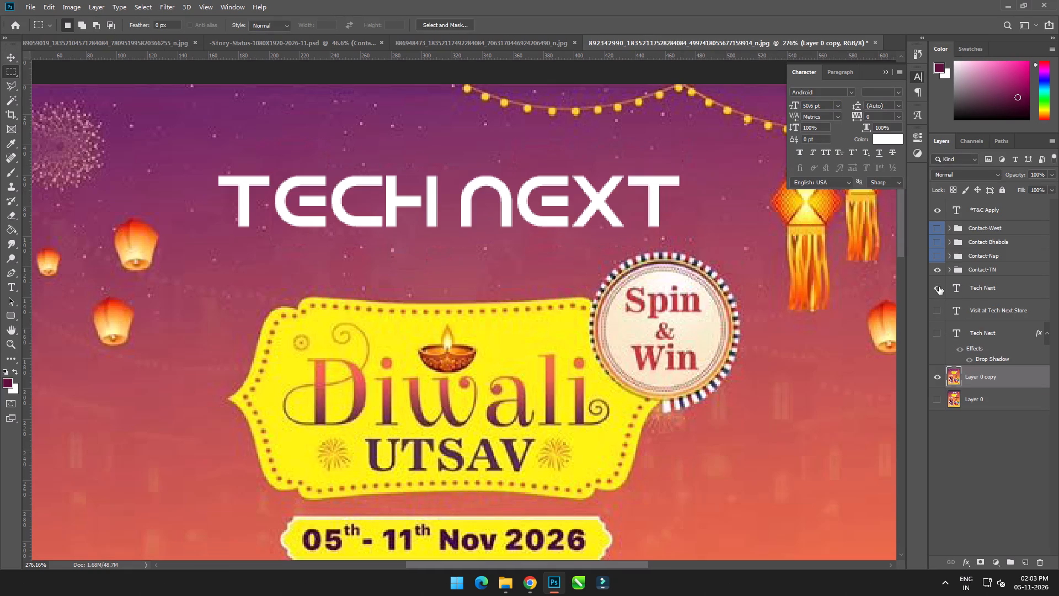
key(ctrl+0)
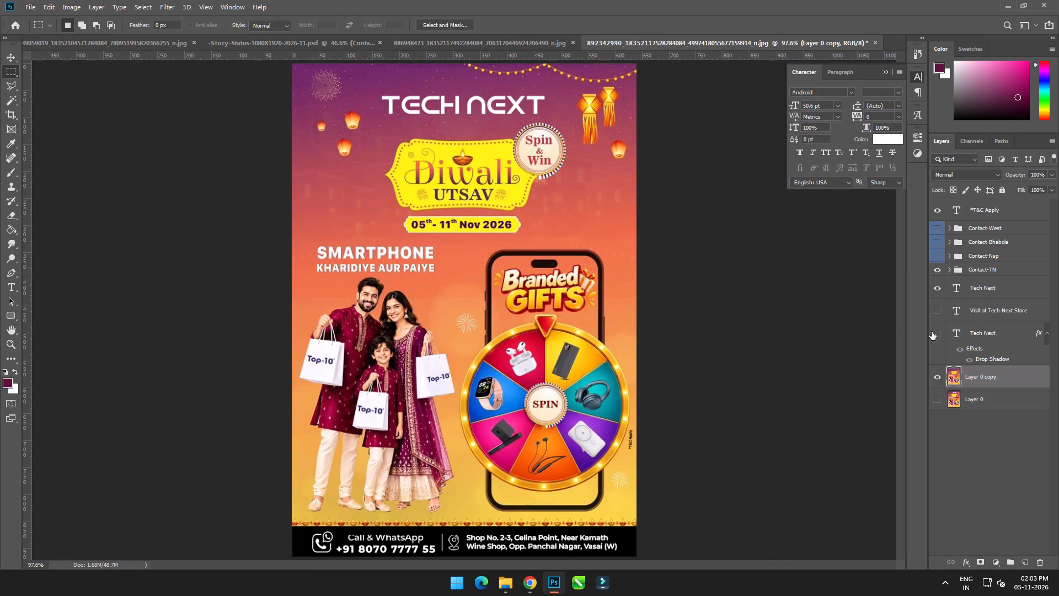
Show the black Tech Next text layer, turn off its Drop Shadow and clear its layer style.
click(932, 332)
alt+scroll(340, 273, up, 8)
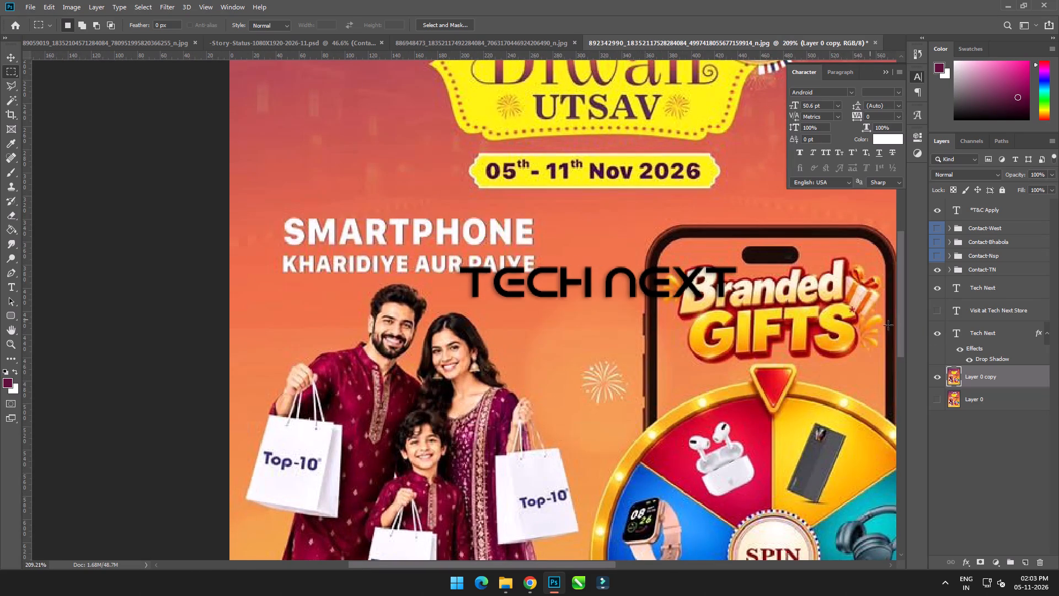
triple_click(1017, 337)
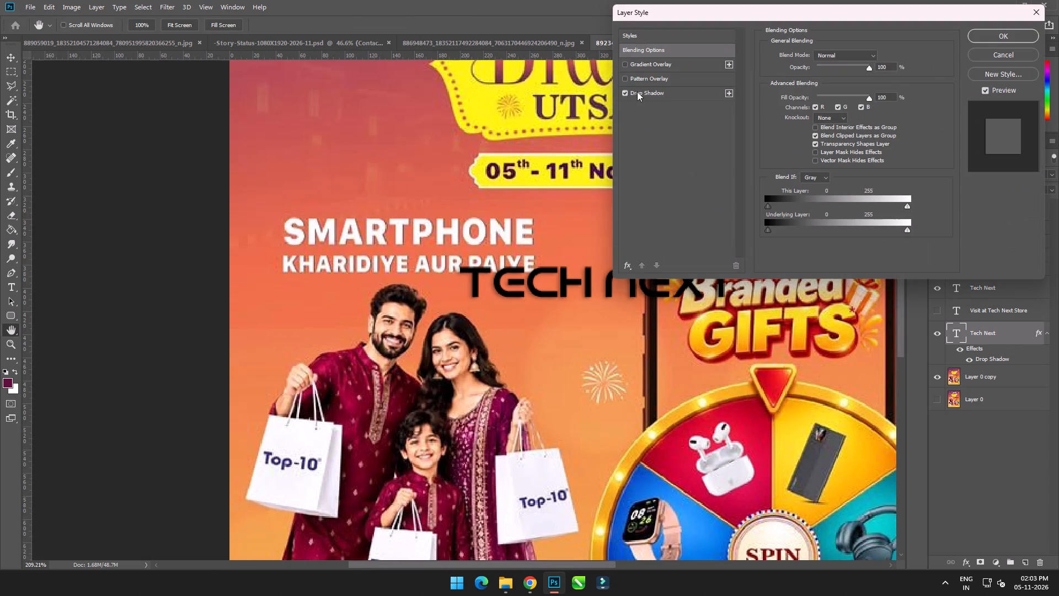
click(625, 90)
click(1005, 32)
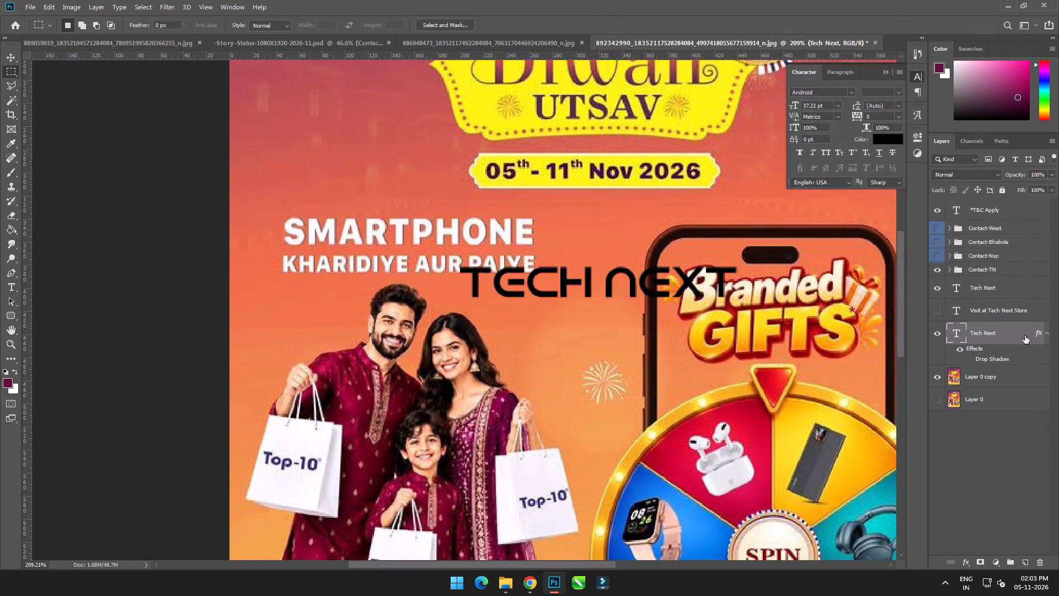
right_click(1018, 337)
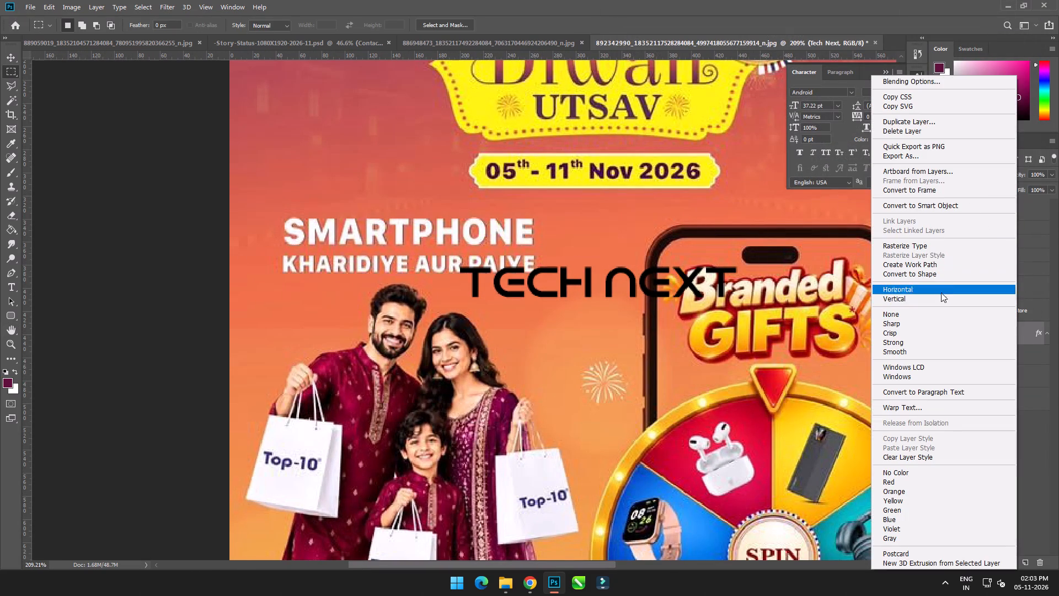
click(929, 458)
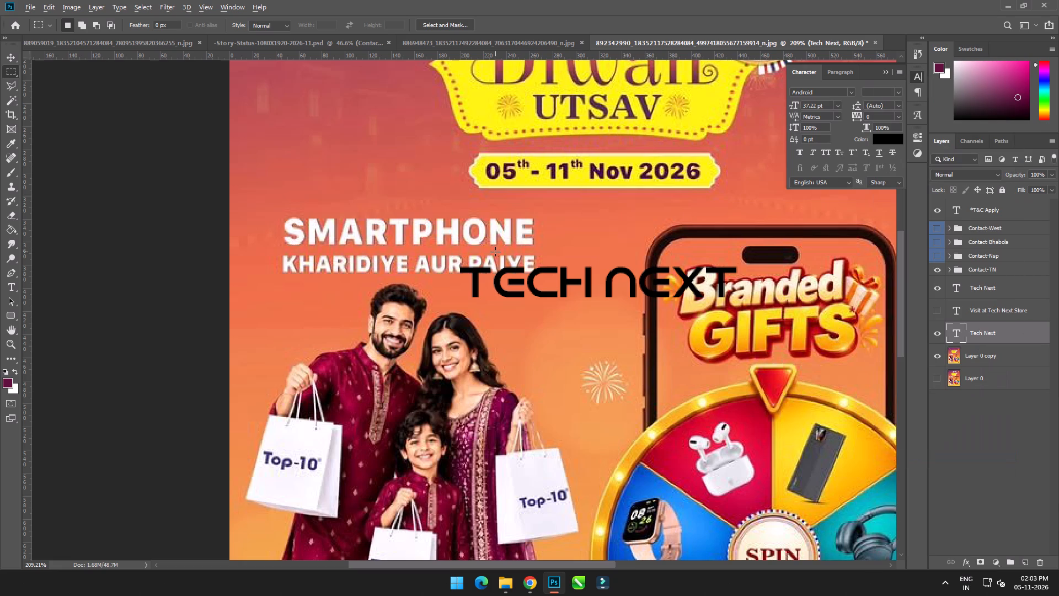
Move the black Tech Next text over the man's shopping bag, centred at about X 87 px, Y 569 px.
alt+scroll(495, 252, up, 3)
alt+scroll(511, 256, down, 3)
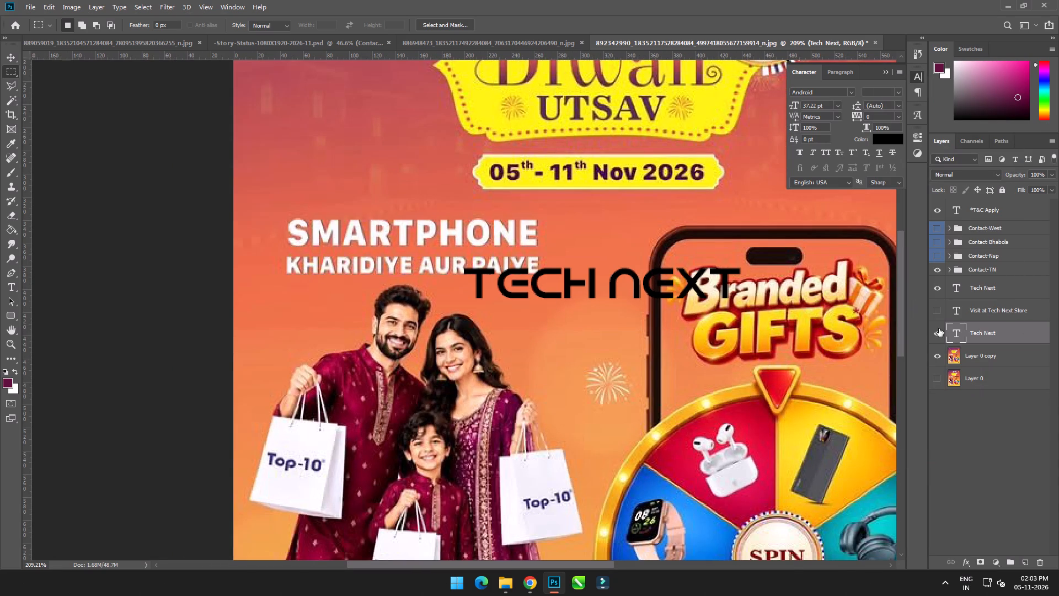
key(ctrl+t)
drag(633, 285, 416, 443)
alt+scroll(398, 485, up, 3)
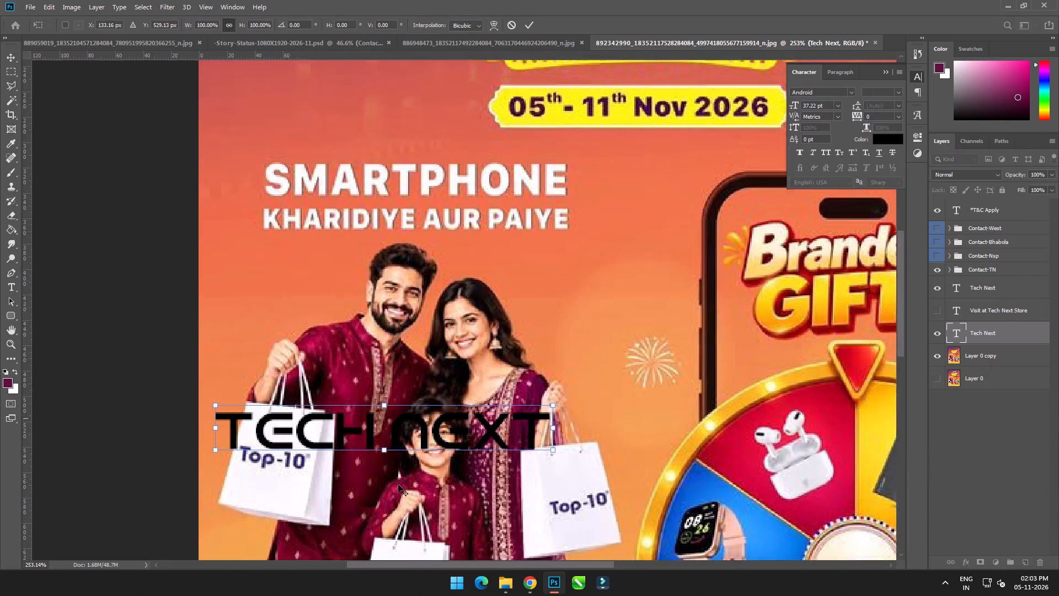
scroll(395, 441, down, 11)
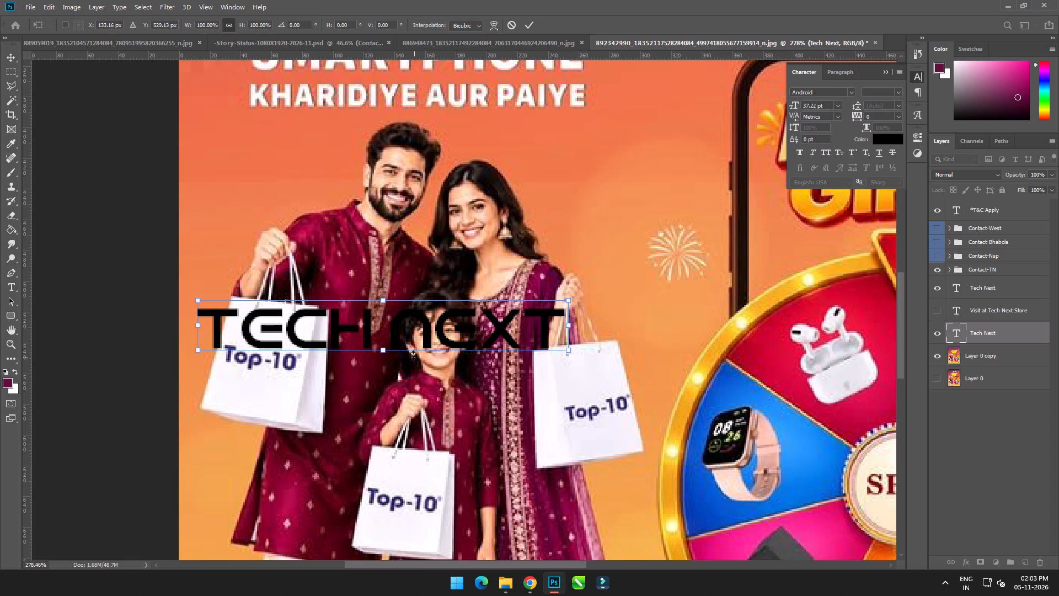
click(413, 341)
drag(423, 319, 352, 380)
alt+scroll(259, 374, up, 4)
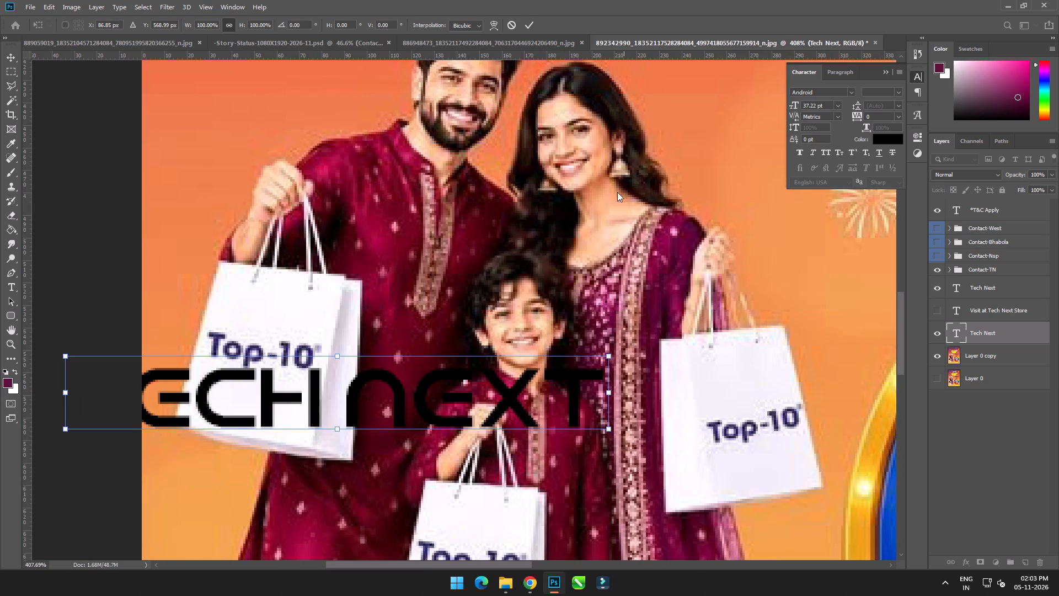
click(536, 21)
Duplicate the black Tech Next text layer twice and hide both copies.
alt+drag(1017, 330, 1017, 337)
alt+drag(1023, 354, 1024, 363)
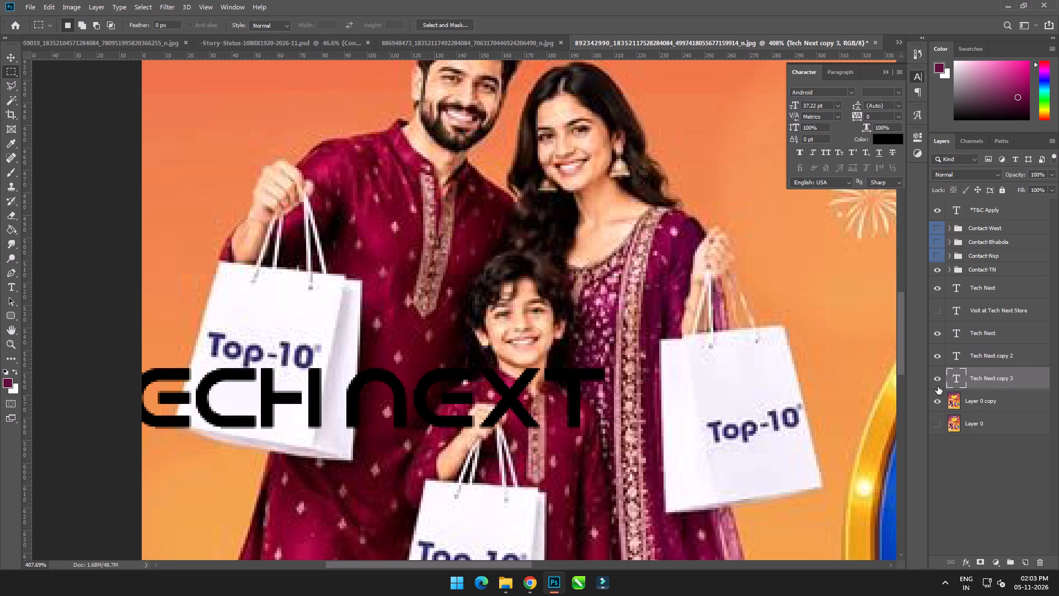
drag(934, 380, 936, 356)
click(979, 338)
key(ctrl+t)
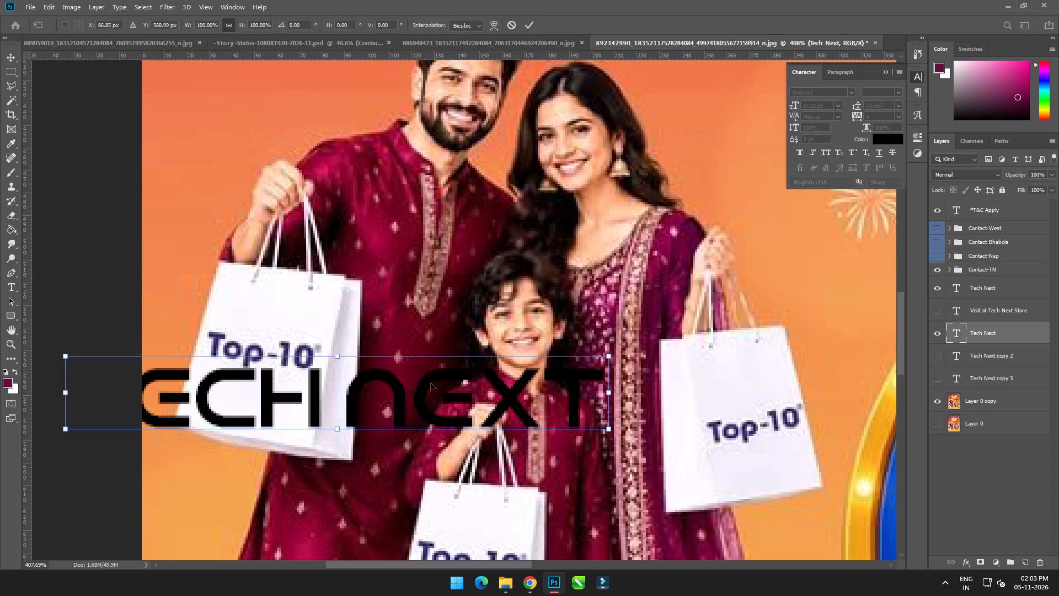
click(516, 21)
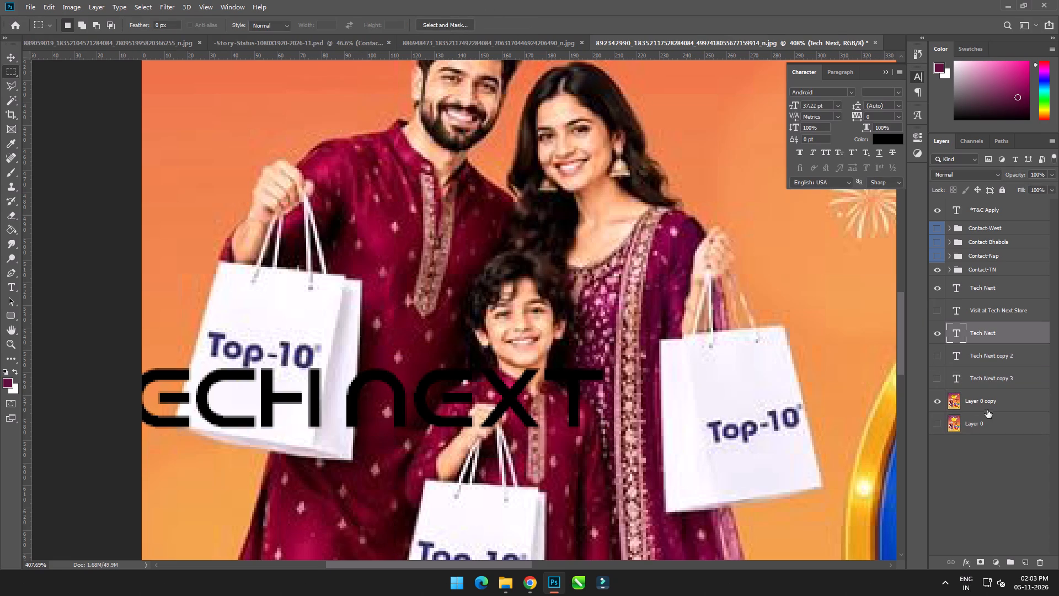
On Layer 0 copy, remove the Top-10 logo from the man's shopping bag using a smaller content-aware Spot Healing Brush.
click(988, 398)
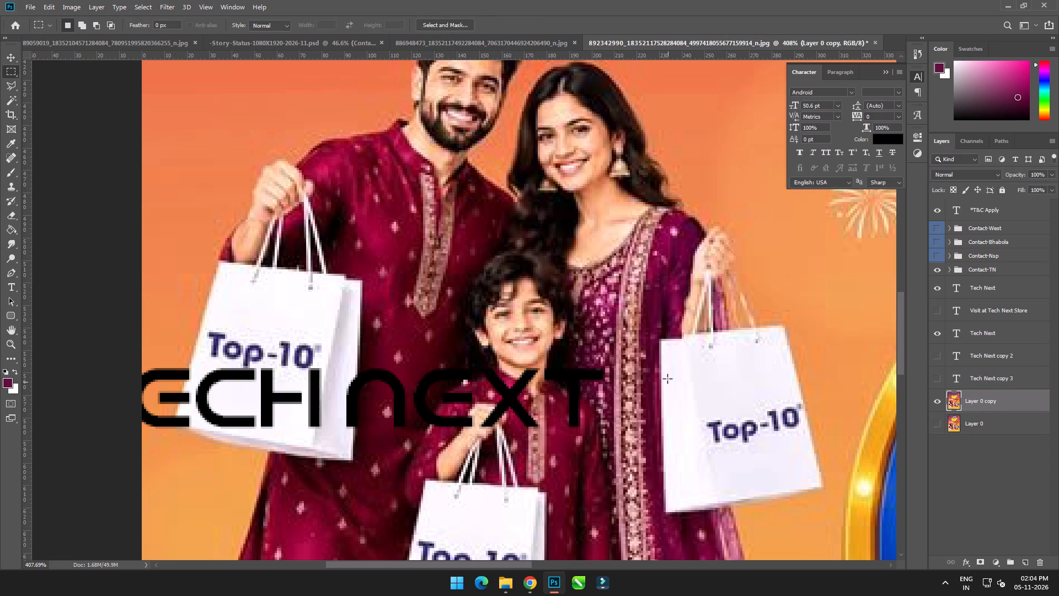
key(j)
alt+scroll(246, 354, up, 3)
text([[[)
key(bracketleft)
key(bracketleft)
key(bracketleft)
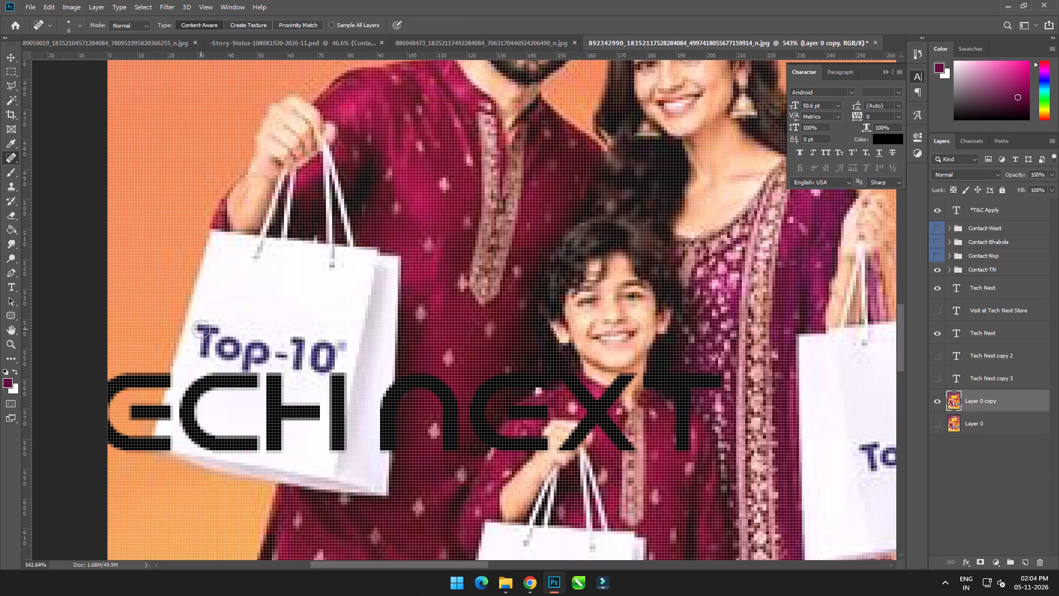
drag(200, 329, 276, 361)
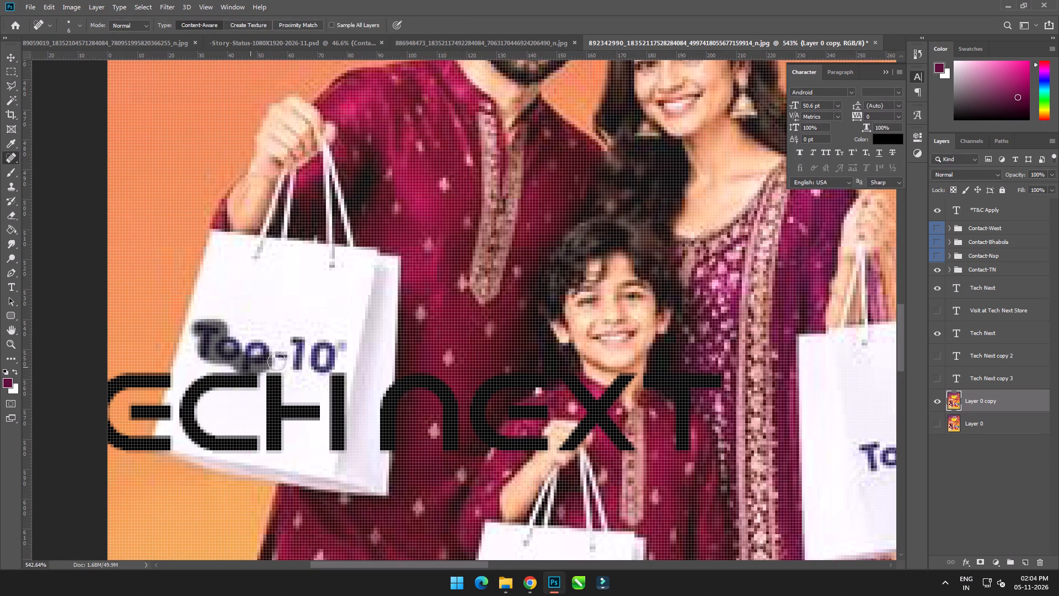
drag(276, 361, 239, 345)
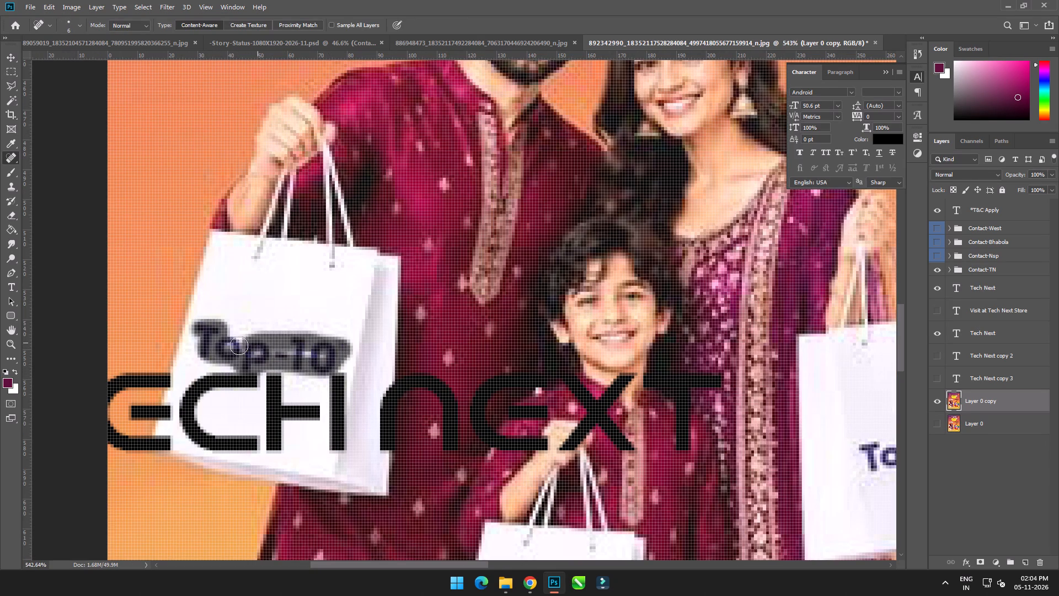
drag(239, 345, 331, 358)
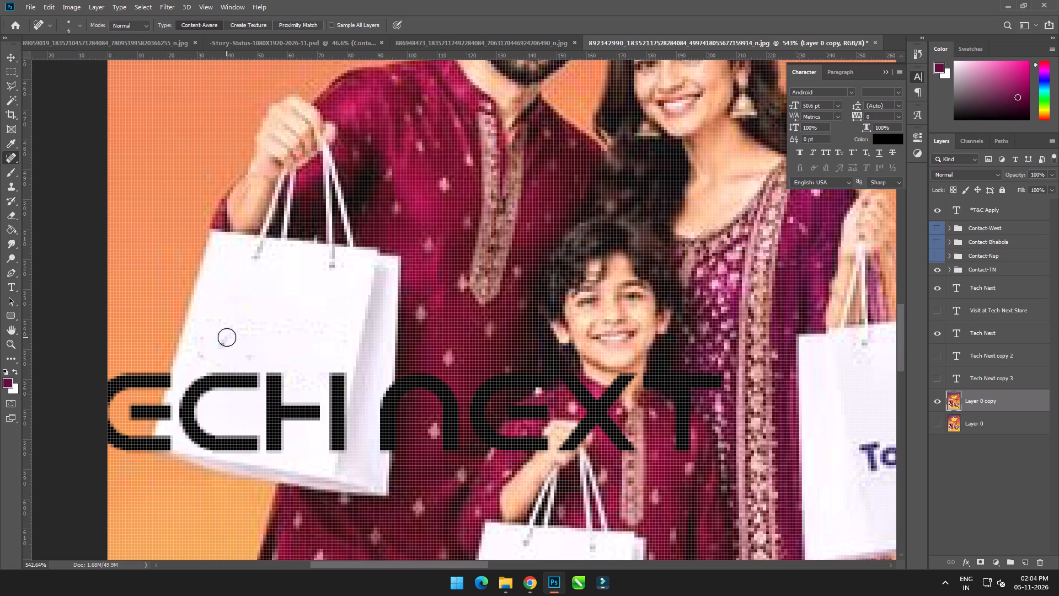
Heal the remaining specks on the man's shopping bag.
drag(227, 337, 211, 352)
On Layer 0 copy, remove the Top-10 logo from the boy's shopping bag with the content-aware Spot Healing Brush.
alt+scroll(247, 348, down, 8)
alt+scroll(376, 493, up, 11)
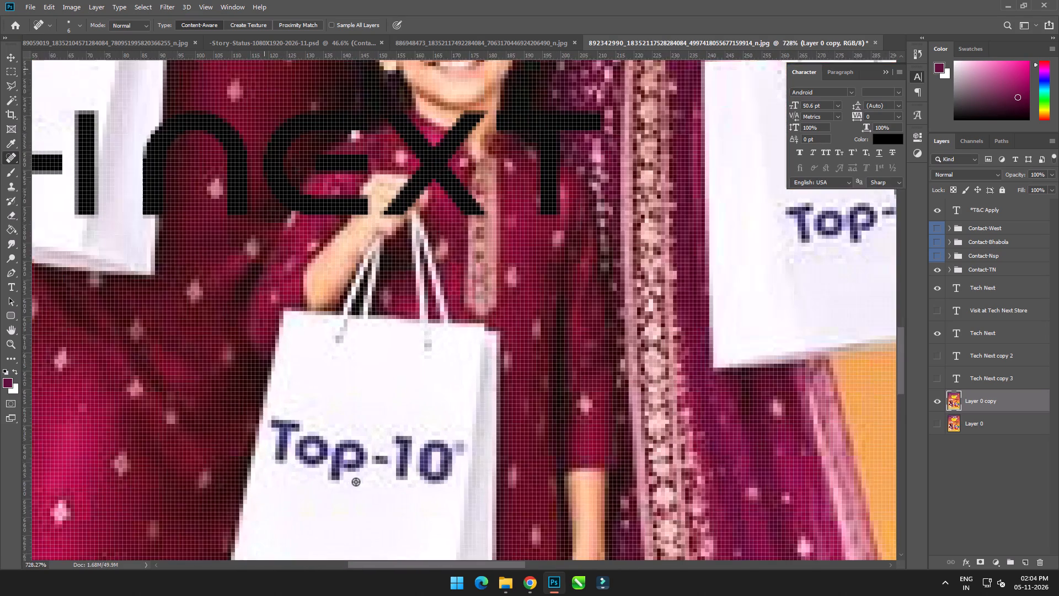
drag(281, 424, 333, 469)
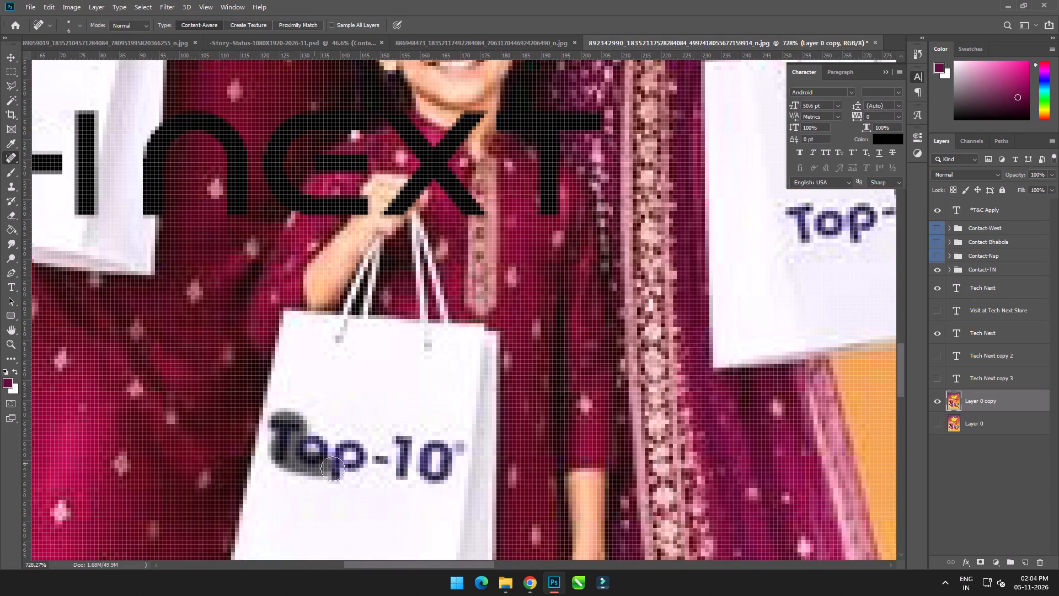
drag(333, 469, 321, 440)
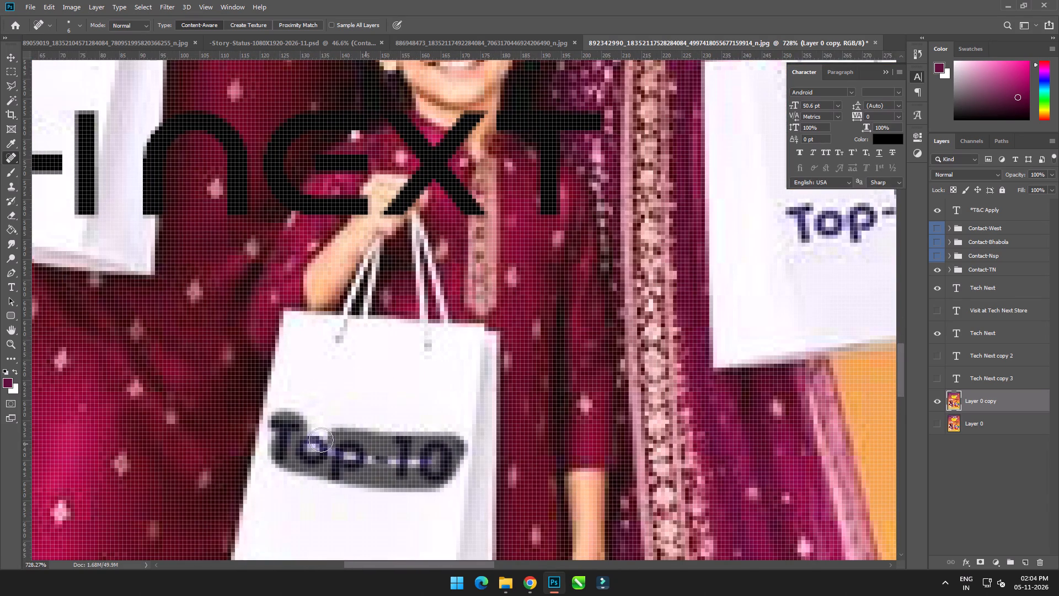
drag(321, 440, 423, 458)
click(296, 442)
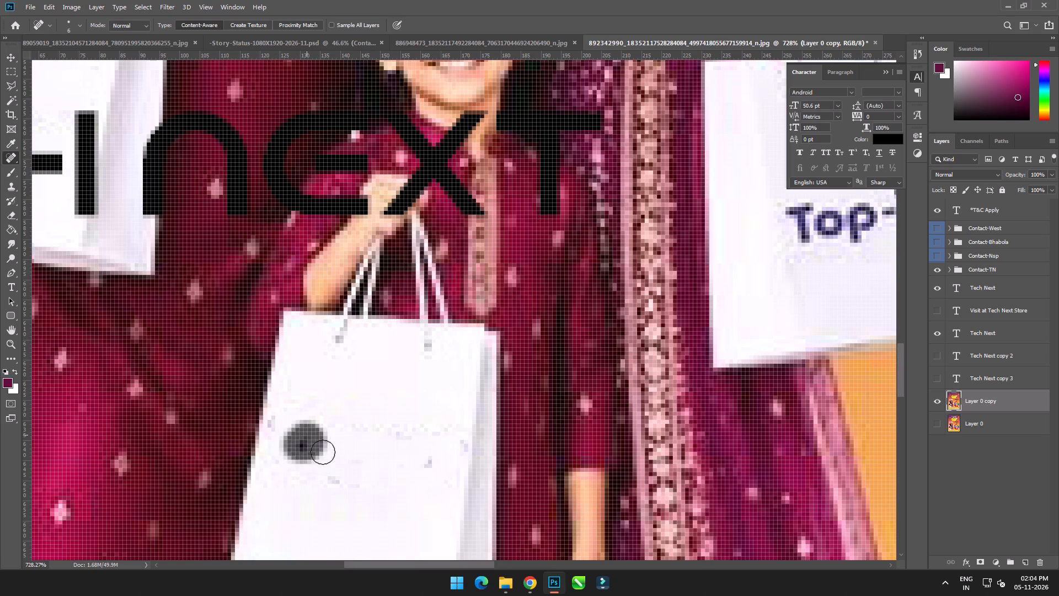
On Layer 0 copy, remove the Top-10 logo from the woman's shopping bag with the content-aware Spot Healing Brush.
key(space)
key(space)
key(space)
key(space)
key(space)
key(space)
key(space)
key(space)
key(space)
key(space)
key(space)
key(space)
key(space)
key(space)
key(space)
key(space)
key(space)
key(space)
key(space)
key(space)
key(space)
drag(557, 343, 194, 499)
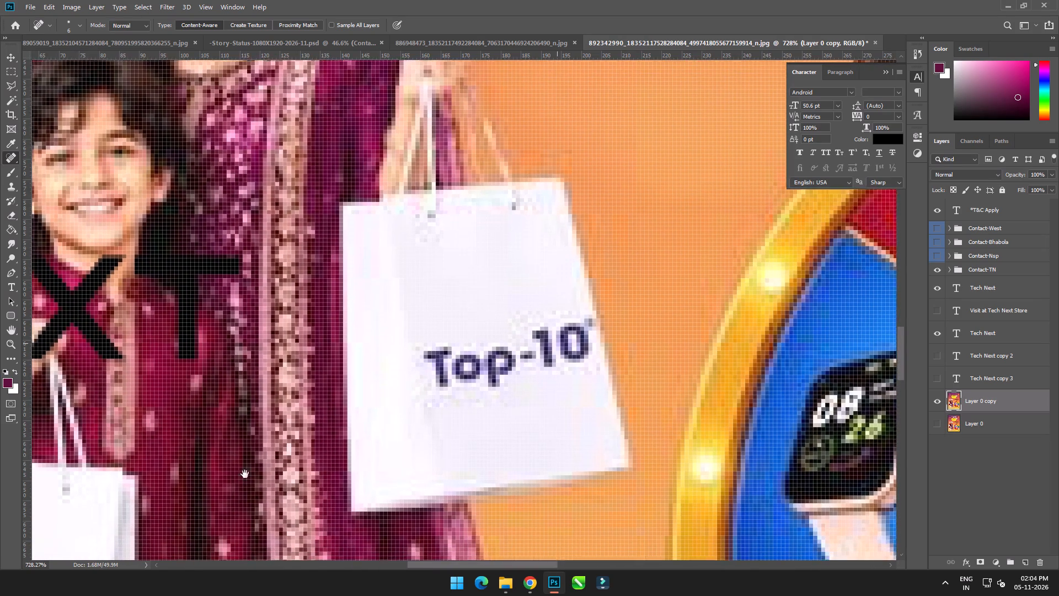
drag(427, 331, 589, 338)
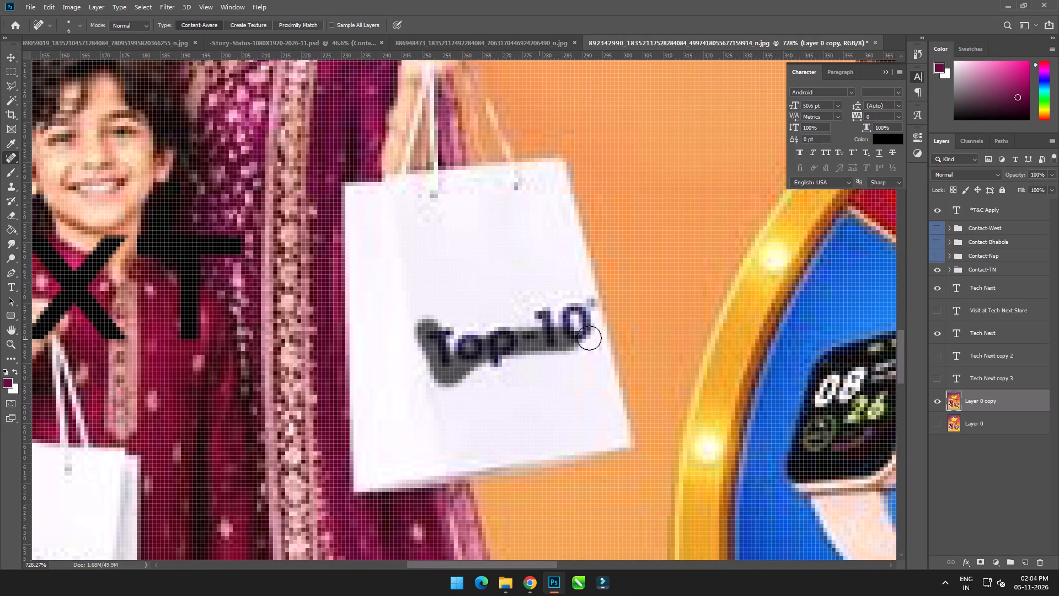
drag(589, 338, 475, 337)
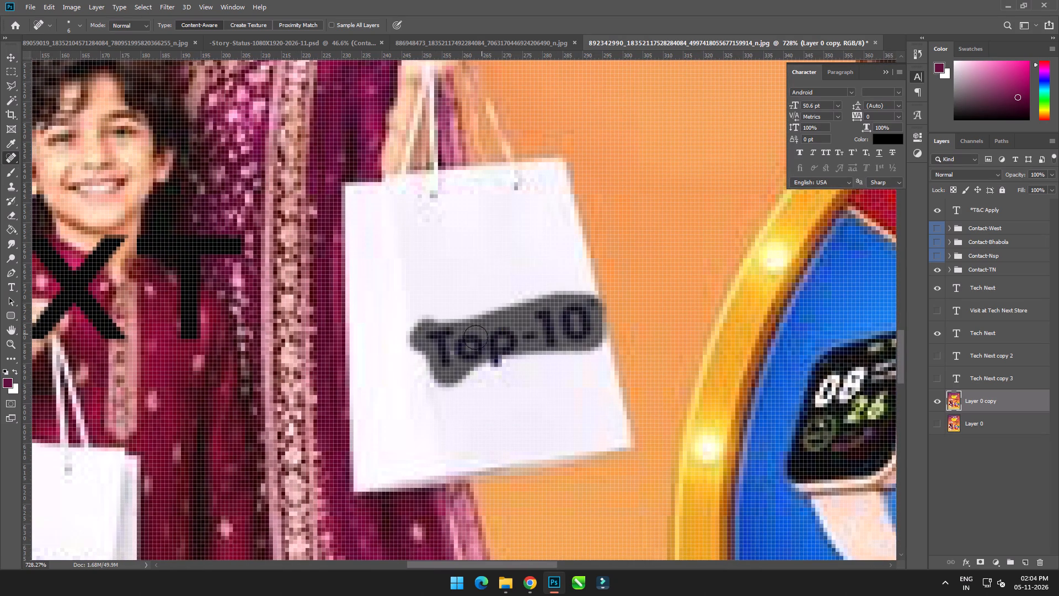
drag(475, 337, 452, 350)
drag(500, 364, 498, 352)
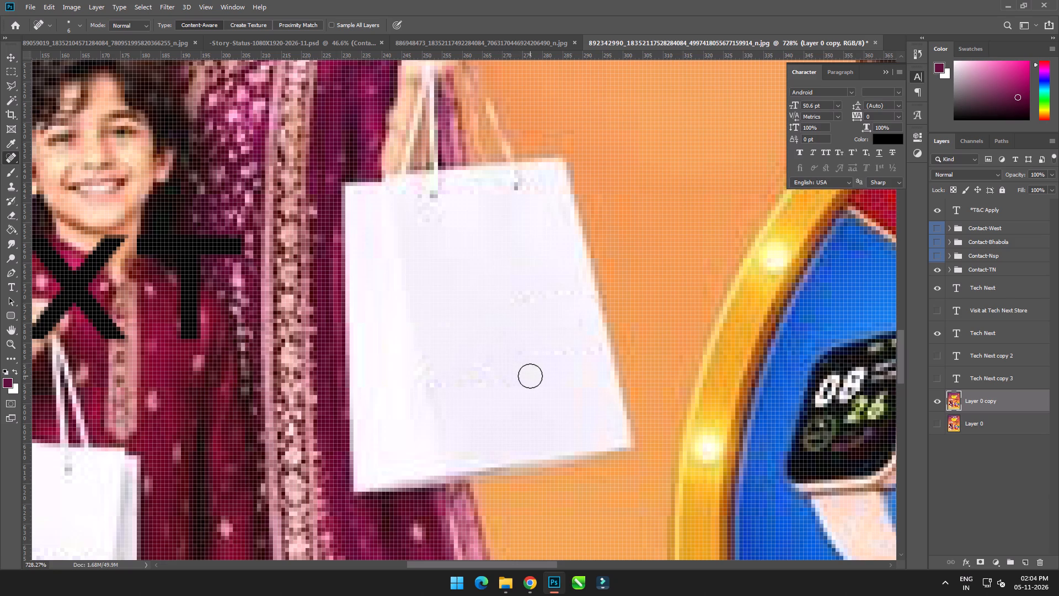
Transform the black Tech Next text to fit the man's bag: scale about 22.3%, rotation about 8.5°, centred near X 53 px, Y 552 px.
alt+scroll(530, 376, down, 12)
alt+scroll(328, 380, up, 3)
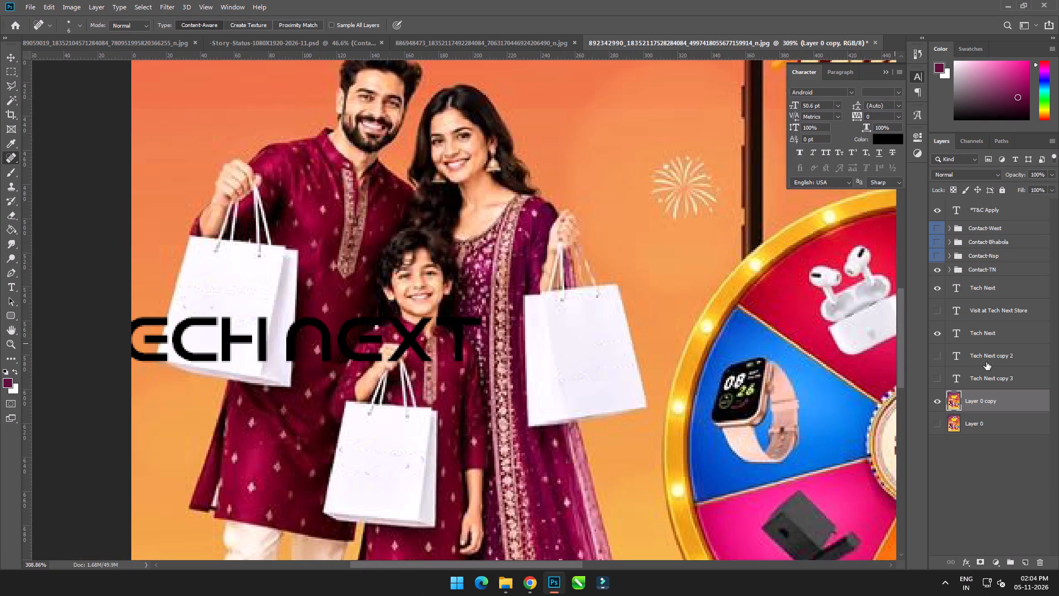
click(993, 336)
key(ctrl+t)
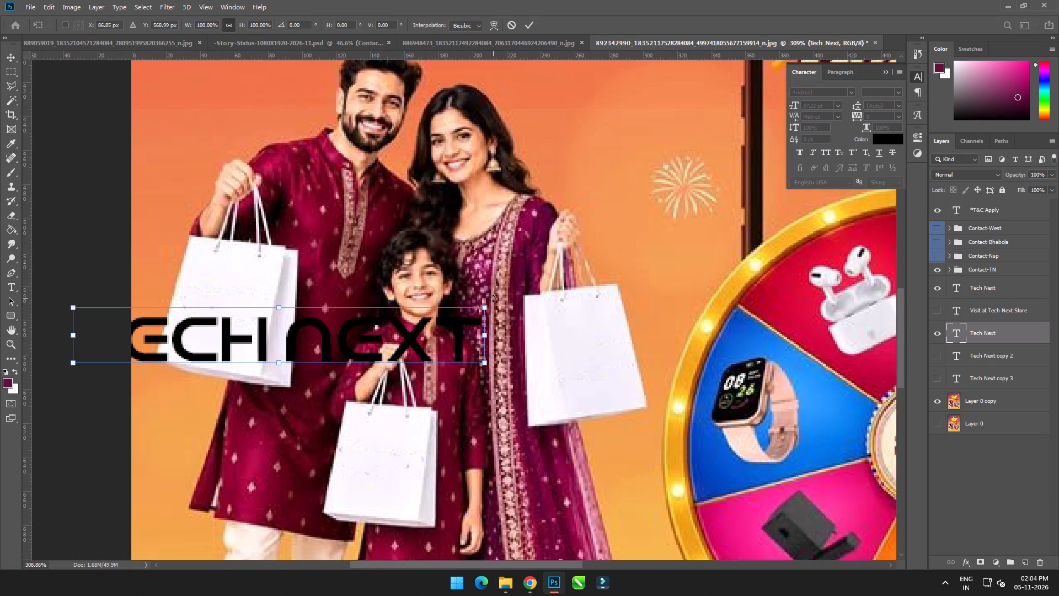
drag(493, 298, 510, 329)
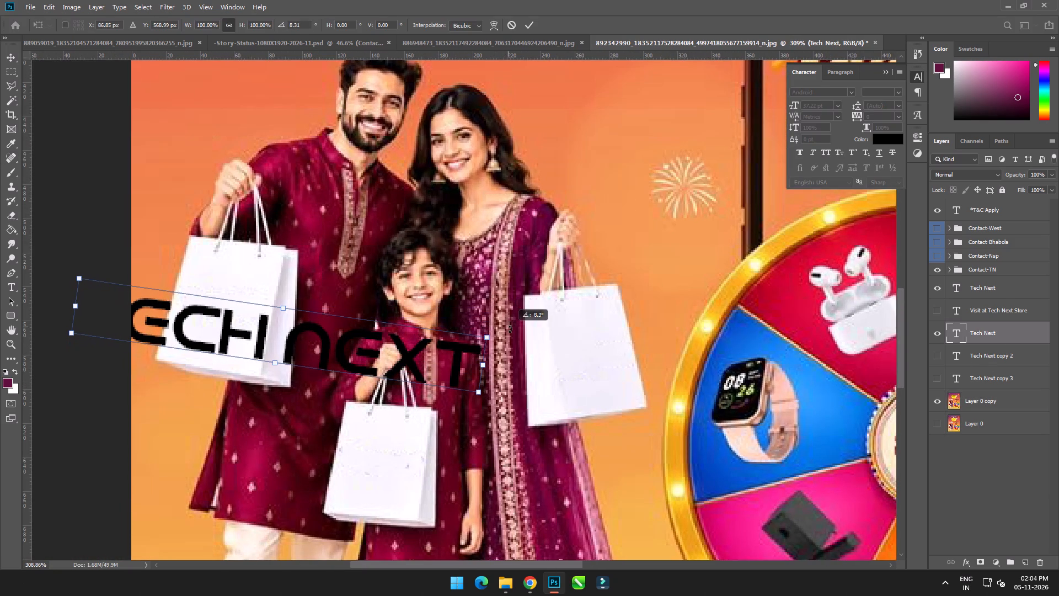
drag(510, 329, 510, 329)
drag(487, 338, 240, 341)
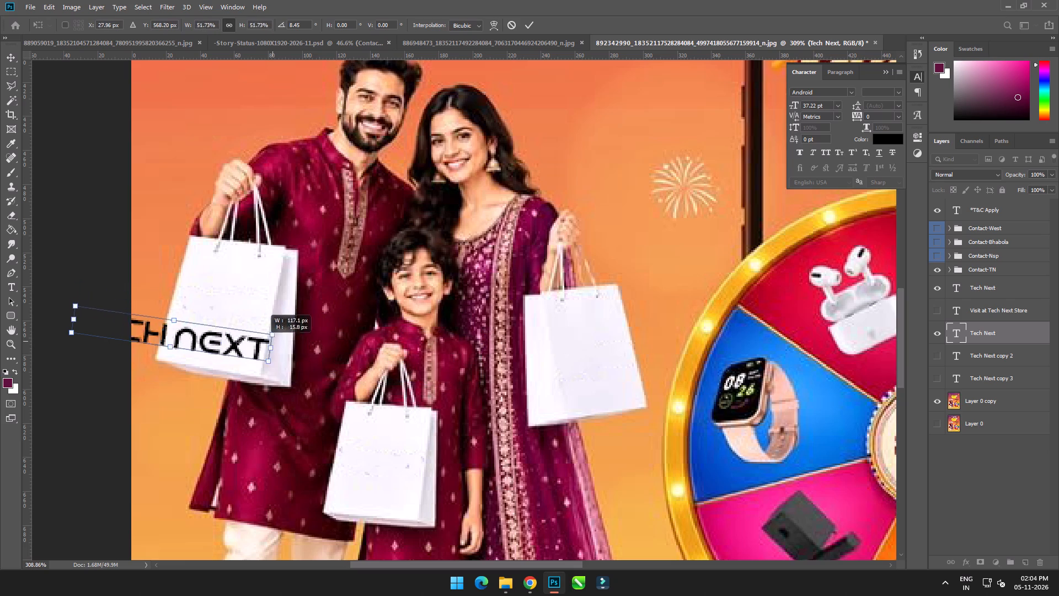
drag(240, 341, 141, 342)
drag(121, 337, 232, 314)
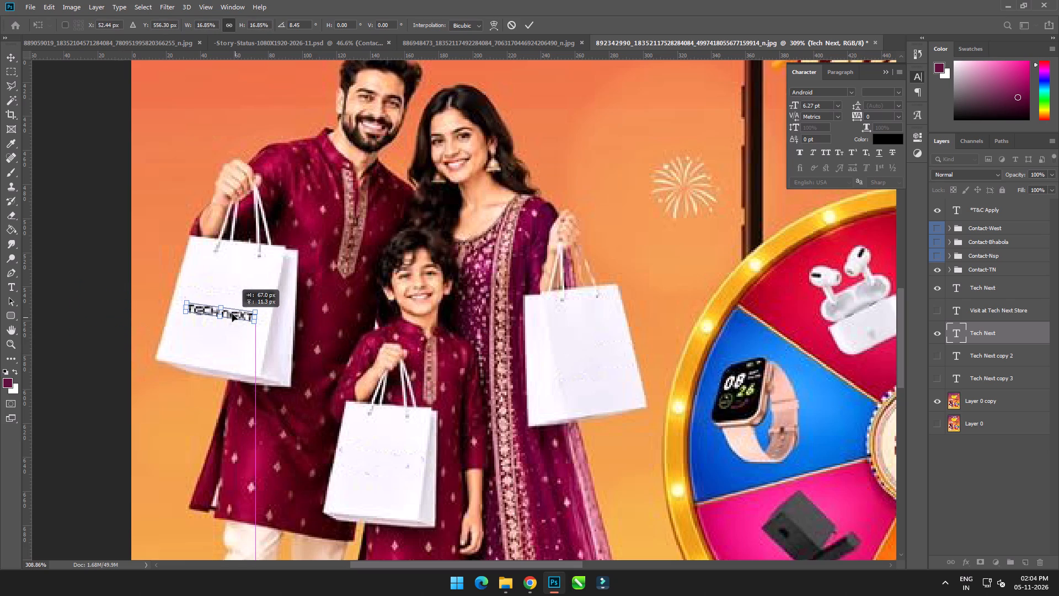
drag(232, 314, 232, 311)
alt+scroll(233, 312, up, 5)
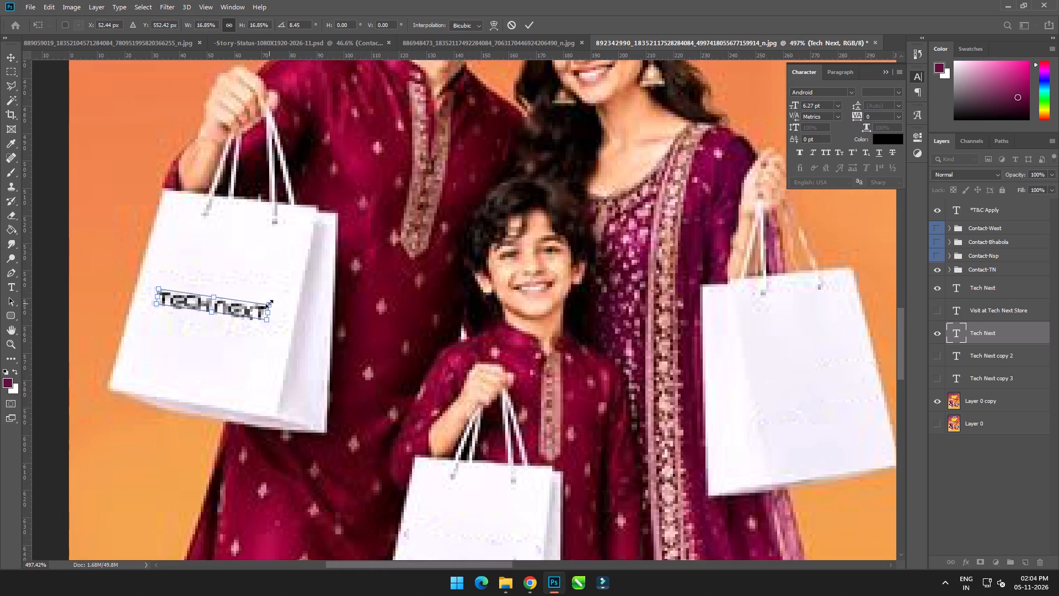
alt+drag(269, 304, 285, 294)
drag(286, 303, 291, 304)
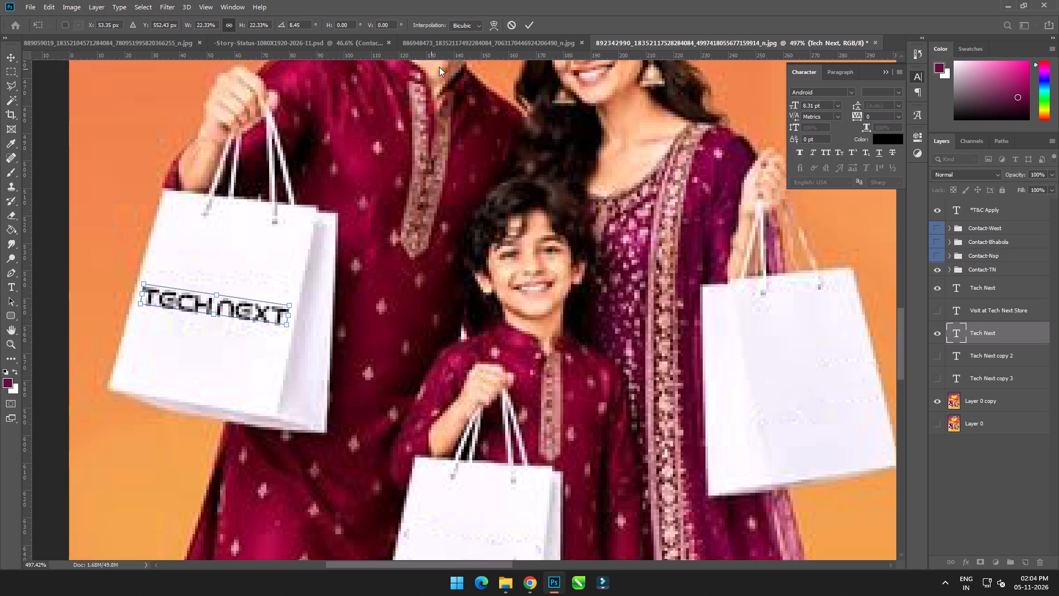
click(533, 22)
Show Tech Next copy 2 and fit it on the boy's bag: scale about 20%, rotation about 2.6°, centred near X 146 px, Y 642 px.
alt+scroll(274, 253, down, 9)
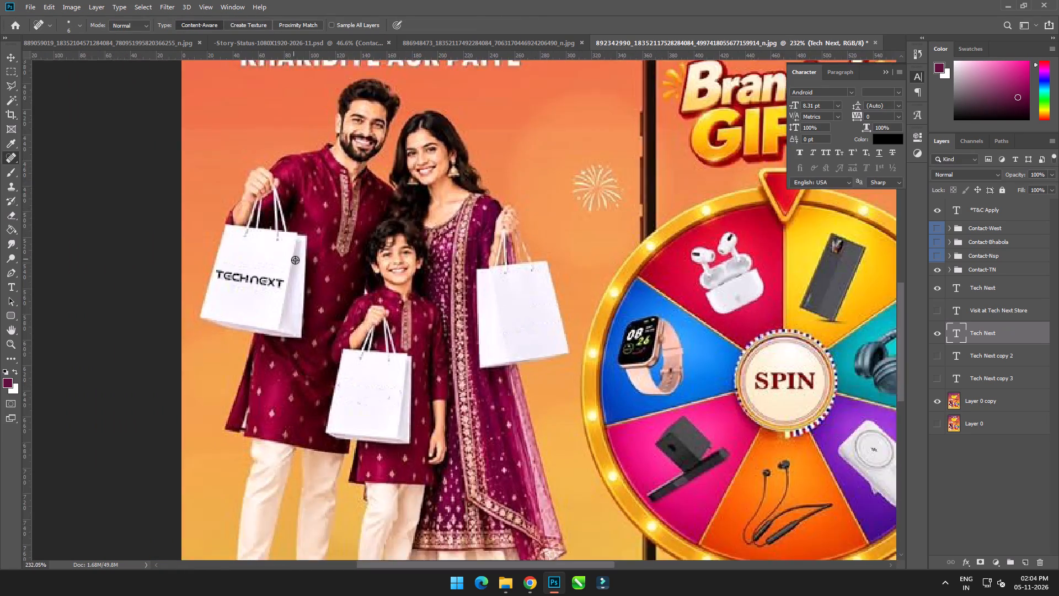
alt+scroll(295, 260, down, 2)
click(942, 352)
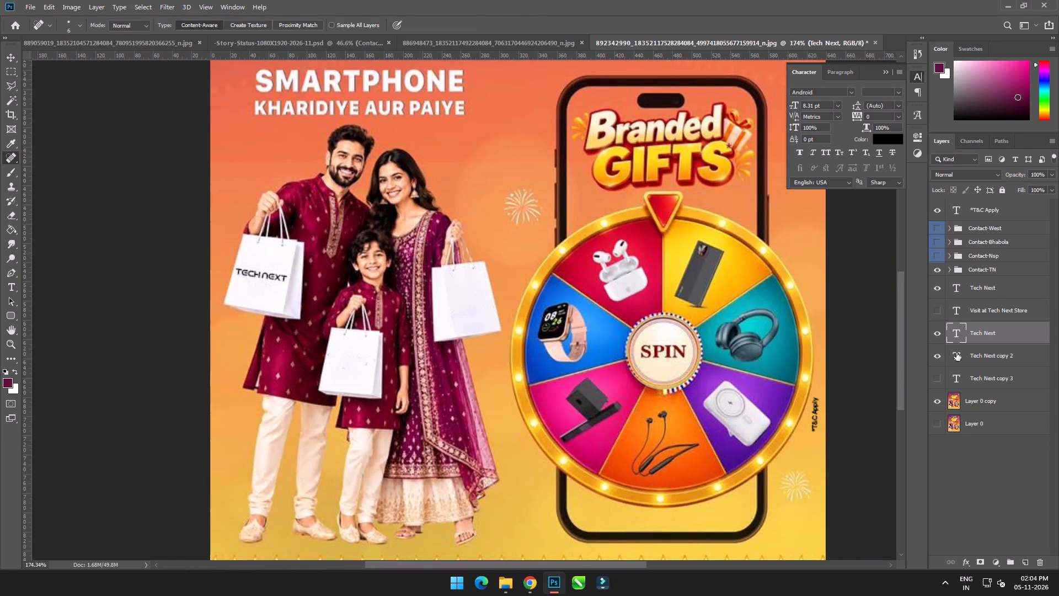
click(964, 354)
key(ctrl+t)
drag(361, 292, 400, 377)
alt+scroll(407, 377, up, 3)
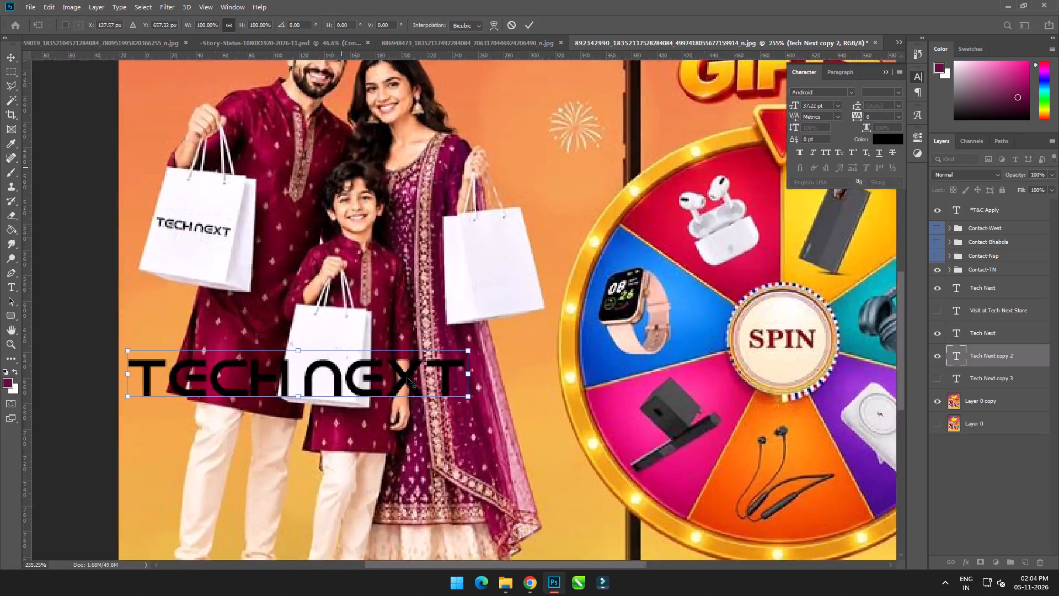
alt+scroll(407, 377, up, 5)
alt+scroll(286, 387, up, 4)
drag(274, 380, 320, 350)
drag(265, 362, 299, 334)
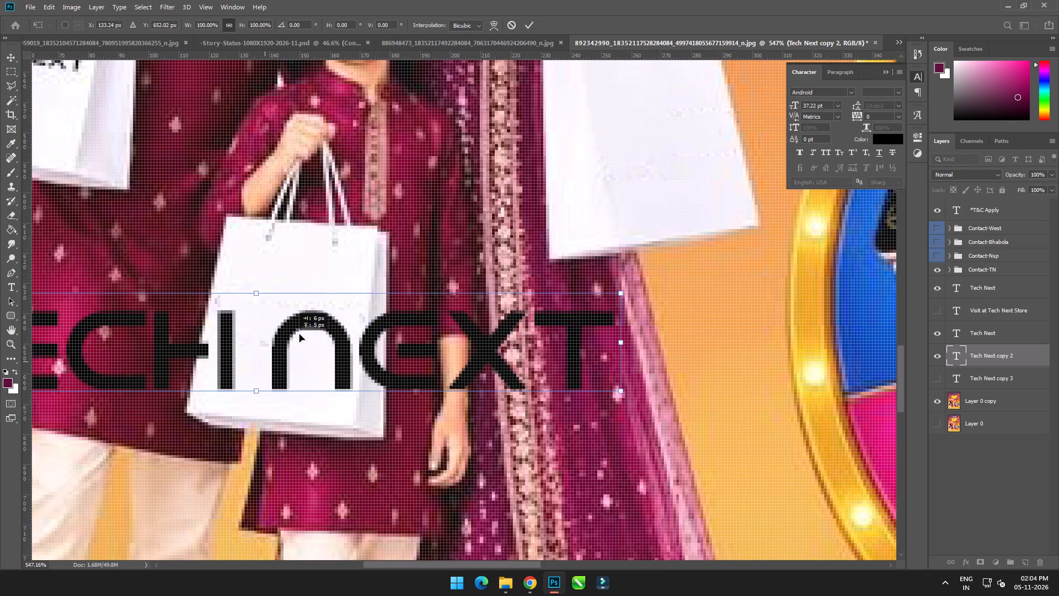
drag(299, 334, 323, 332)
drag(670, 281, 678, 288)
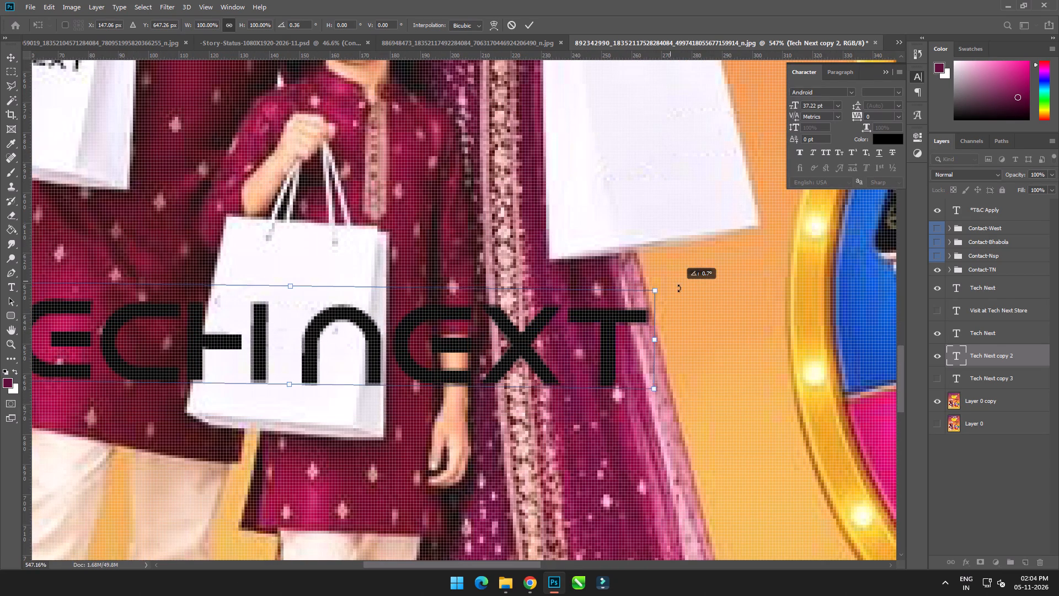
drag(678, 288, 688, 296)
alt+drag(659, 300, 490, 324)
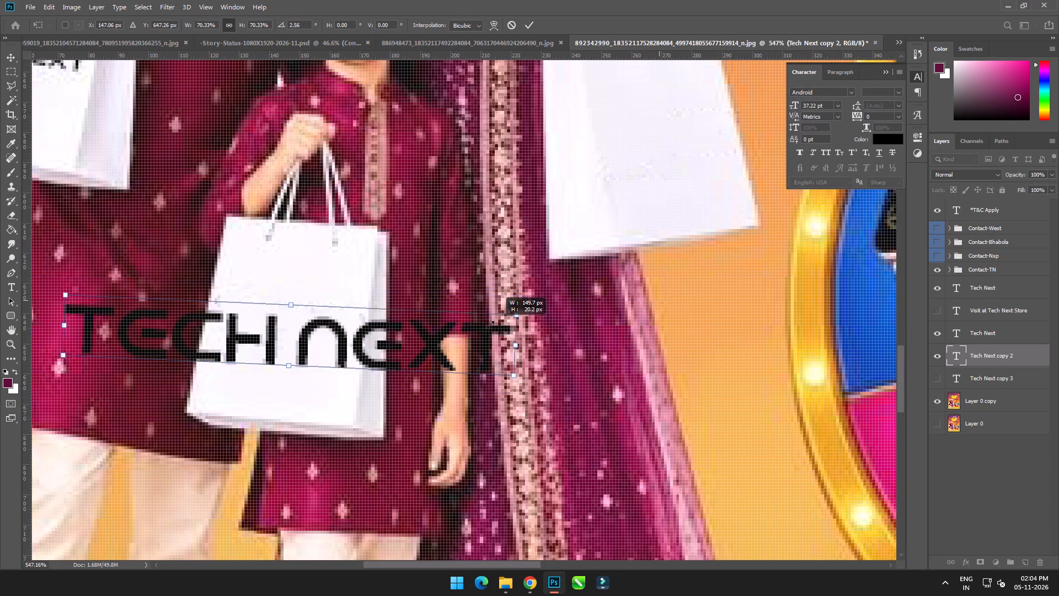
alt+drag(490, 324, 362, 332)
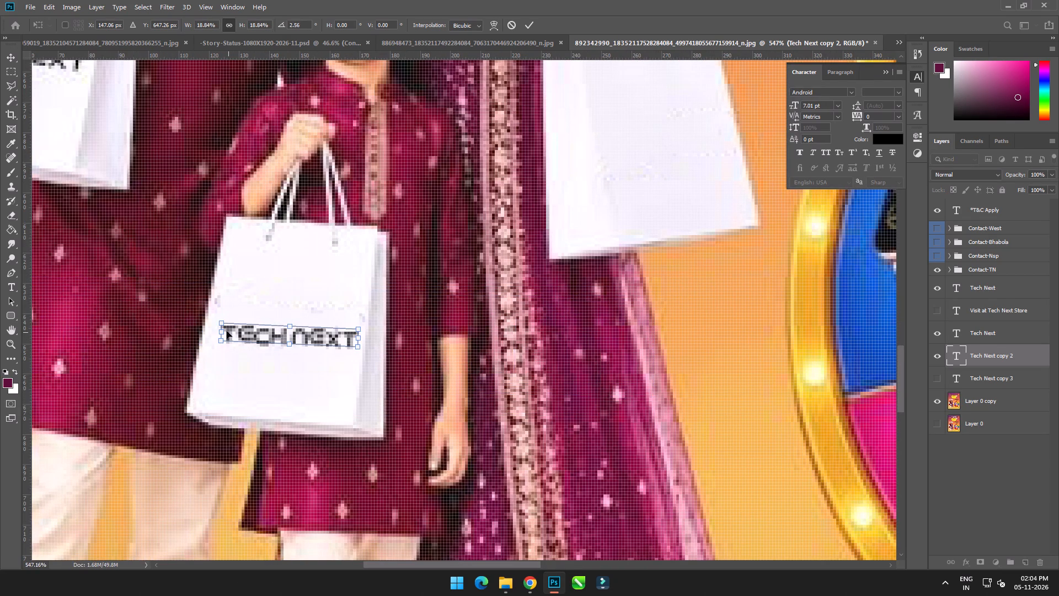
click(222, 324)
drag(224, 322, 216, 312)
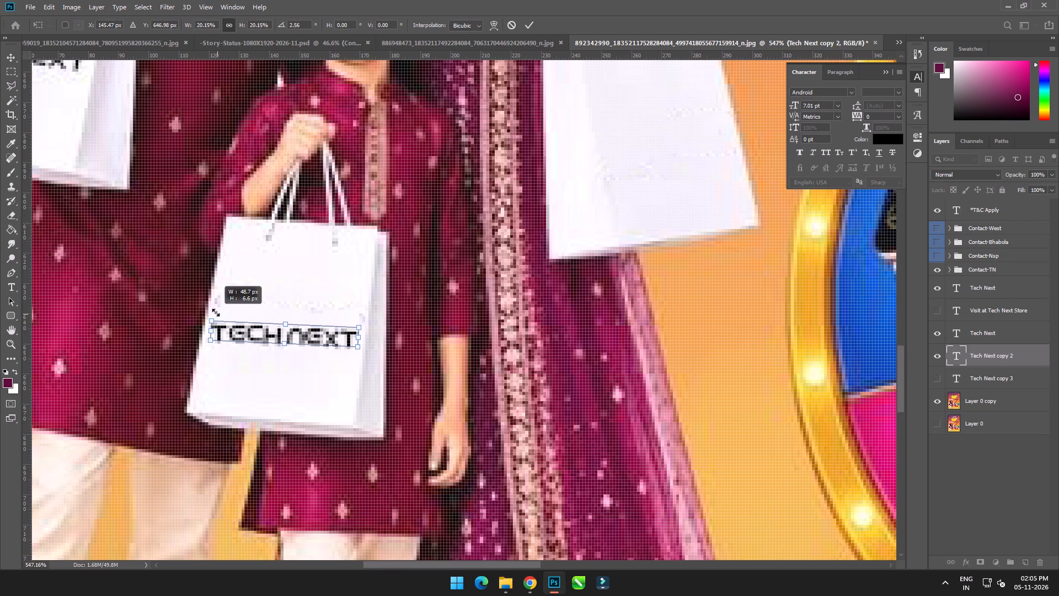
drag(216, 312, 217, 312)
drag(289, 332, 289, 324)
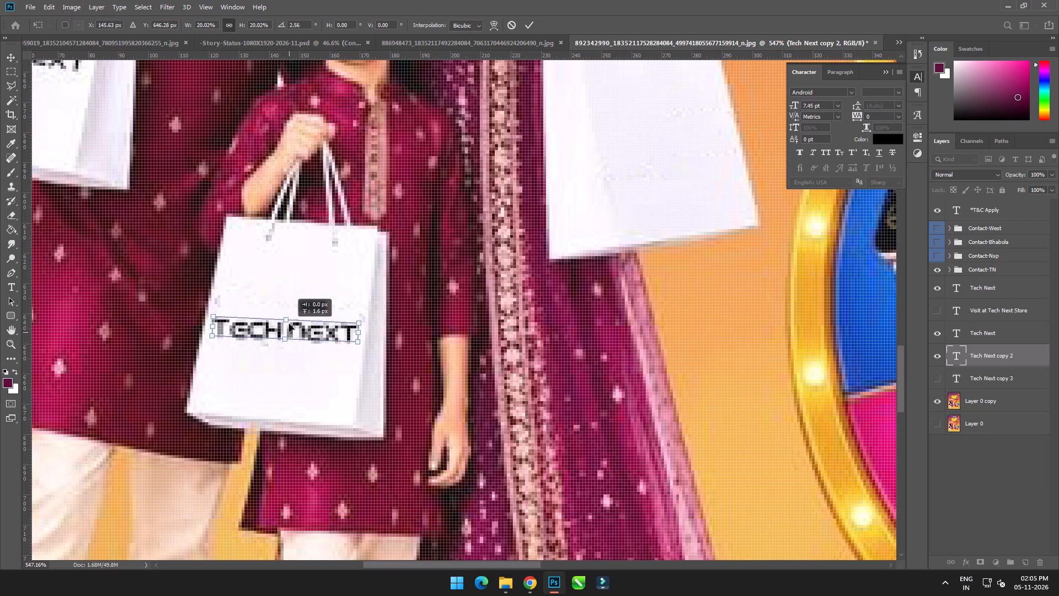
drag(289, 324, 291, 317)
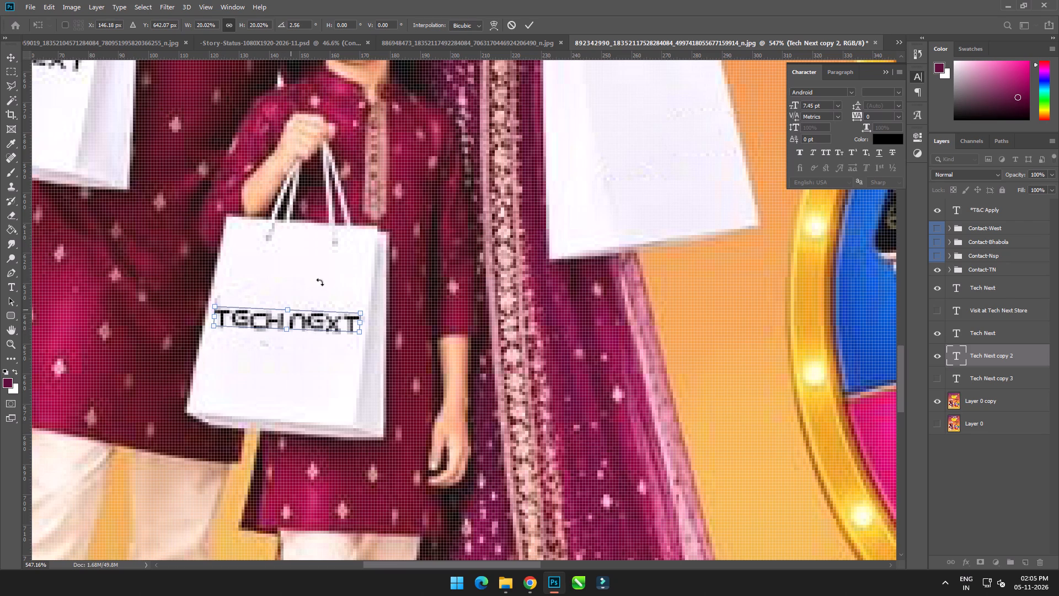
click(533, 19)
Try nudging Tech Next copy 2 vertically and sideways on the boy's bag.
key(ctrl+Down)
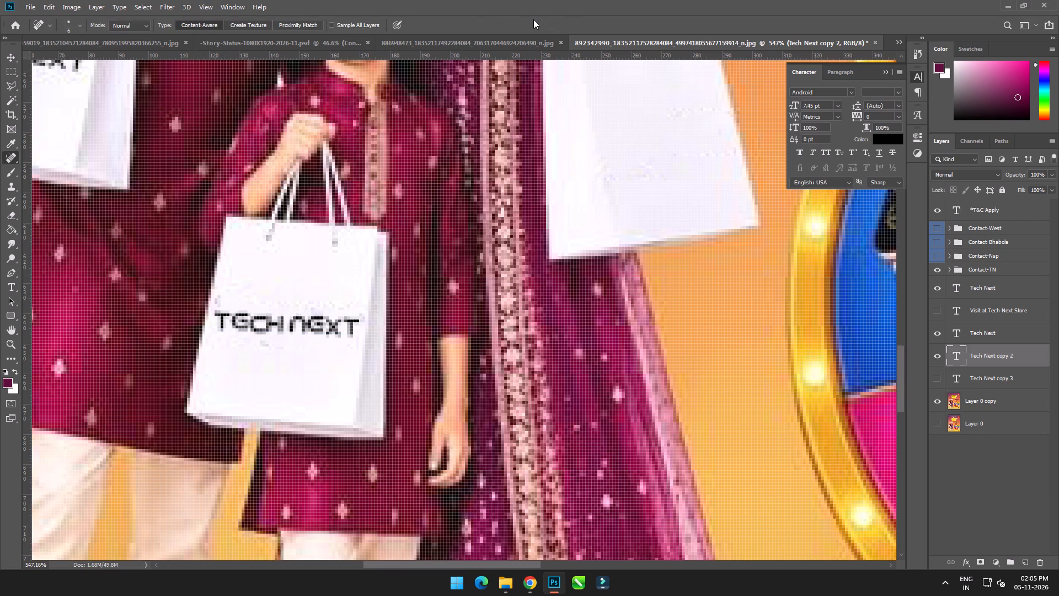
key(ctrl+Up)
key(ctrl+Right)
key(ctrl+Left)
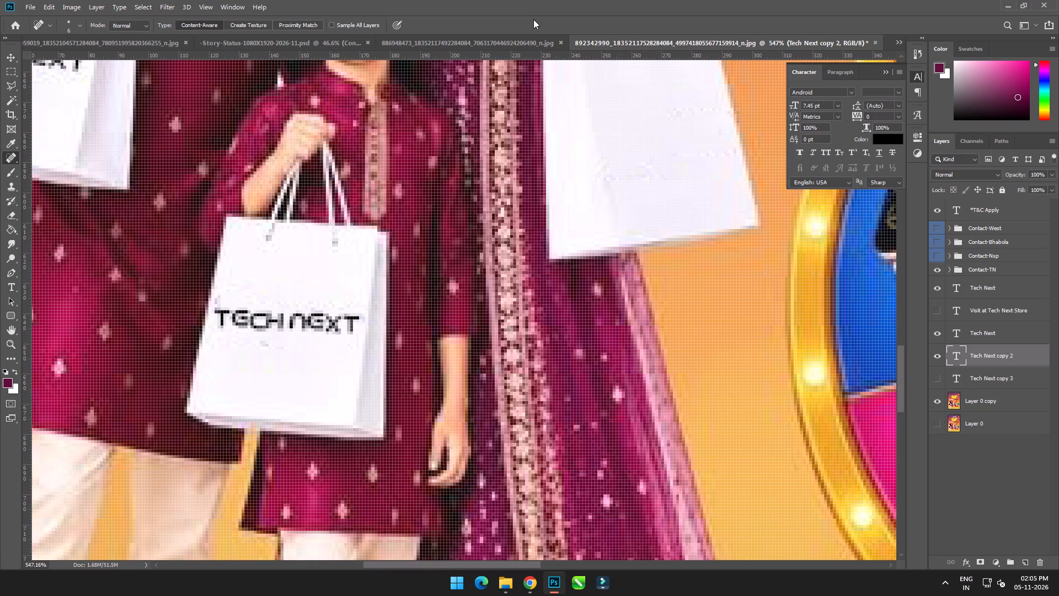
Show Tech Next copy 3, scale it down to about 24.5%, and move it onto the lower part of the woman's bag.
key(ctrl+0)
alt+scroll(502, 333, up, 6)
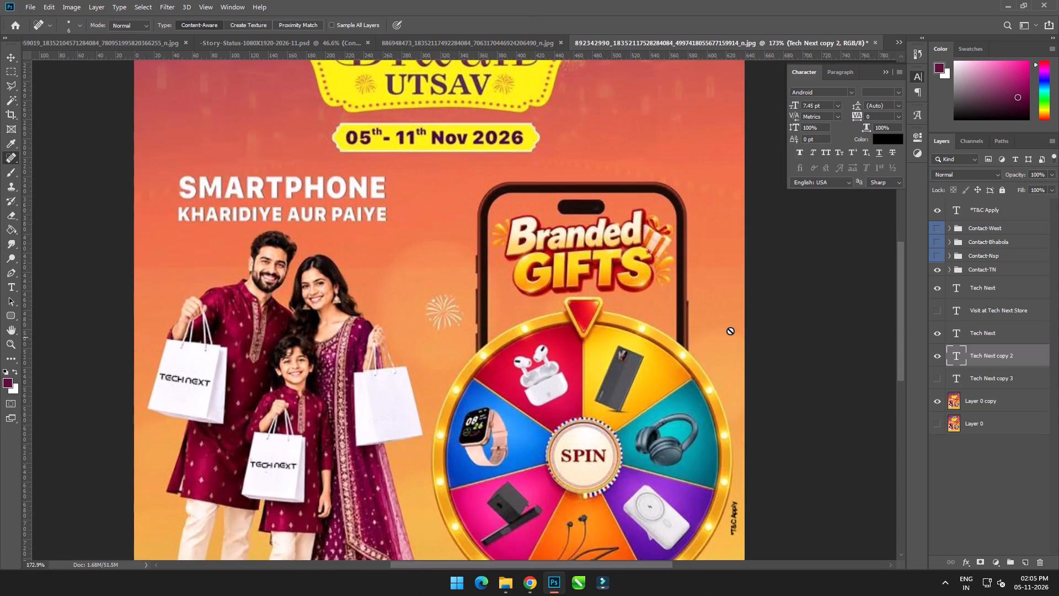
click(938, 382)
click(974, 379)
key(ctrl+t)
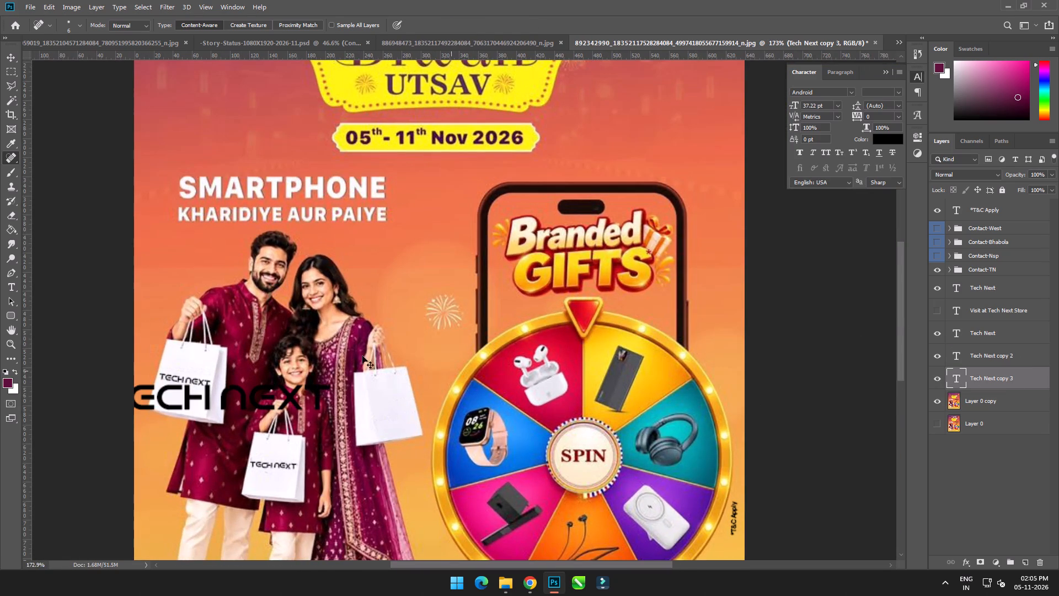
drag(200, 398, 368, 398)
alt+scroll(396, 412, up, 8)
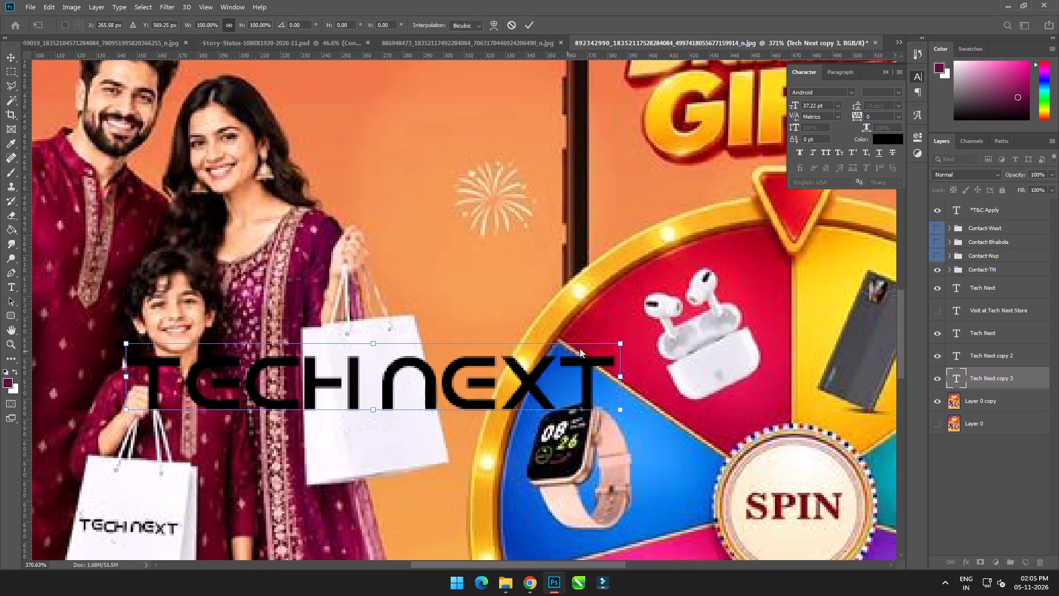
drag(447, 367, 468, 375)
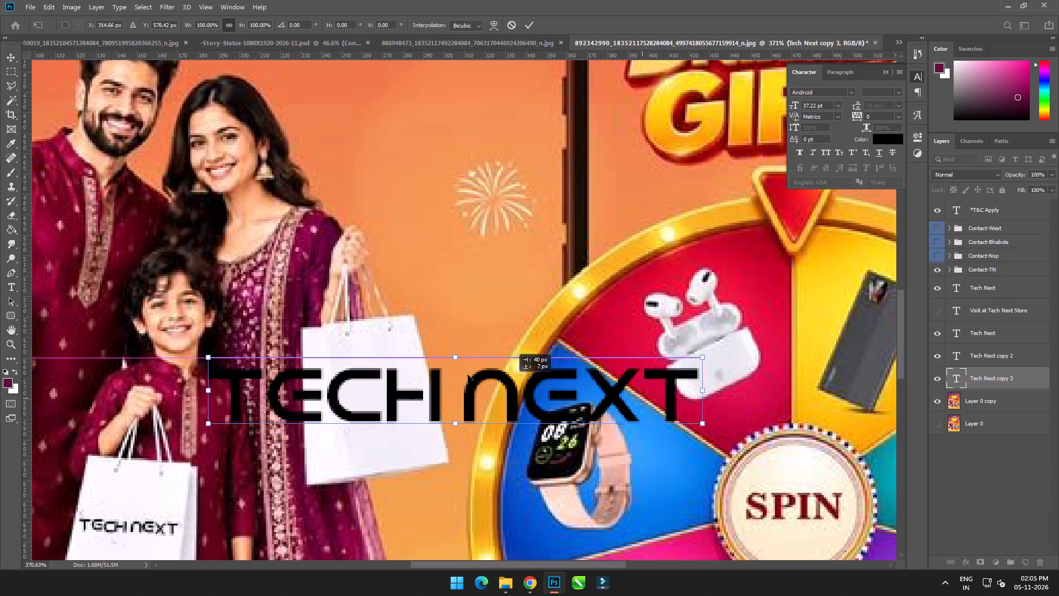
drag(468, 375, 450, 372)
drag(626, 345, 470, 353)
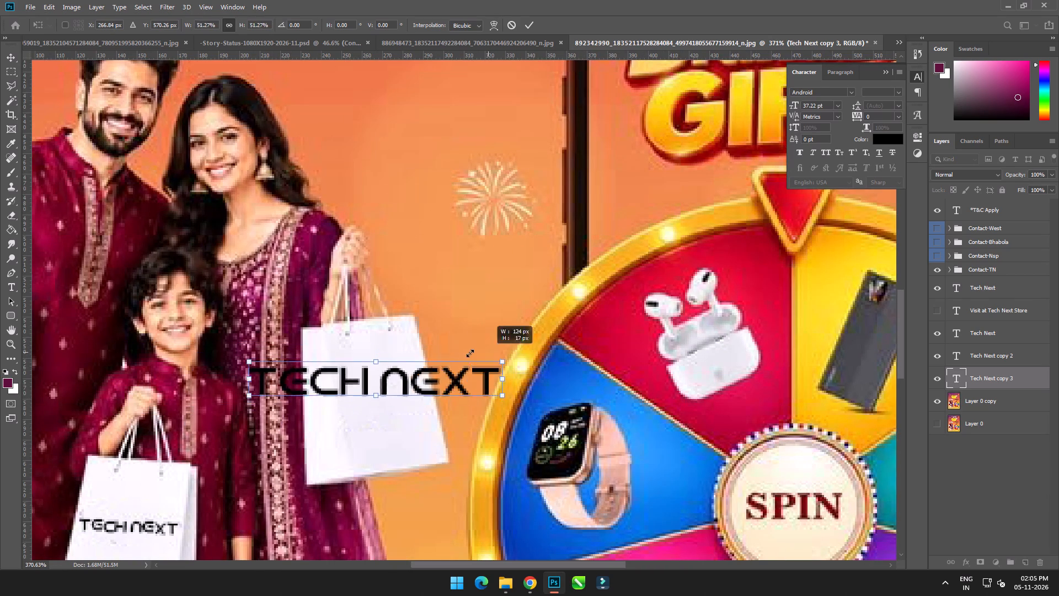
drag(470, 353, 437, 353)
drag(415, 380, 447, 436)
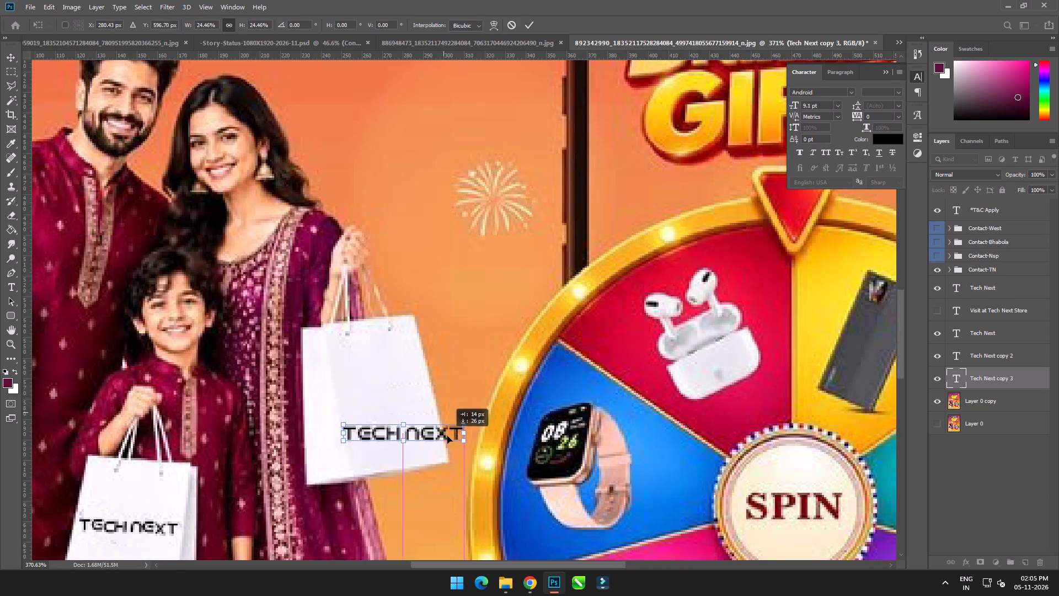
drag(447, 436, 450, 440)
Rotate Tech Next copy 3 about -10.6° to match the woman's bag, raise it to mid-bag, and shrink it to about 6.33 pt.
drag(494, 421, 486, 407)
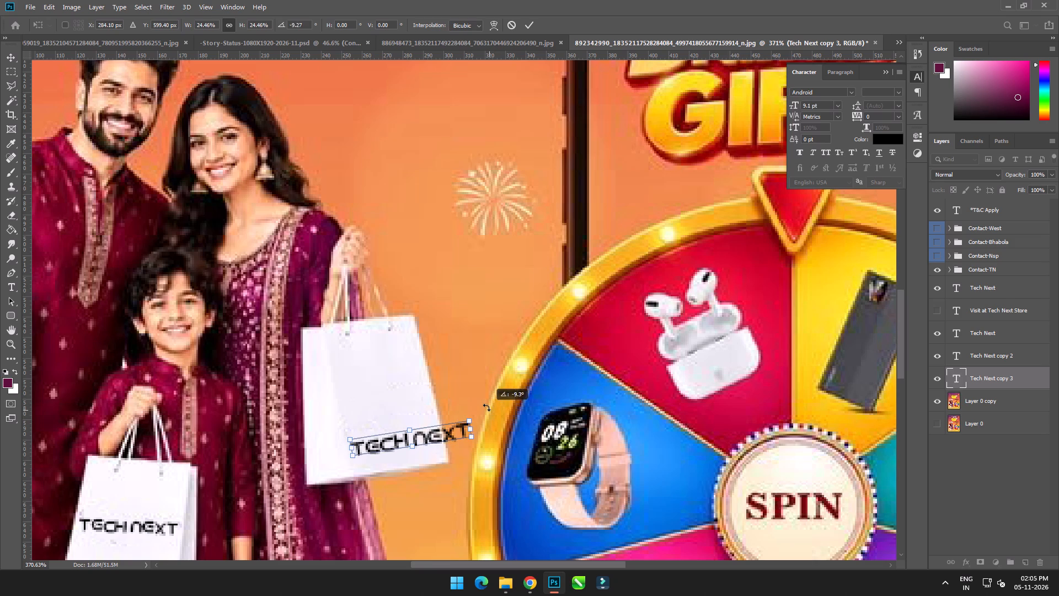
drag(486, 407, 486, 407)
drag(441, 430, 437, 381)
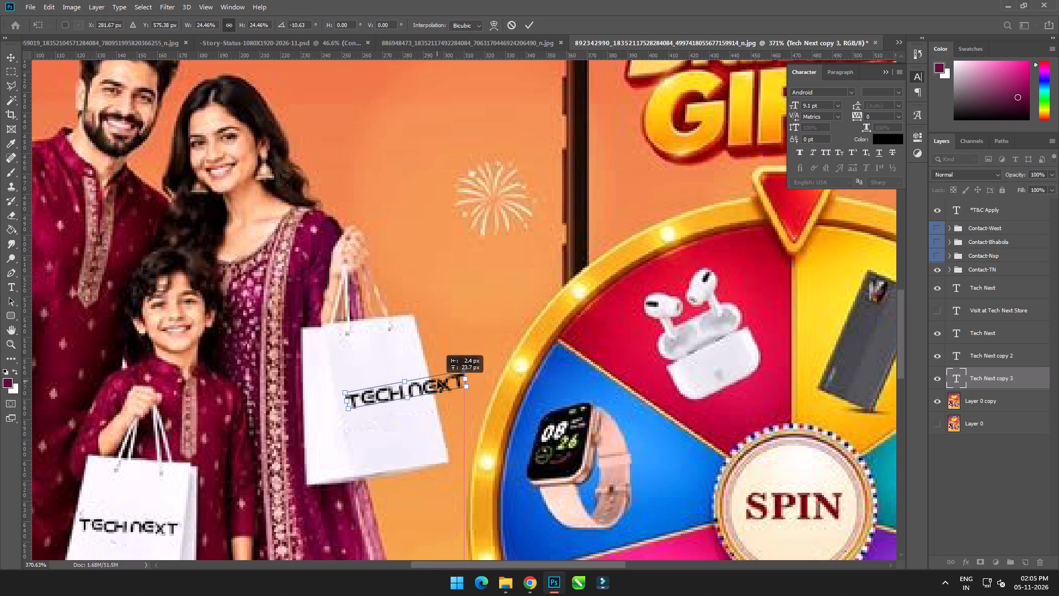
drag(437, 381, 436, 381)
drag(467, 371, 435, 374)
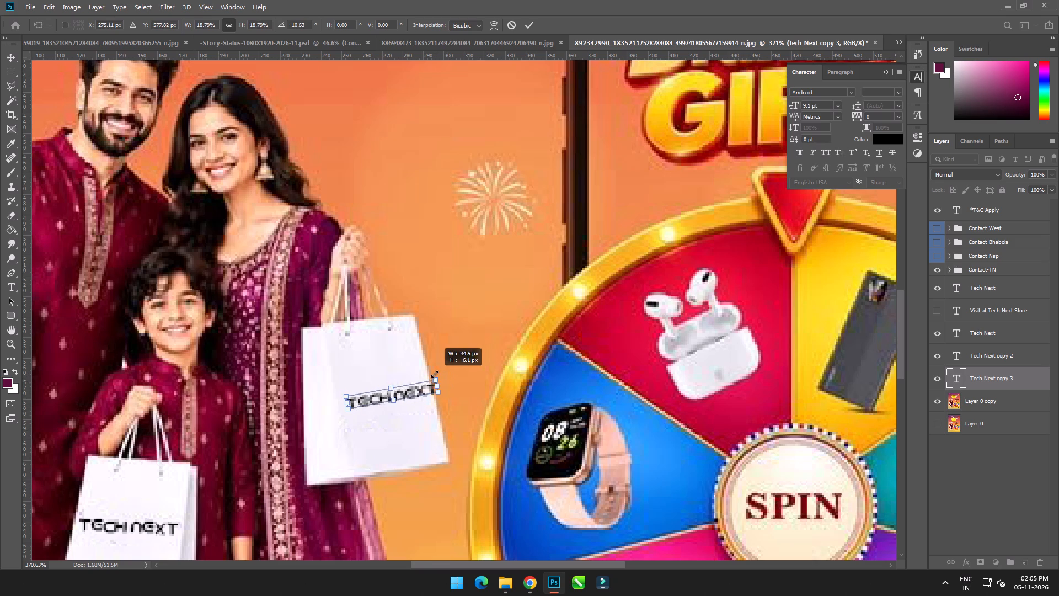
drag(435, 374, 429, 374)
click(528, 24)
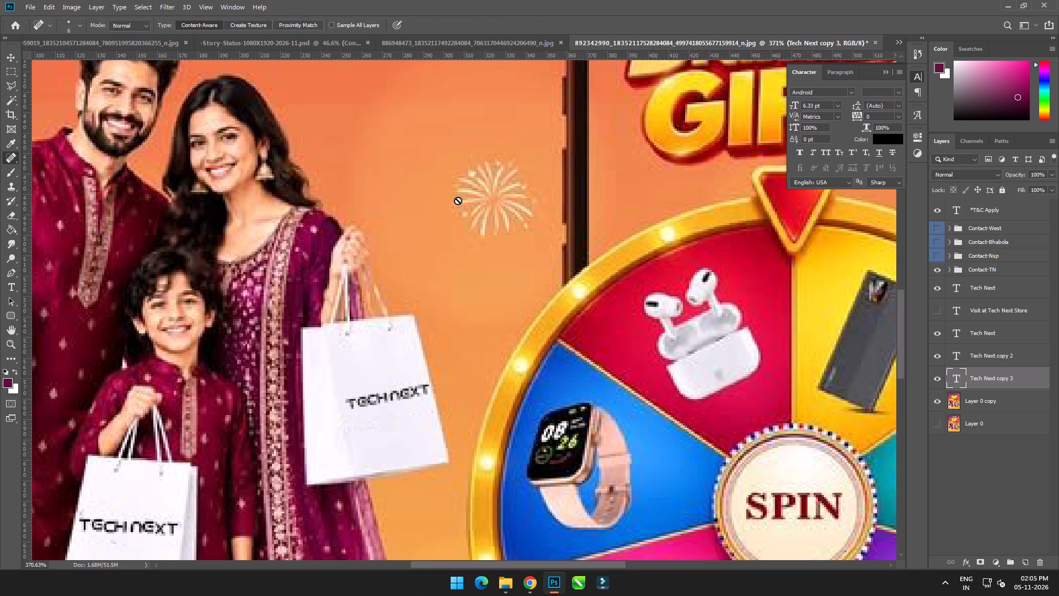
Nudge Tech Next copy 3 slightly up and left to centre it on the woman's bag, and check the whole poster.
alt+scroll(410, 402, up, 7)
key(v)
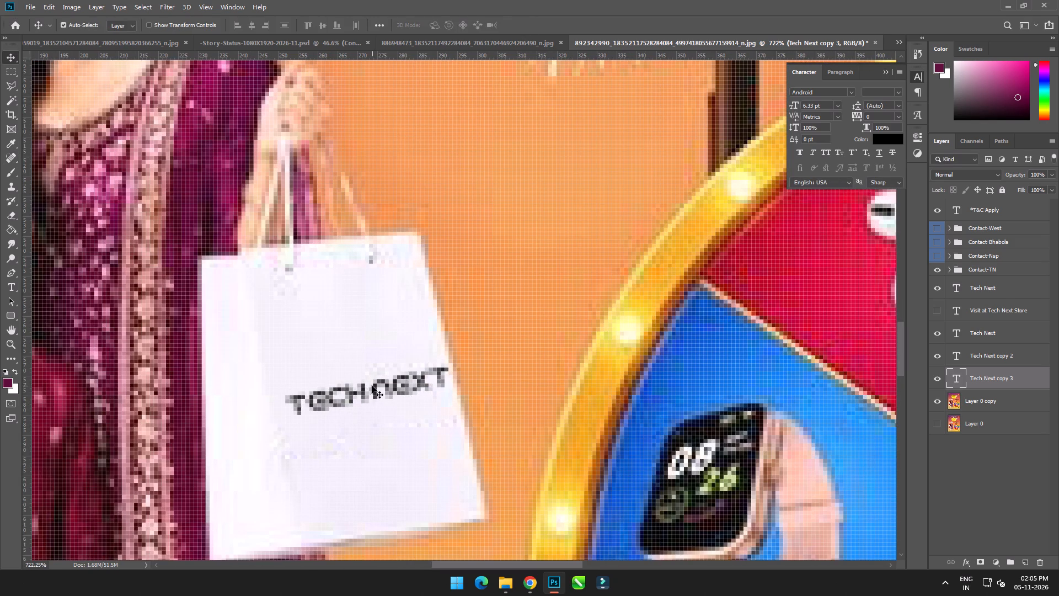
drag(372, 390, 367, 387)
alt+scroll(423, 305, down, 13)
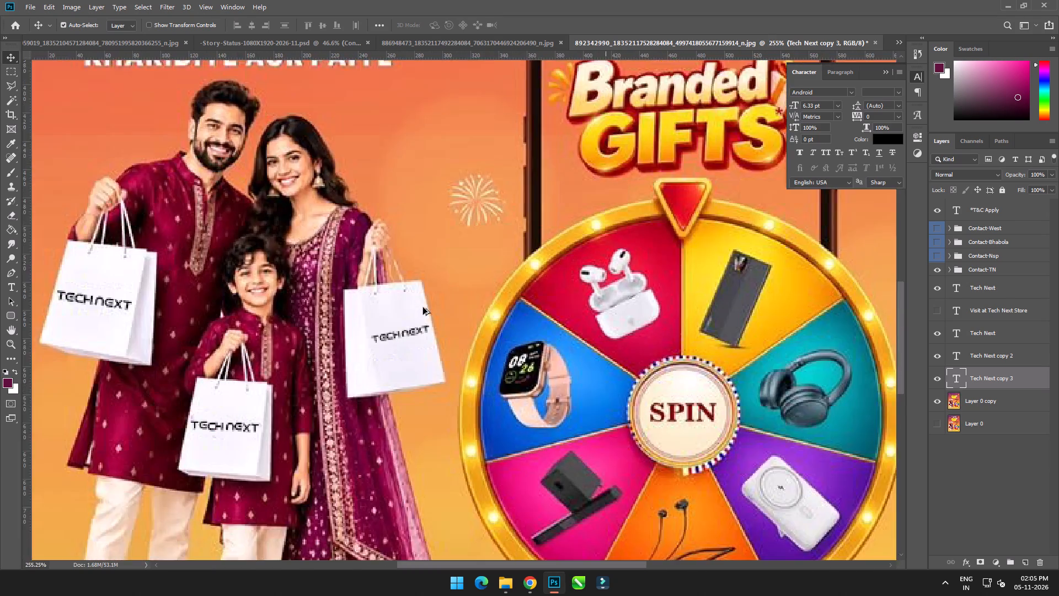
alt+scroll(423, 307, down, 7)
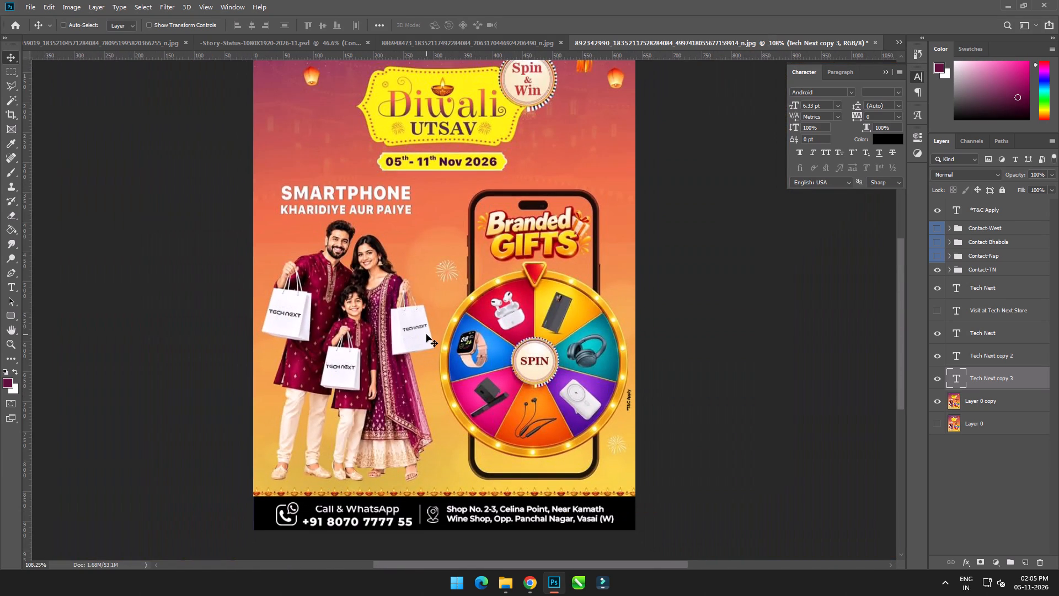
key(ctrl+0)
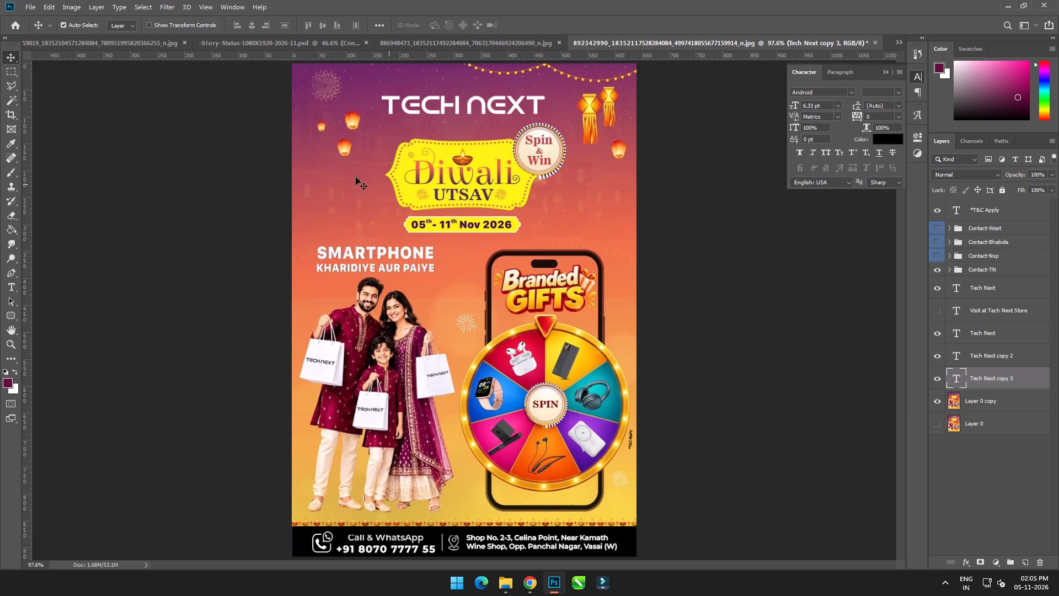
Export the poster as a PNG to Insta Post, reusing the name West-Diwali-Utsav-Offer-2026-11.png and starting to remove its West prefix.
click(28, 10)
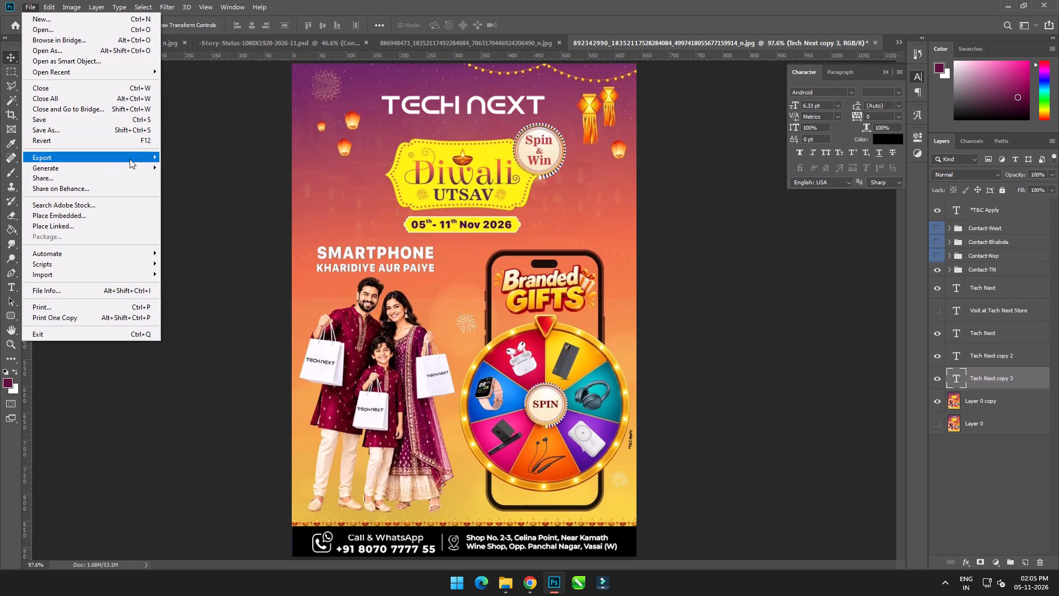
click(163, 158)
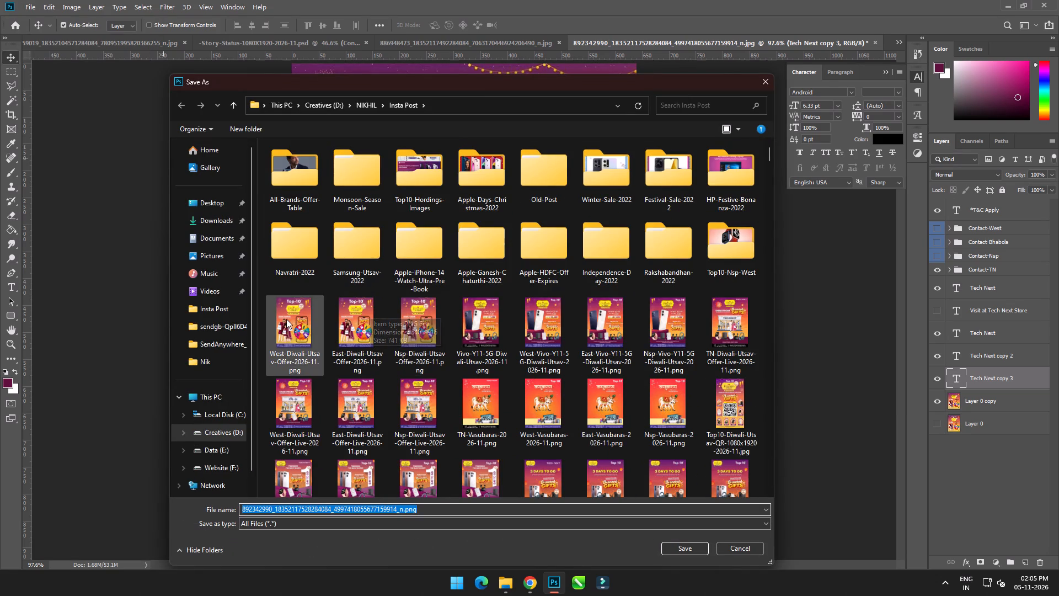
click(286, 319)
click(290, 510)
key(Home)
key(Delete)
key(Delete)
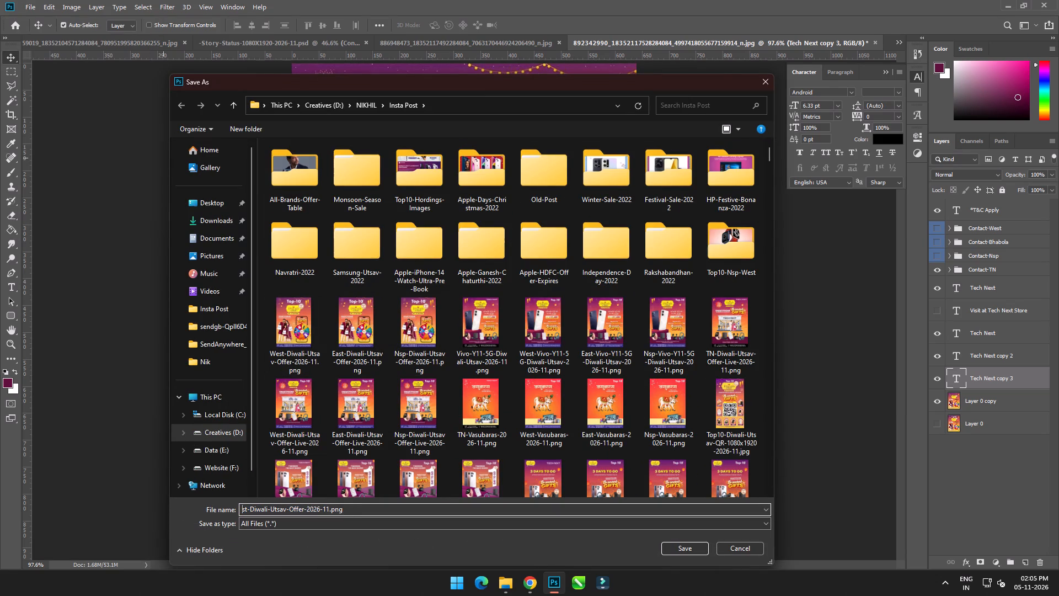
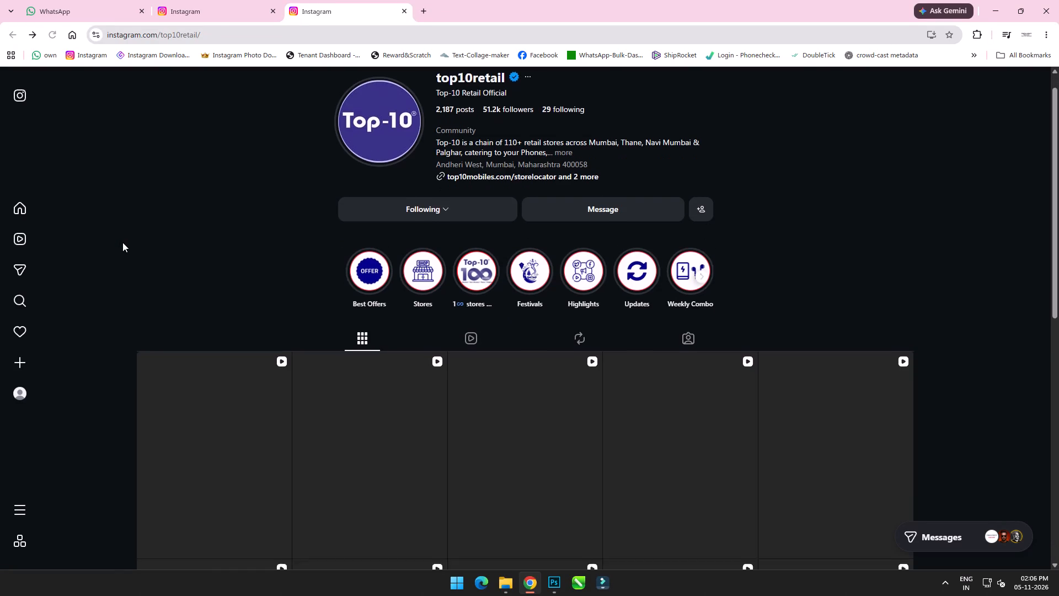
Browse the post grid on Top-10 Retail's Instagram profile in Chrome.
scroll(122, 242, down, 1)
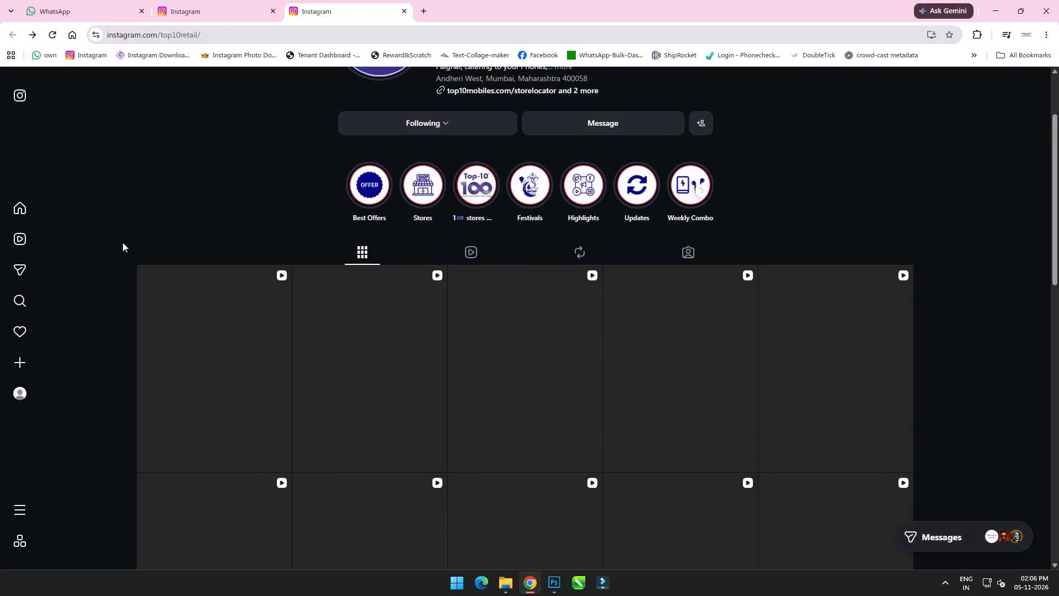
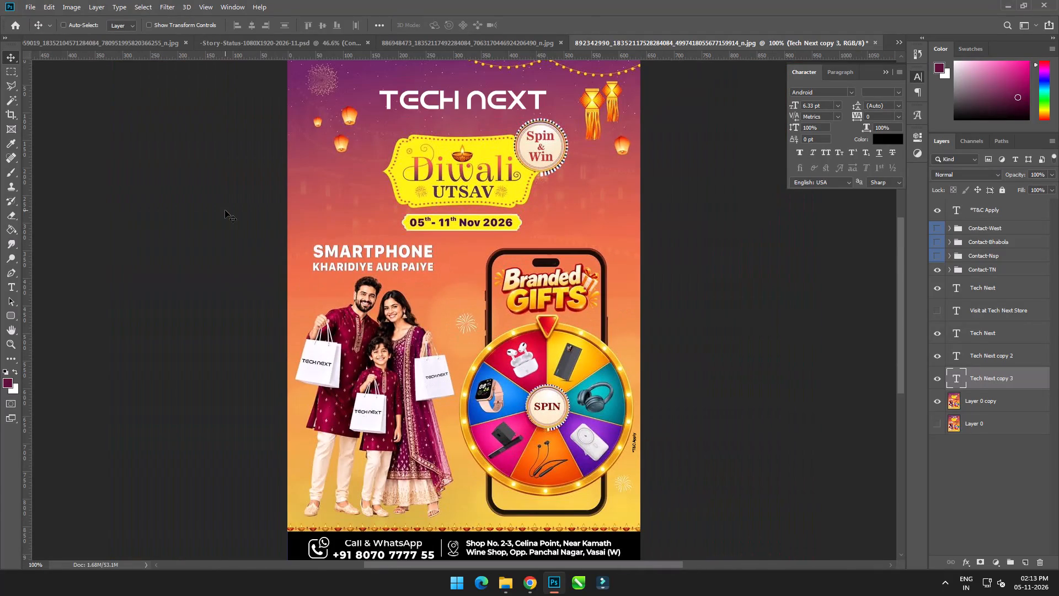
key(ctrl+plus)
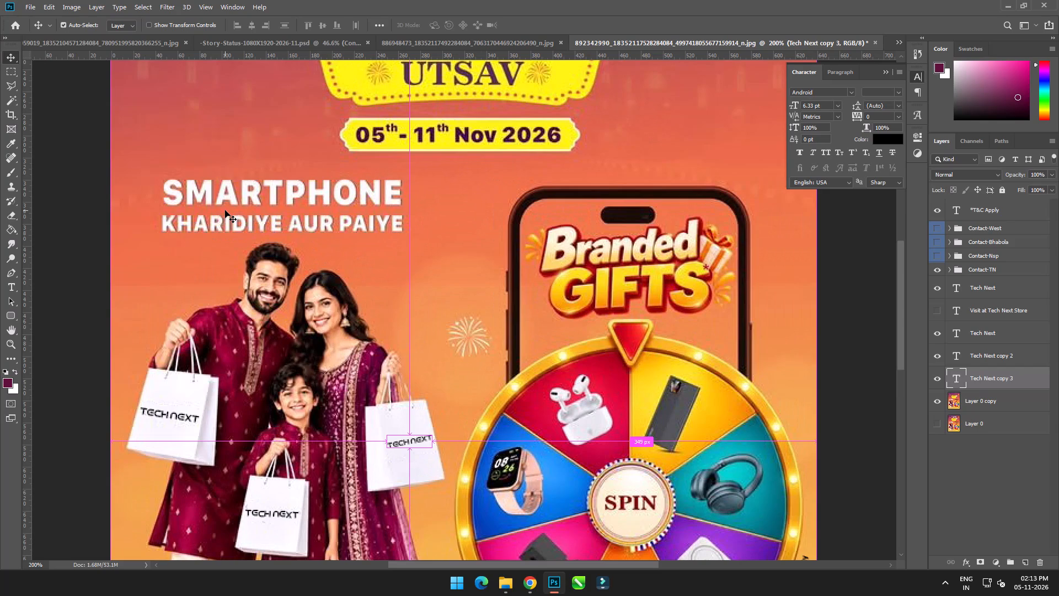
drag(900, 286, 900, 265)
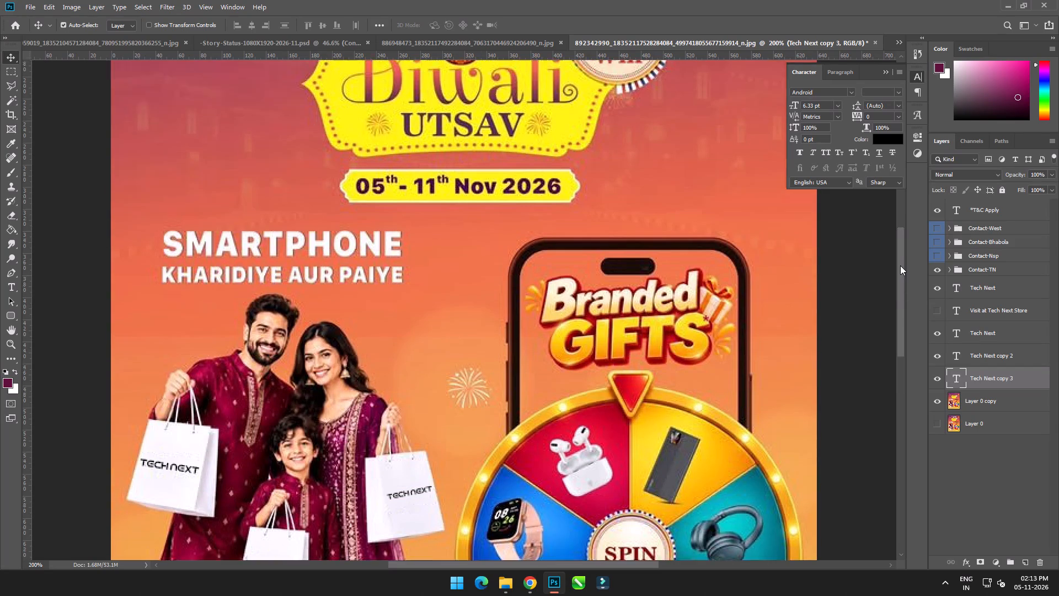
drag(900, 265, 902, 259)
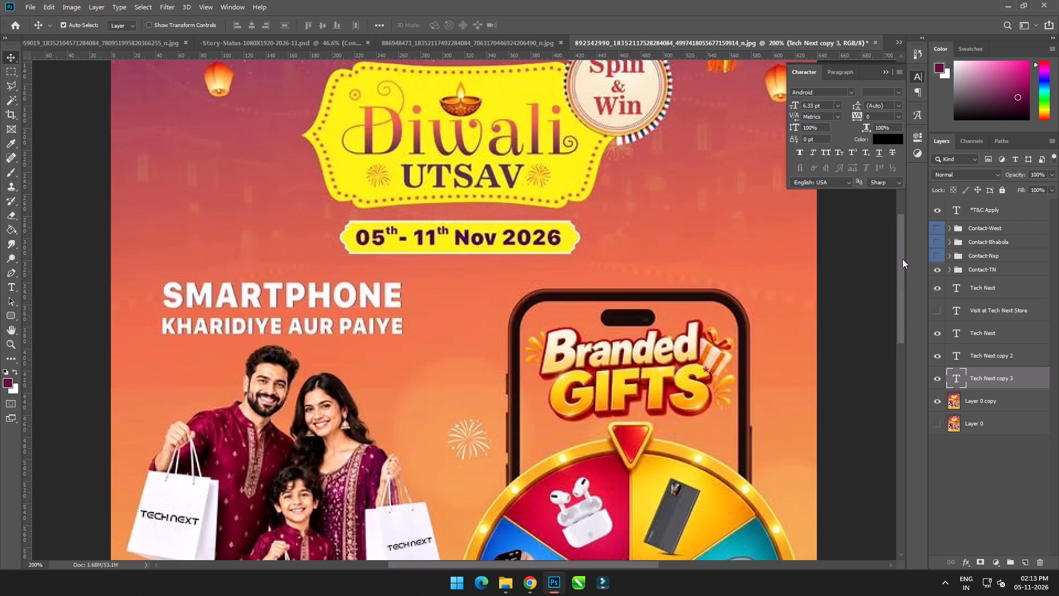
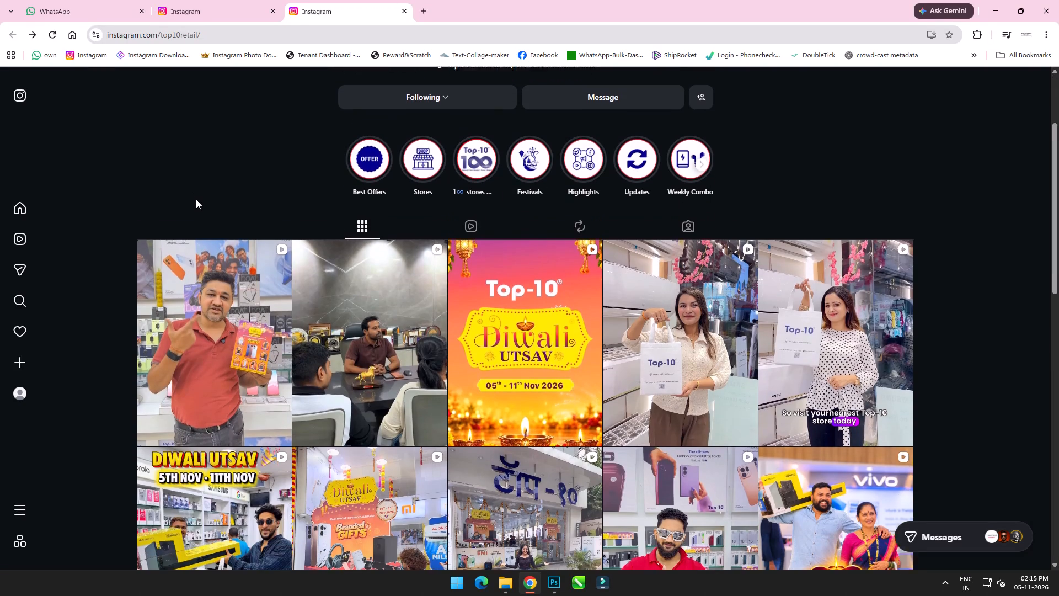
Look over the top10retail profile's posts and go through its current stories to examine the published Diwali posters, and close the stories.
scroll(196, 199, down, 2)
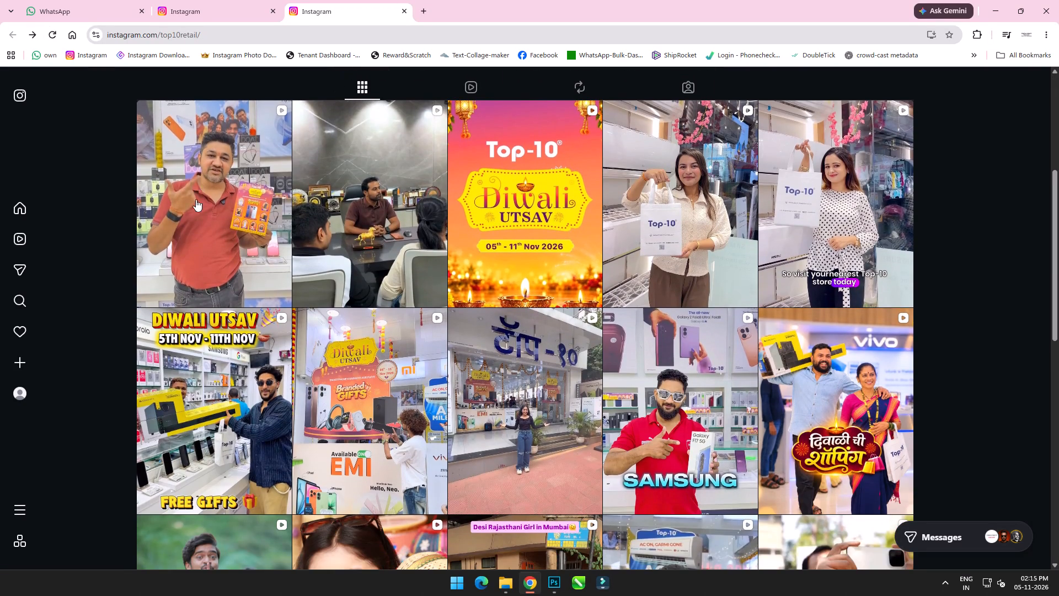
scroll(98, 279, up, 3)
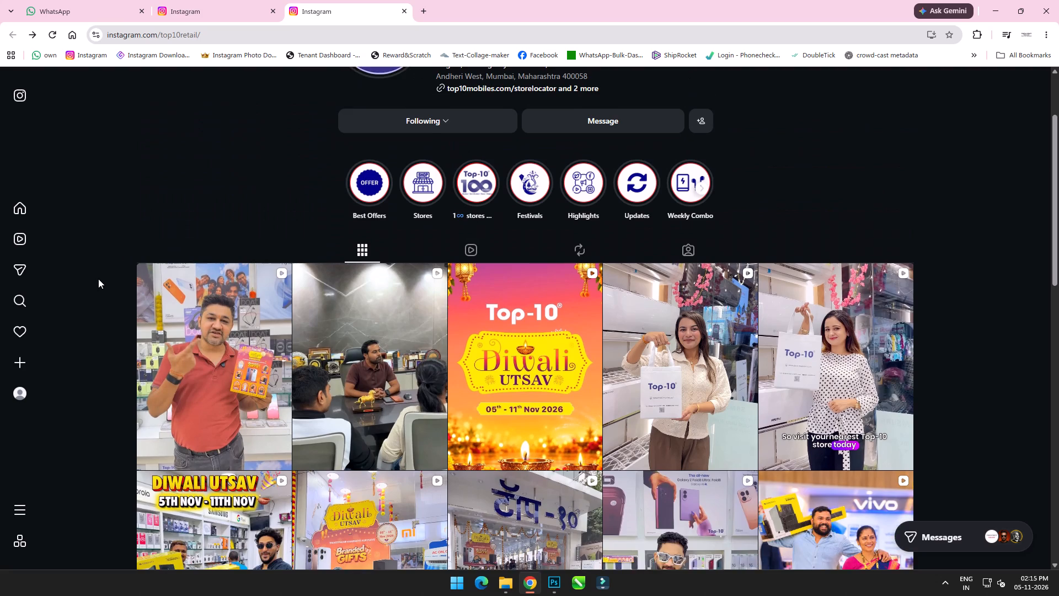
scroll(98, 279, up, 4)
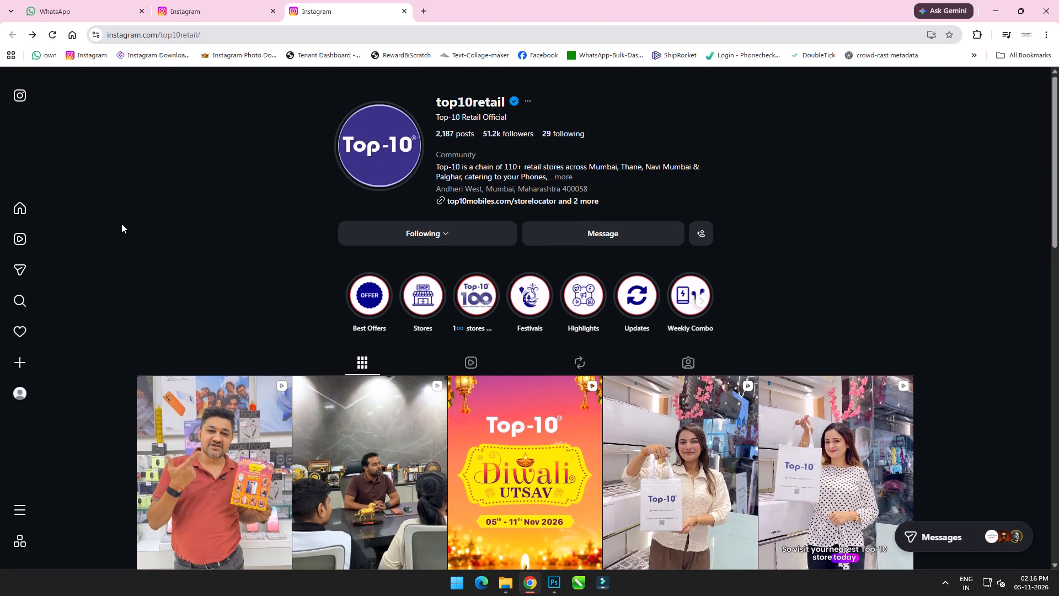
click(369, 175)
click(683, 317)
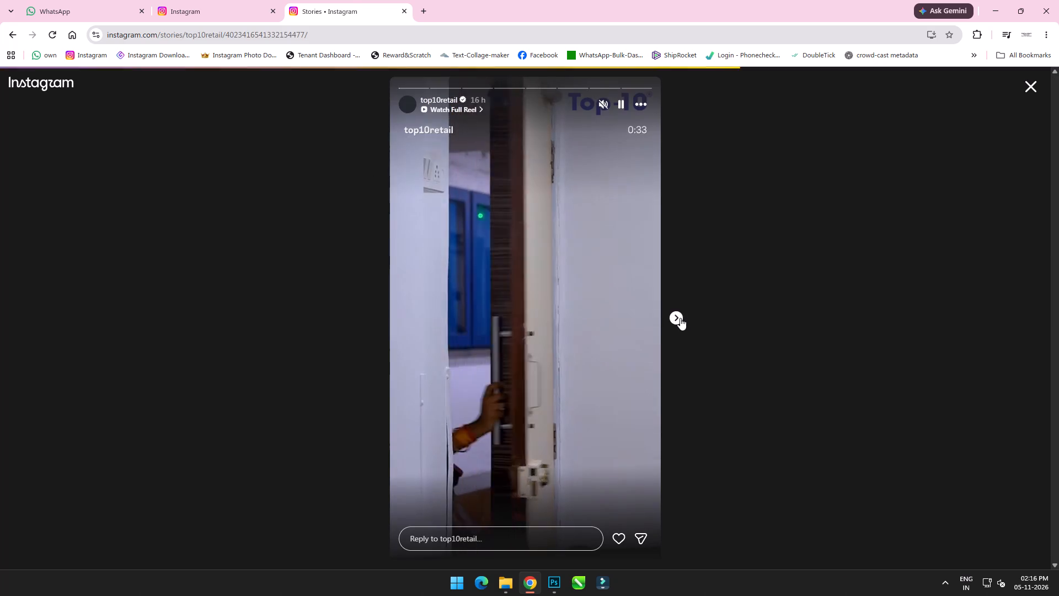
click(680, 318)
click(680, 318)
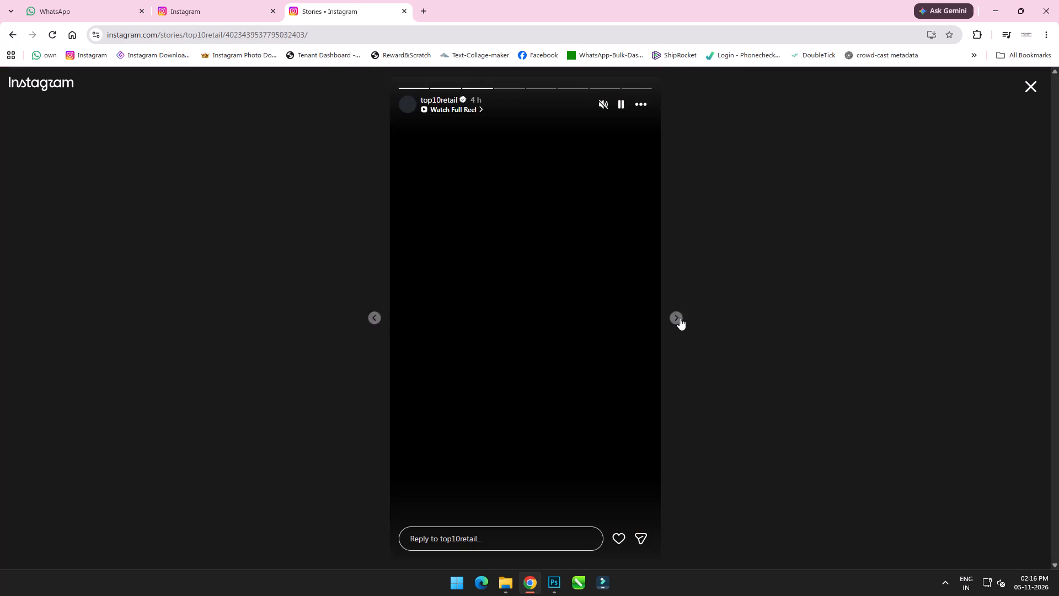
click(680, 318)
click(679, 318)
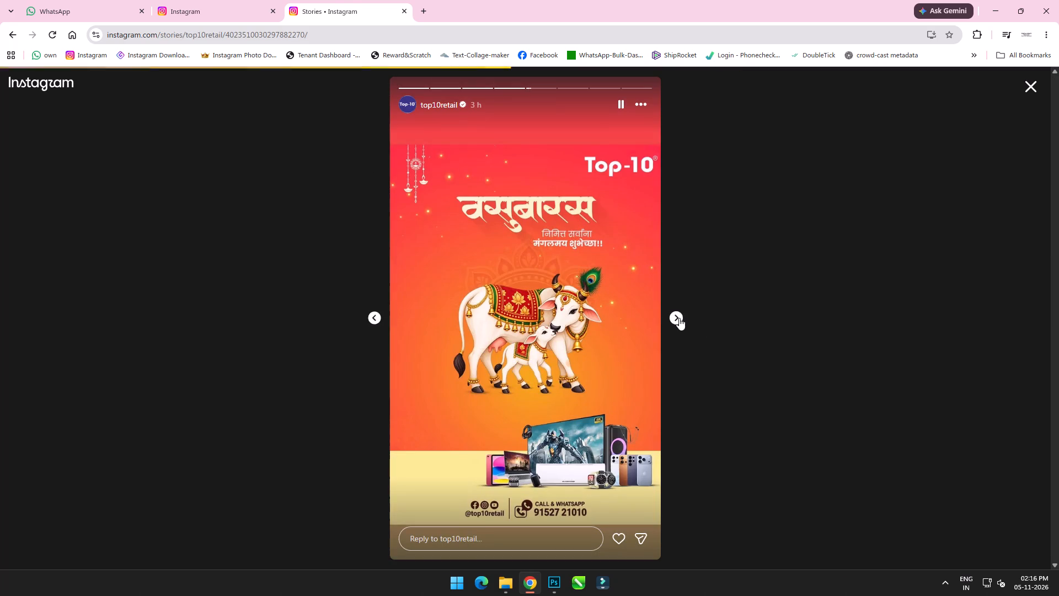
click(679, 318)
click(679, 318)
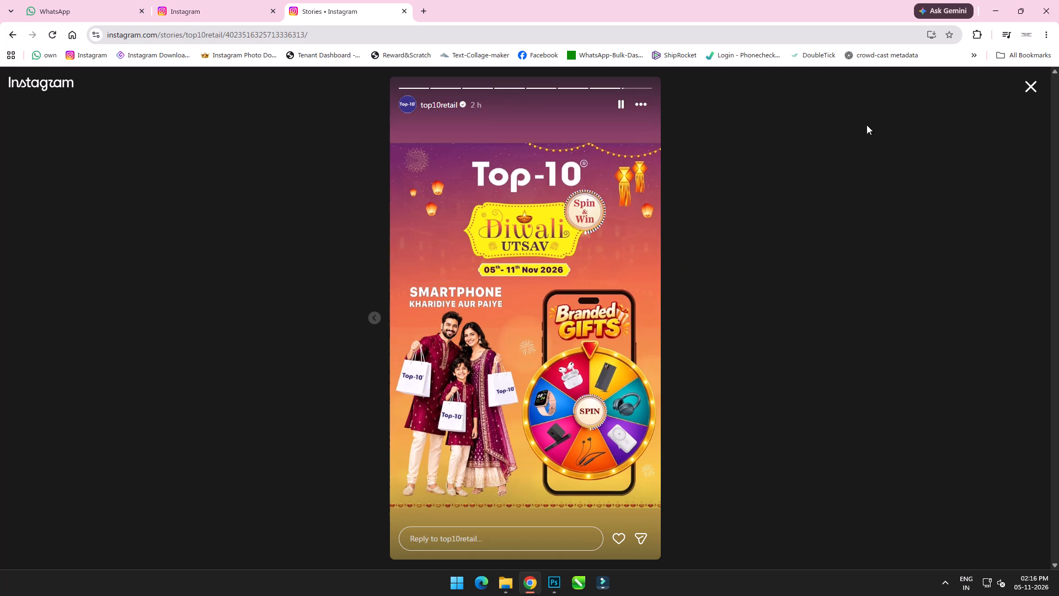
click(1032, 88)
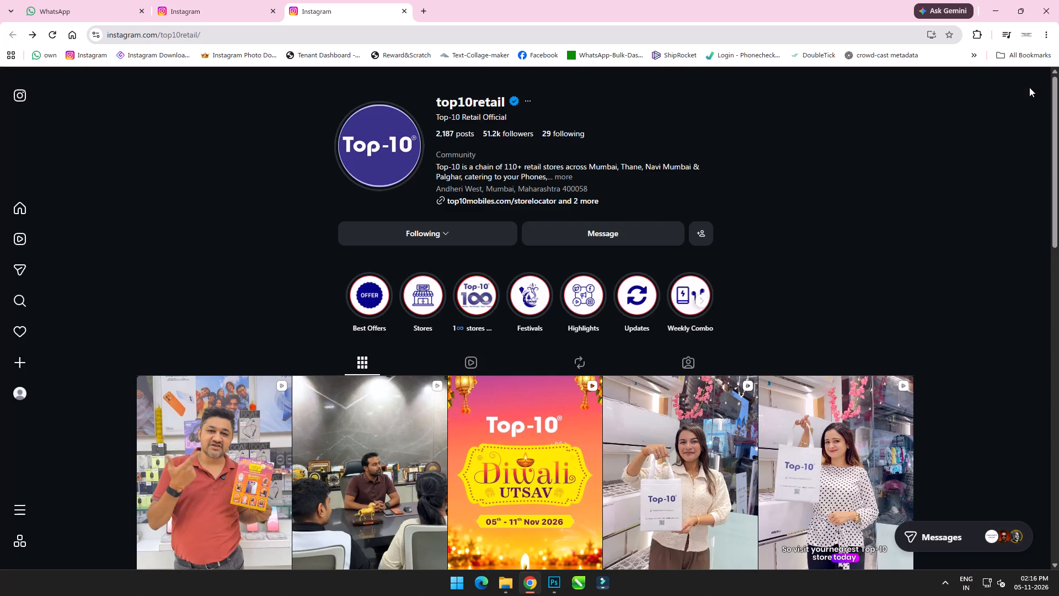
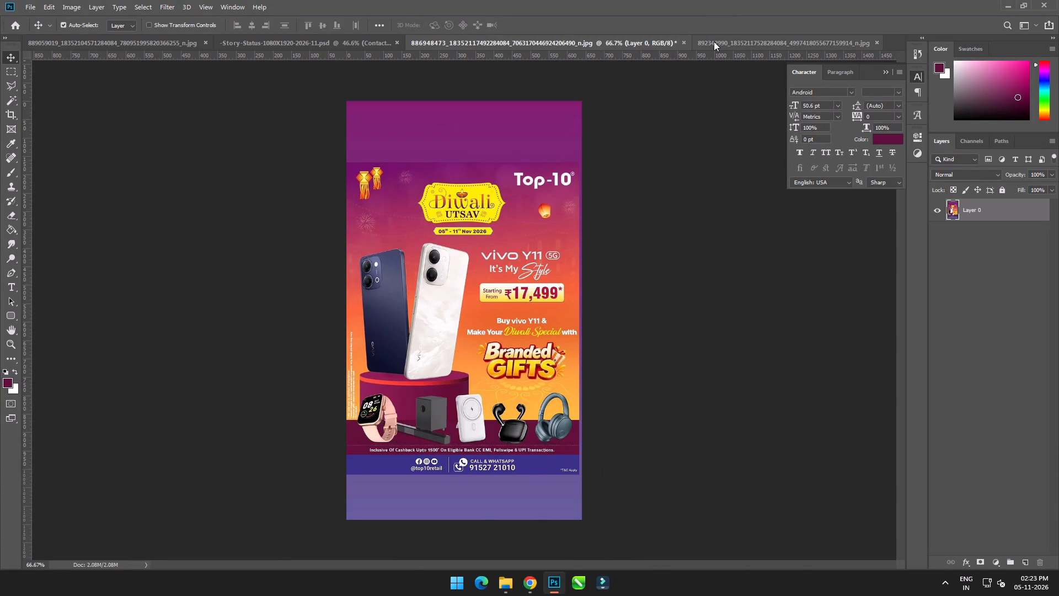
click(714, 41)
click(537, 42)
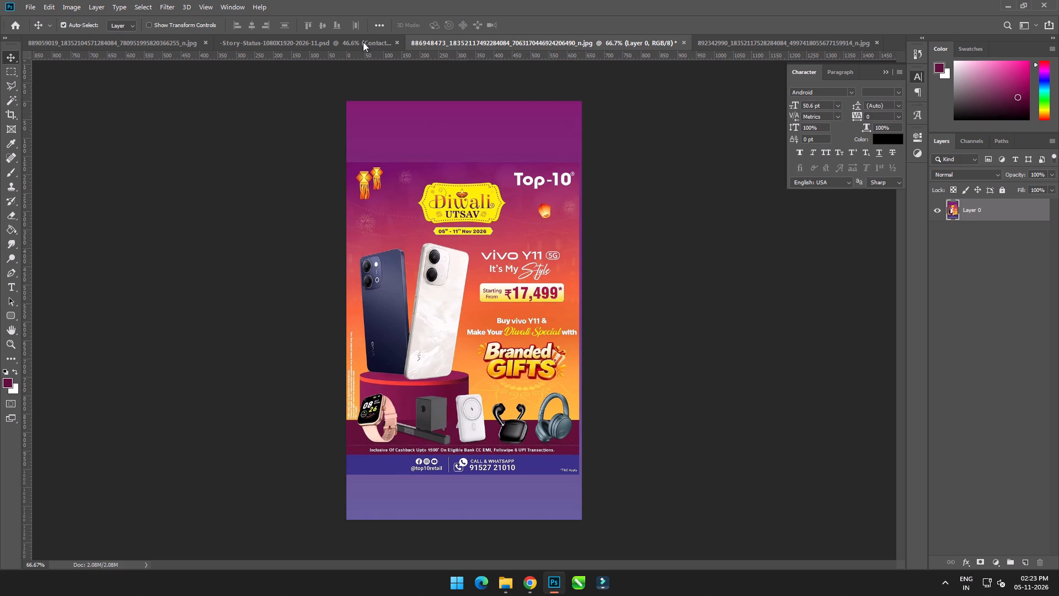
In the first Diwali Utsav poster document, hide Layer 14 copy and show Layer 13 copy with the storefront artwork.
click(342, 44)
click(190, 46)
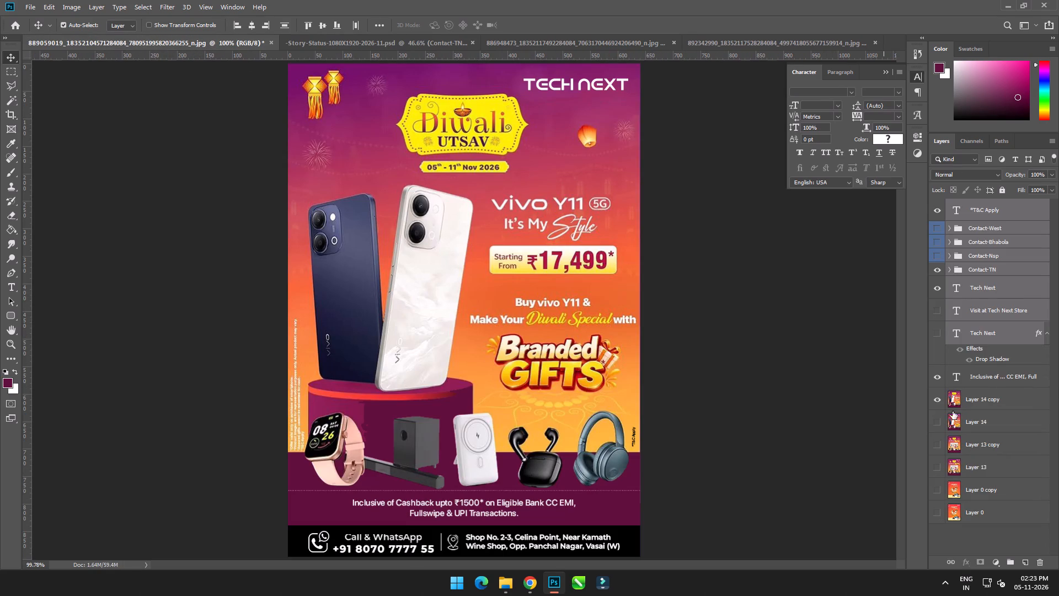
click(938, 402)
click(933, 476)
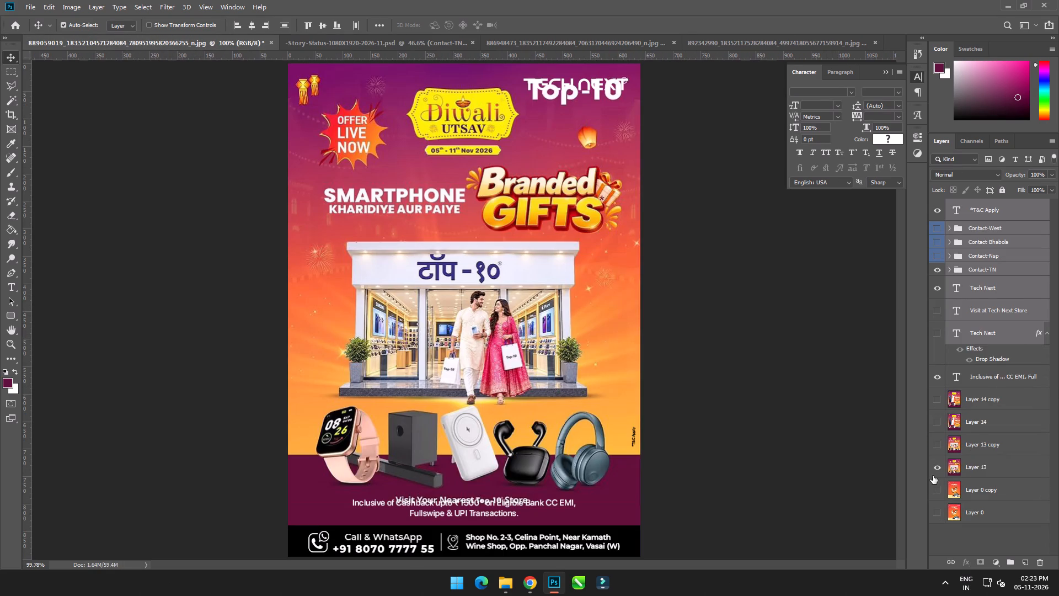
click(935, 469)
click(940, 400)
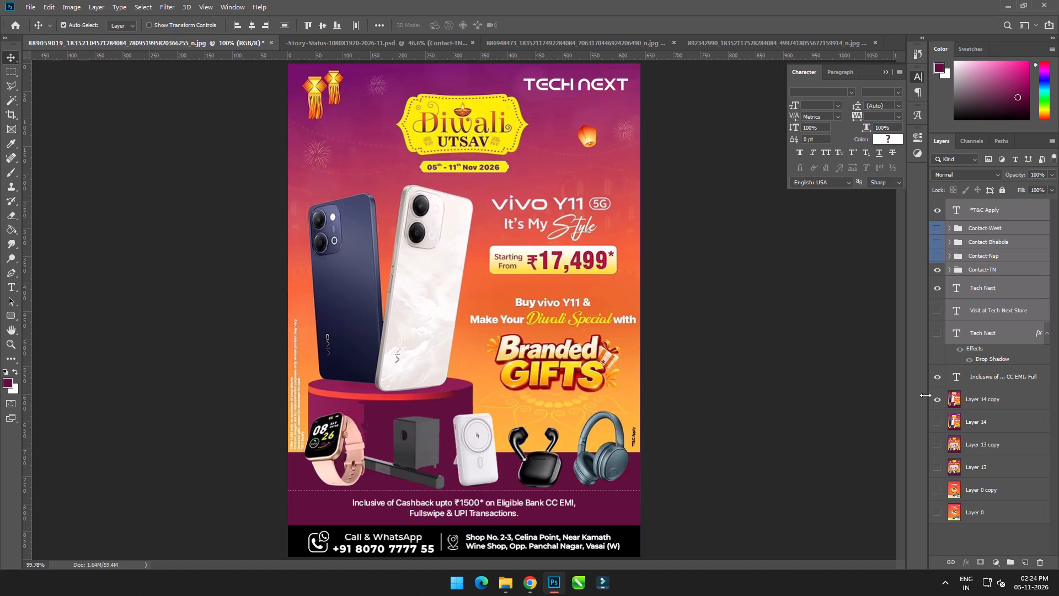
click(938, 403)
click(938, 418)
click(938, 419)
click(933, 441)
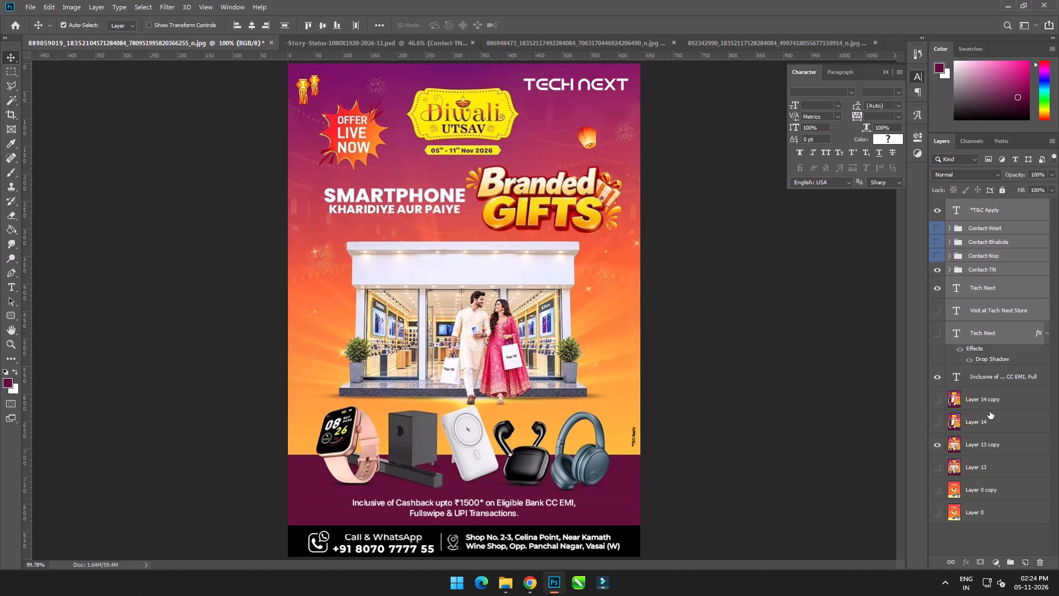
Show the black Tech Next text with the drop shadow on the storefront sign.
alt+scroll(536, 372, up, 3)
click(1001, 338)
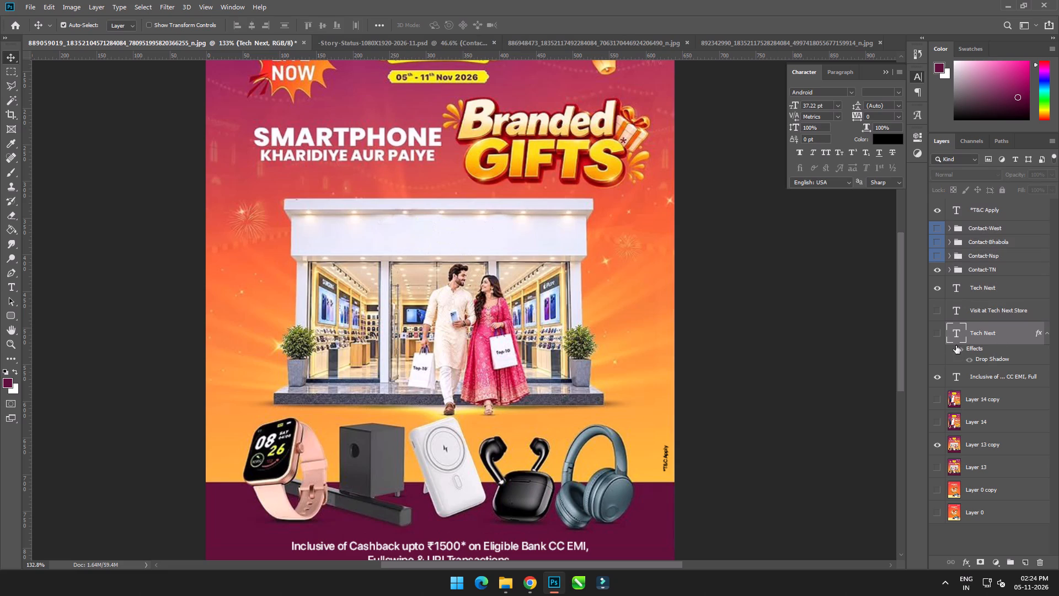
click(939, 336)
alt+scroll(608, 327, down, 1)
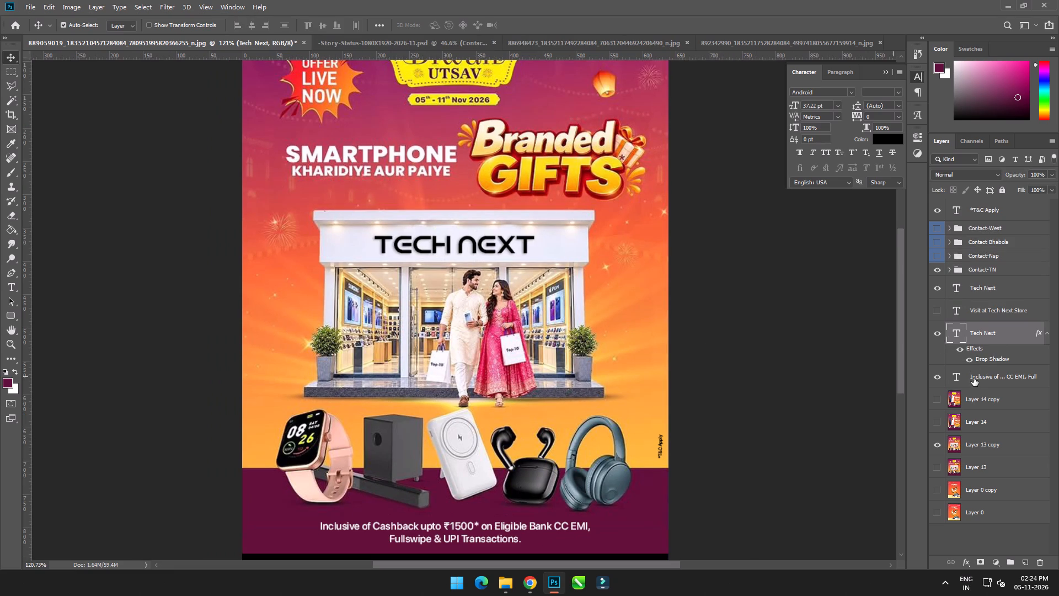
alt+scroll(681, 355, down, 3)
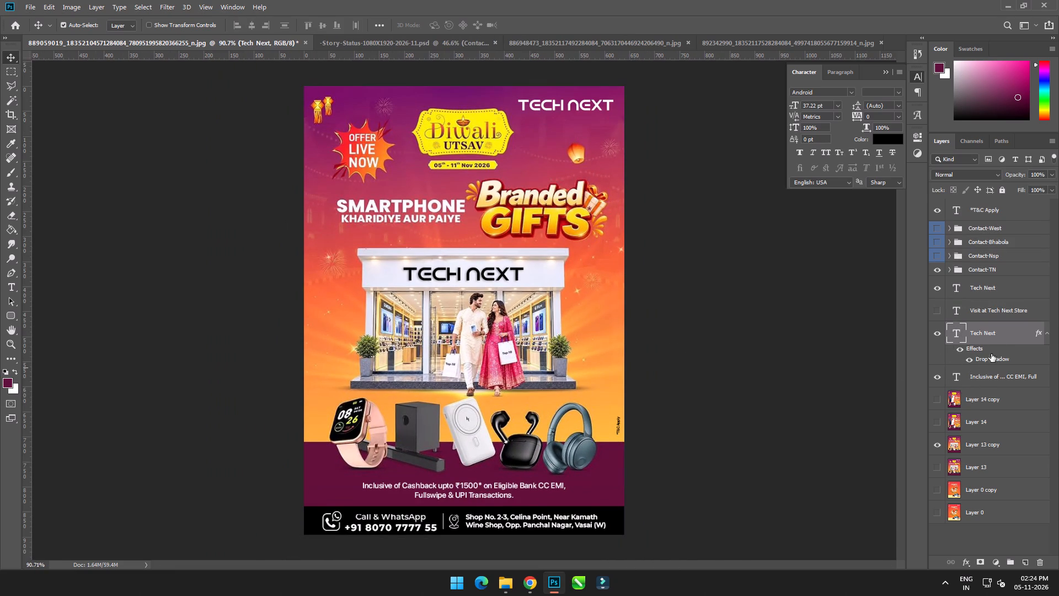
Duplicate the white Tech Next text layer to directly above Layer 14 copy and move the copy over the couple's shopping bags.
click(995, 291)
alt+drag(1023, 286, 1016, 321)
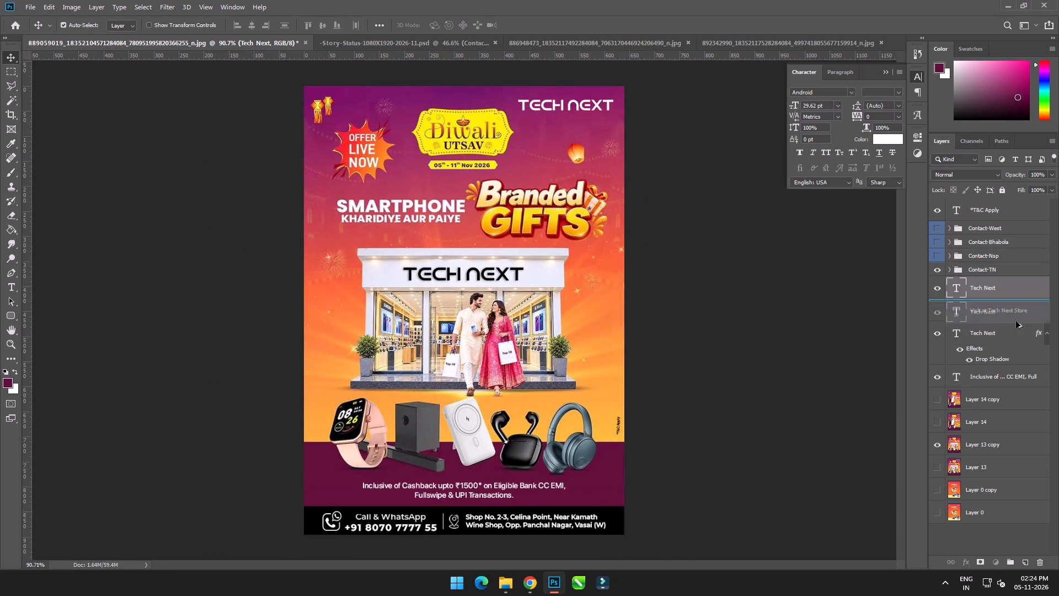
alt+drag(1016, 321, 1008, 385)
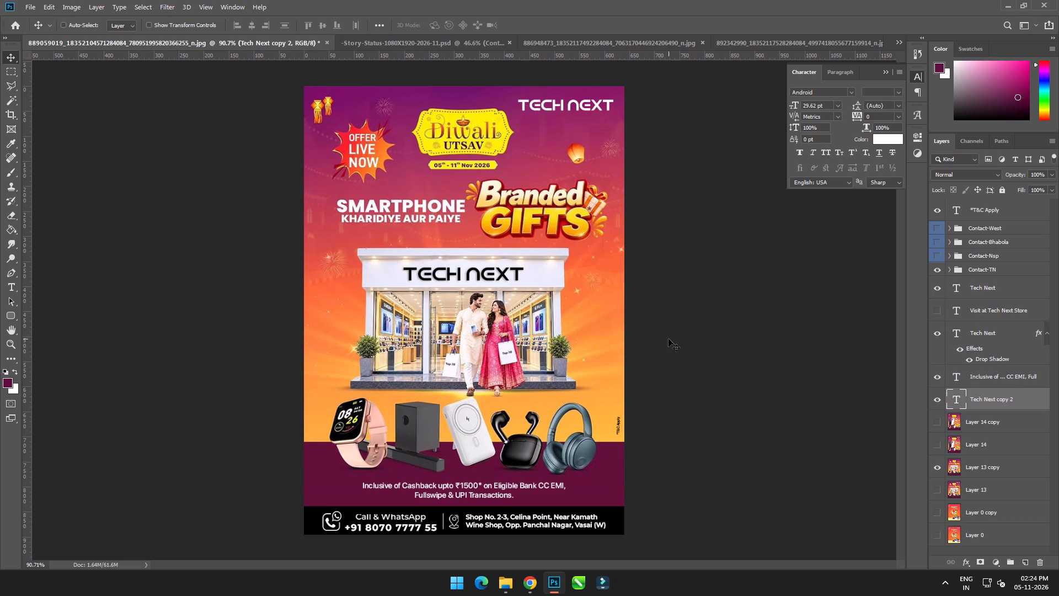
key(ctrl+t)
drag(604, 105, 518, 358)
alt+scroll(496, 376, up, 6)
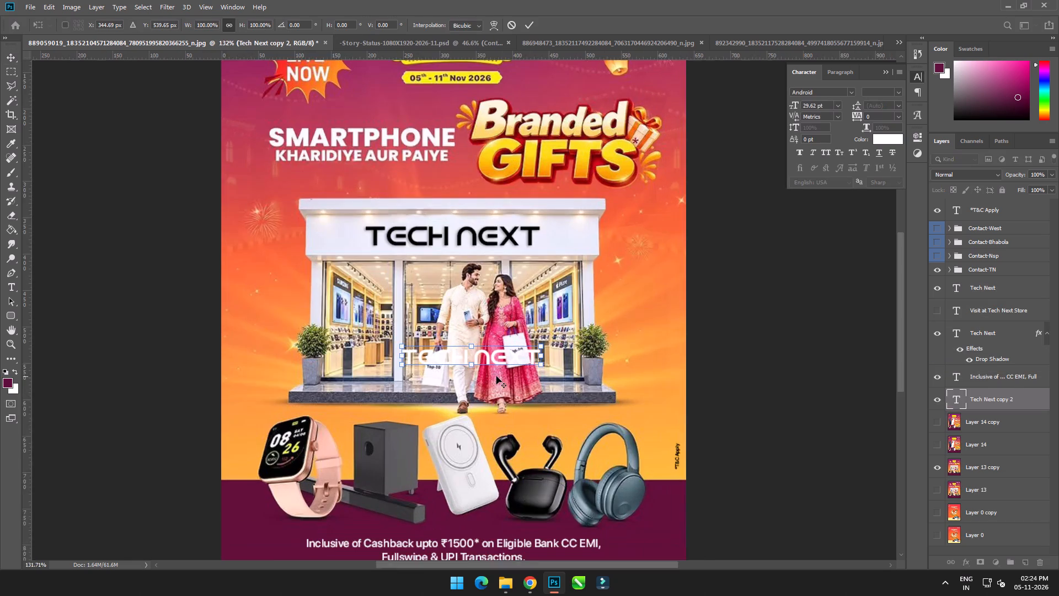
alt+scroll(496, 376, up, 2)
click(528, 22)
Recolour the duplicated Tech Next text over the couple black.
alt+scroll(511, 322, up, 7)
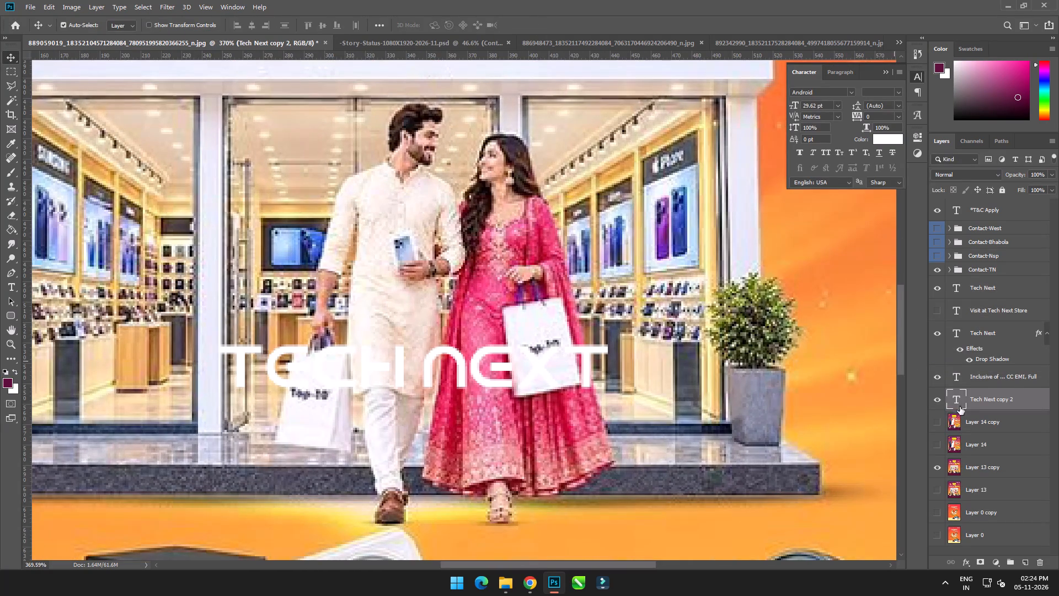
double_click(955, 402)
drag(977, 96, 906, 146)
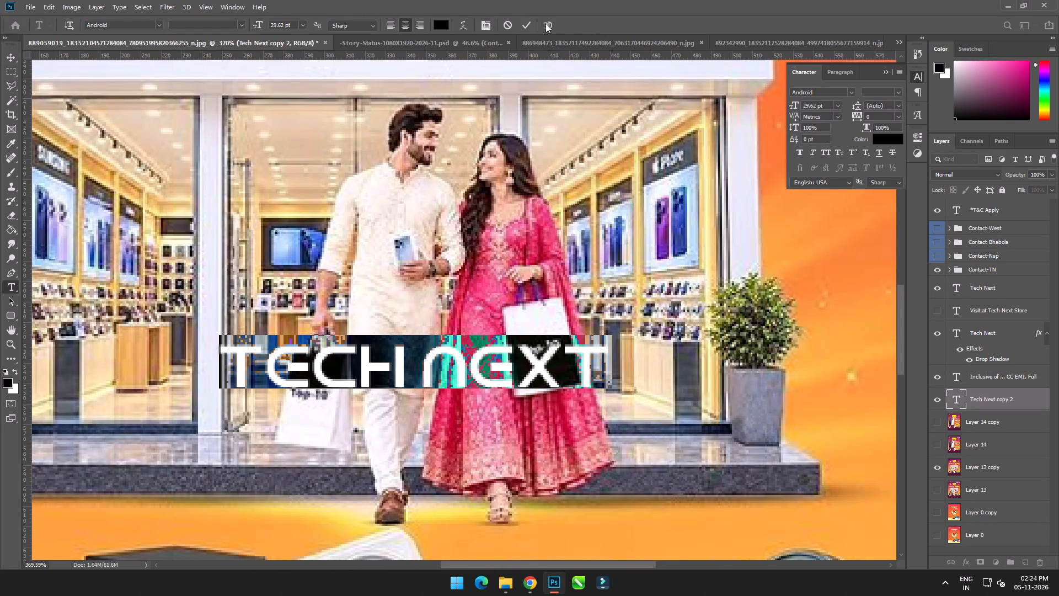
click(526, 24)
Move the black Tech Next text up to the couple's chest level, clear of both shopping bags.
alt+scroll(470, 396, up, 3)
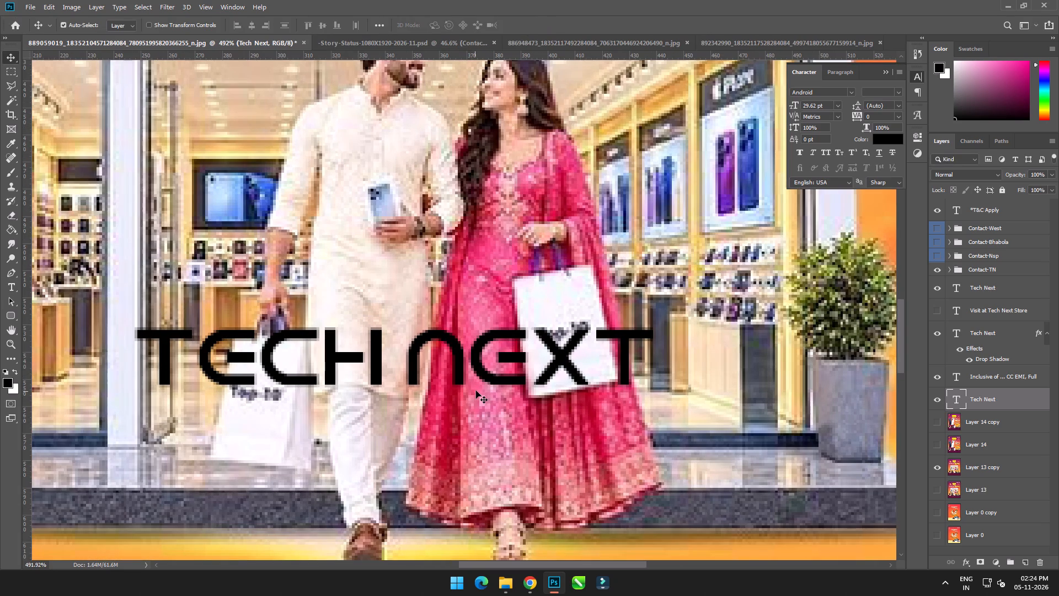
key(ctrl+t)
drag(462, 369, 452, 233)
alt+scroll(383, 333, up, 2)
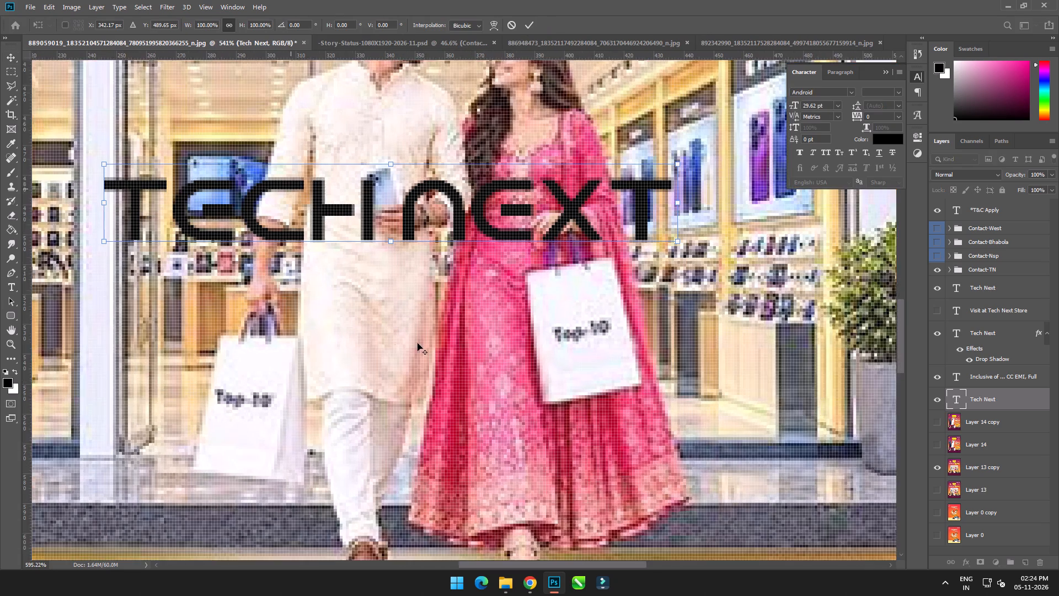
click(528, 24)
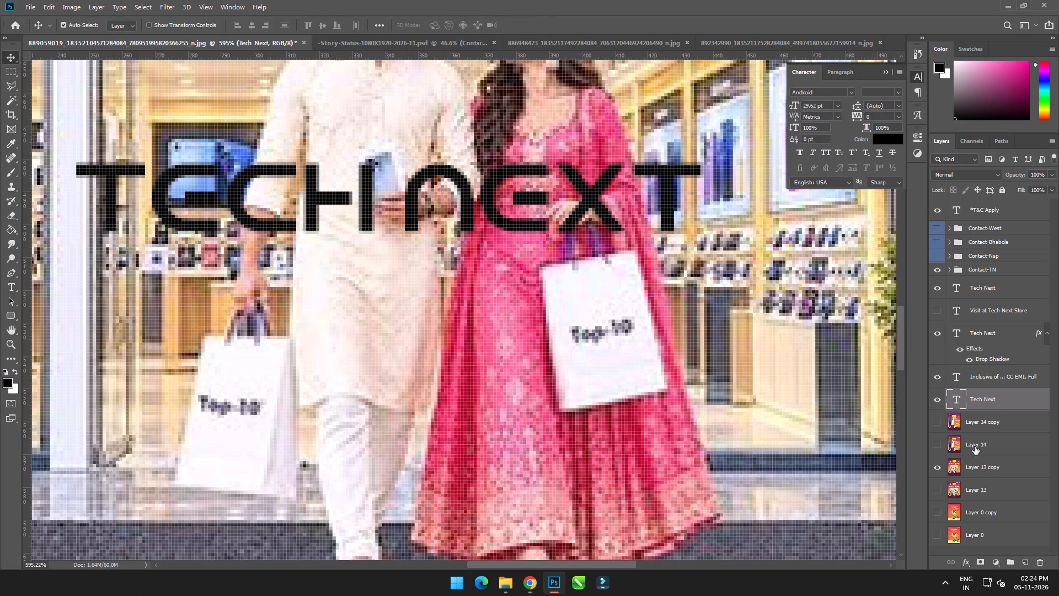
Remove the Top-10 lettering from both shopping bags on Layer 13 copy with the content-aware Spot Healing Brush.
click(968, 469)
key(j)
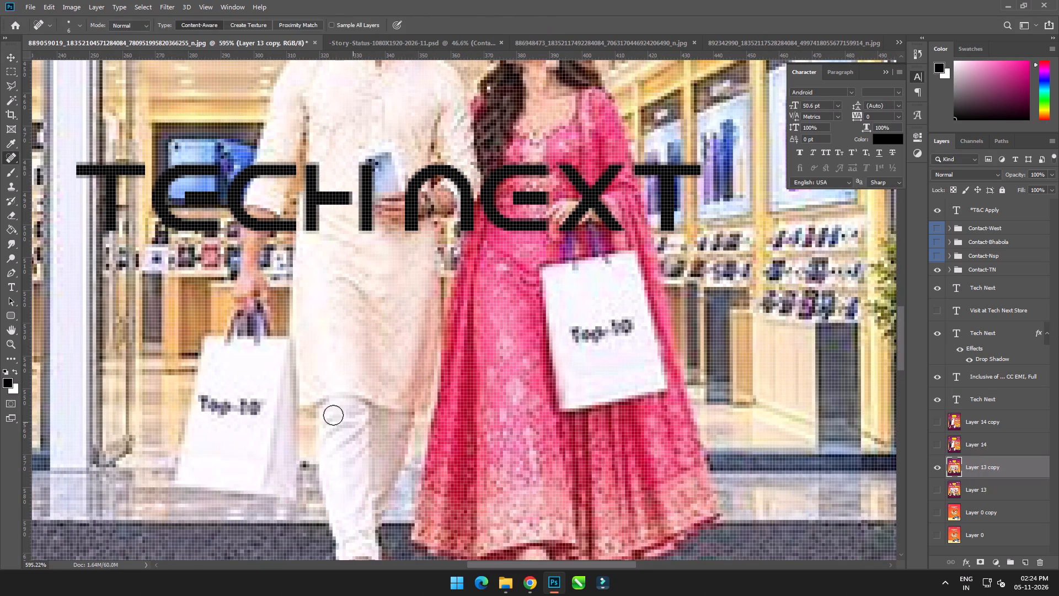
drag(206, 401, 227, 406)
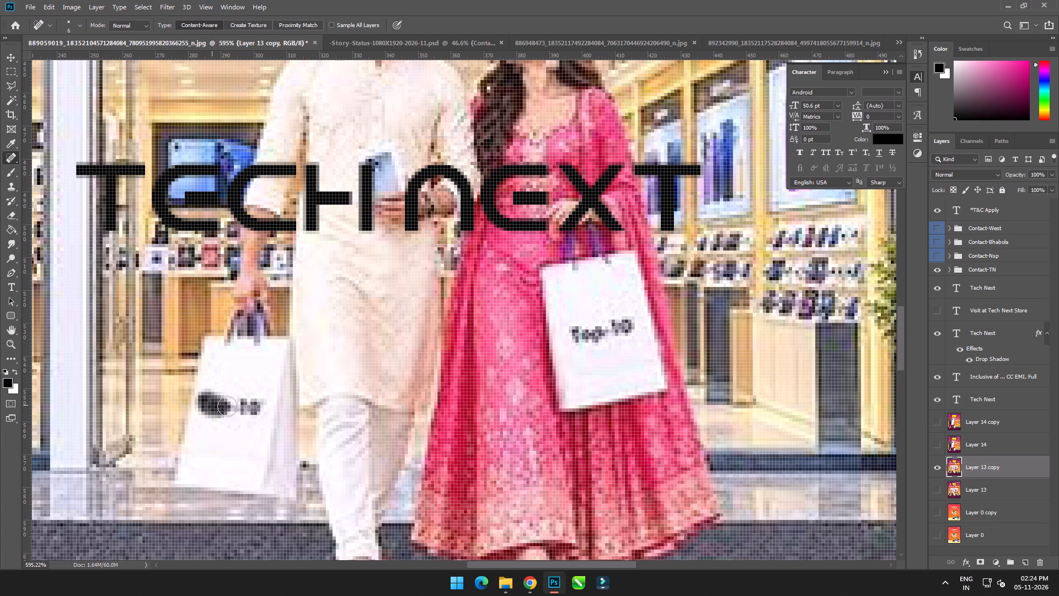
drag(227, 406, 250, 411)
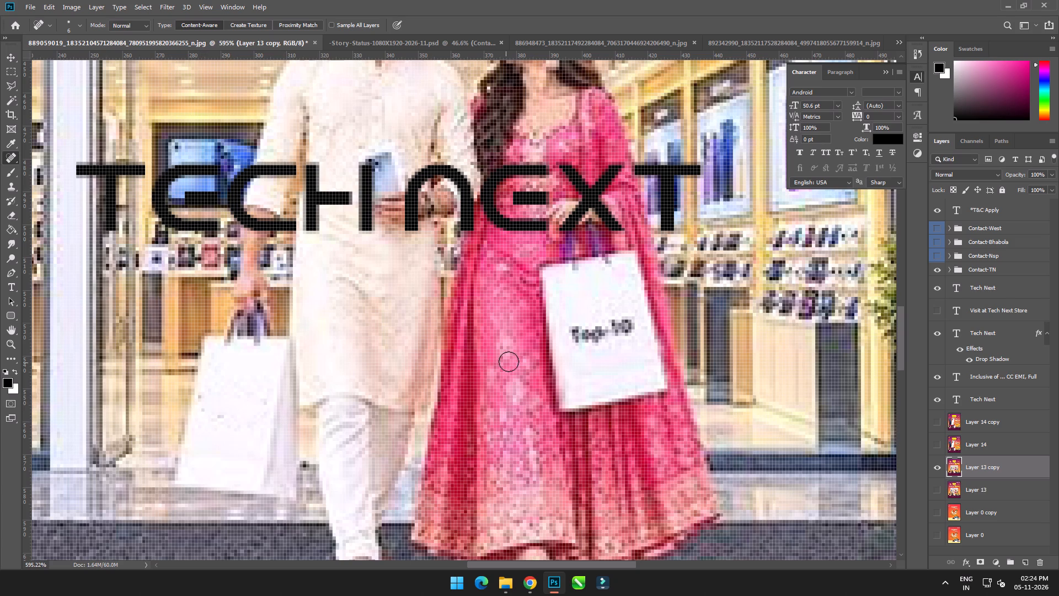
drag(576, 331, 581, 328)
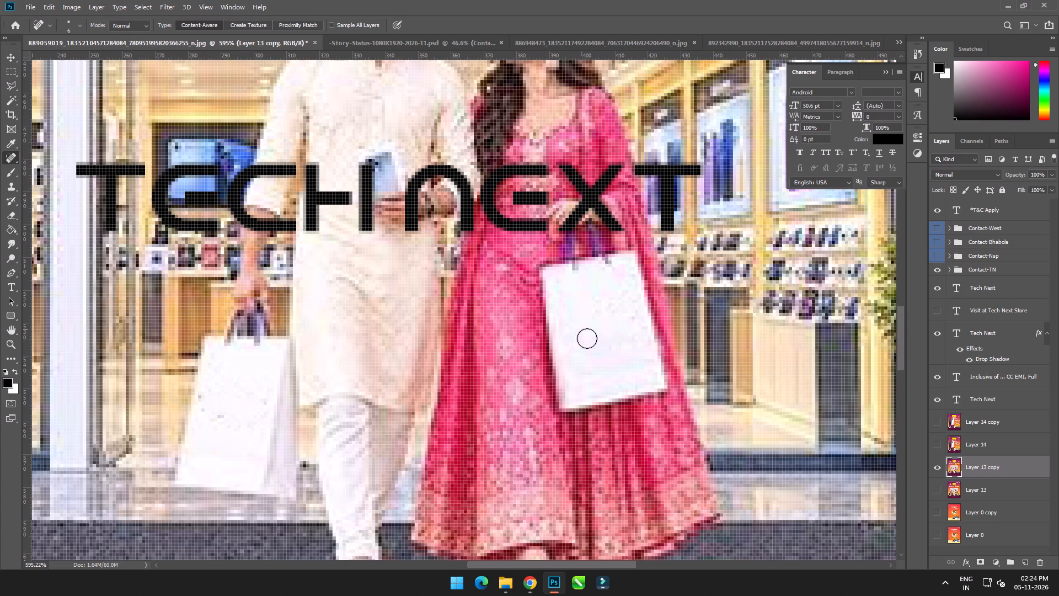
Duplicate the black Tech Next text, move the copy over the woman's bag, and rotate it about -6.8°.
click(1023, 399)
alt+drag(1017, 405, 1019, 410)
key(ctrl+t)
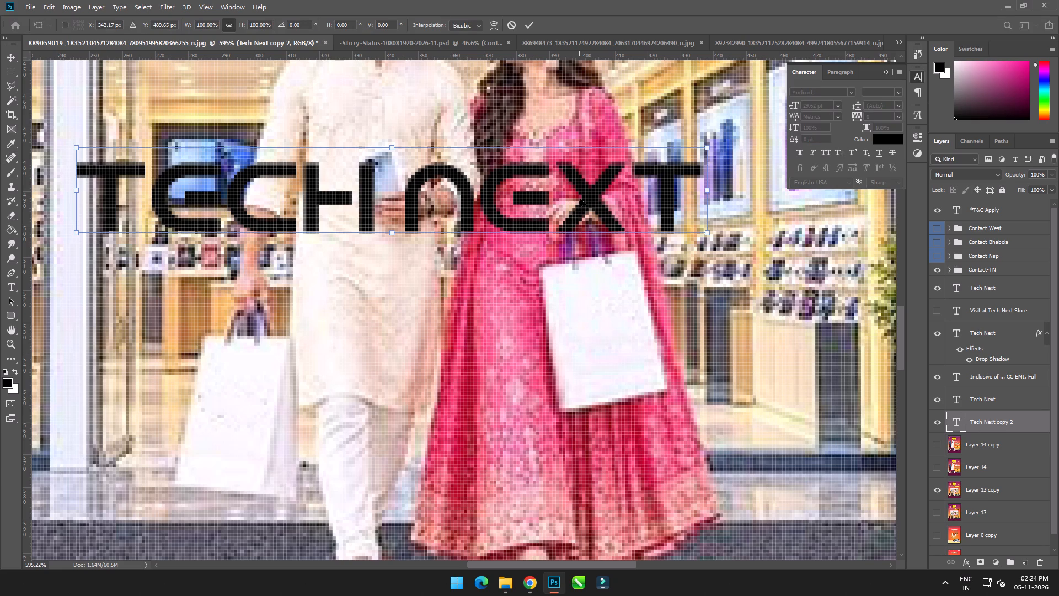
drag(575, 194, 688, 321)
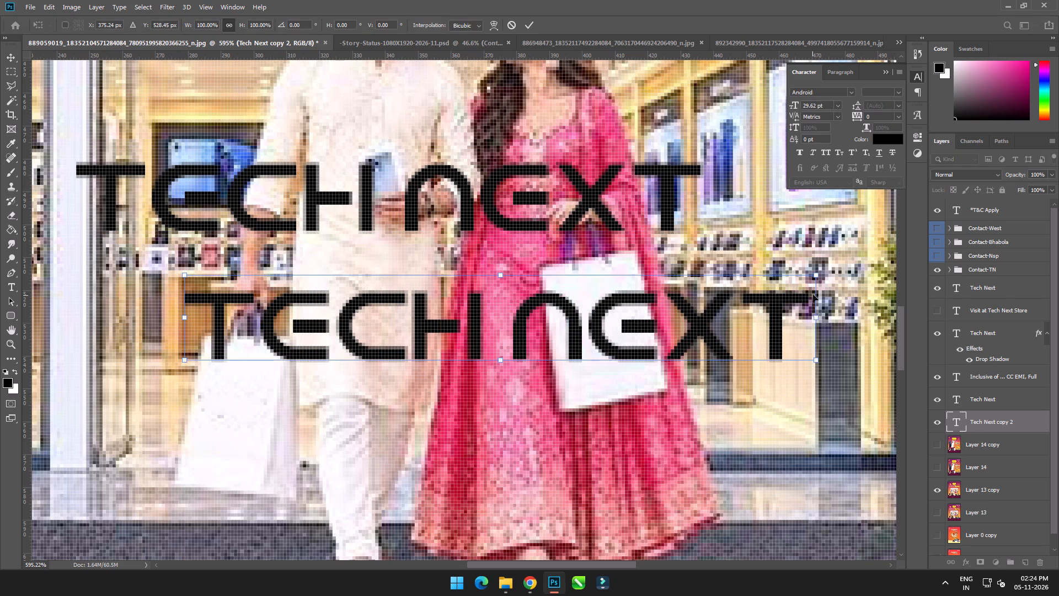
drag(835, 272, 825, 239)
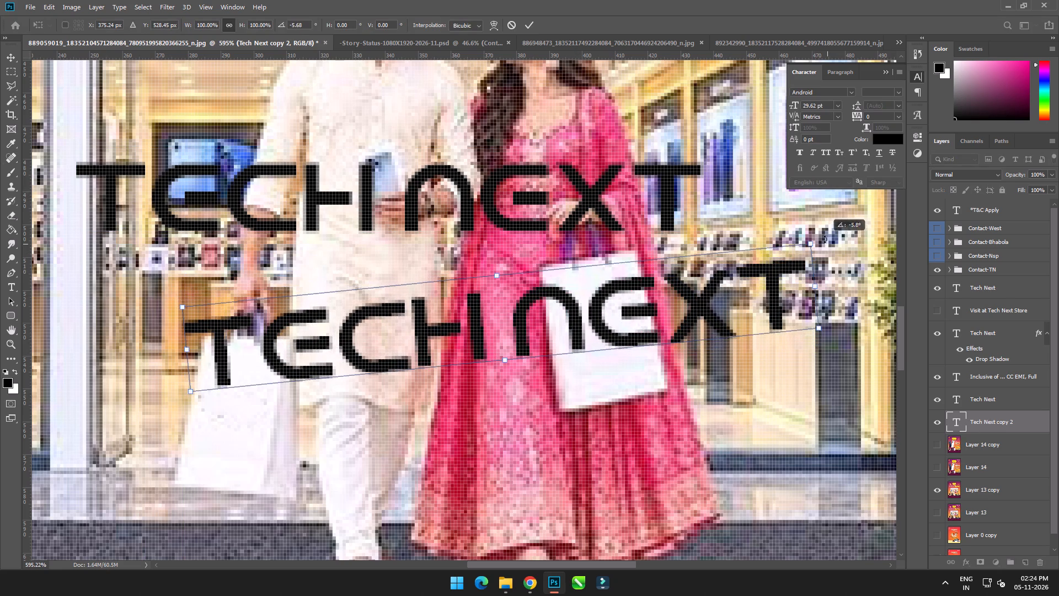
drag(825, 239, 822, 233)
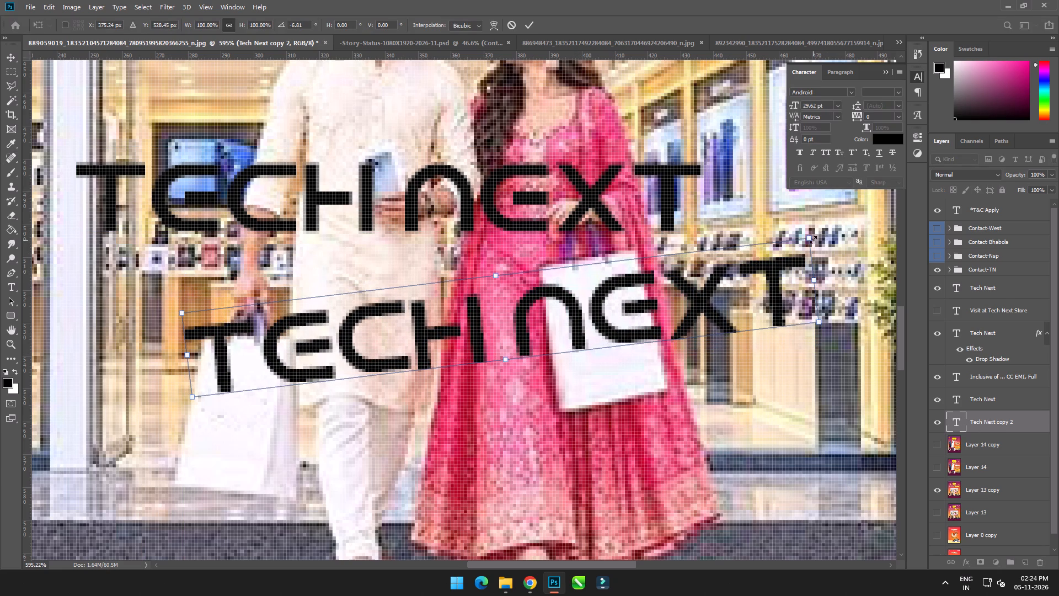
Scale the rotated Tech Next copy 2 down to about 12.6% and place it across the woman's bag.
drag(813, 240, 370, 315)
drag(328, 365, 643, 314)
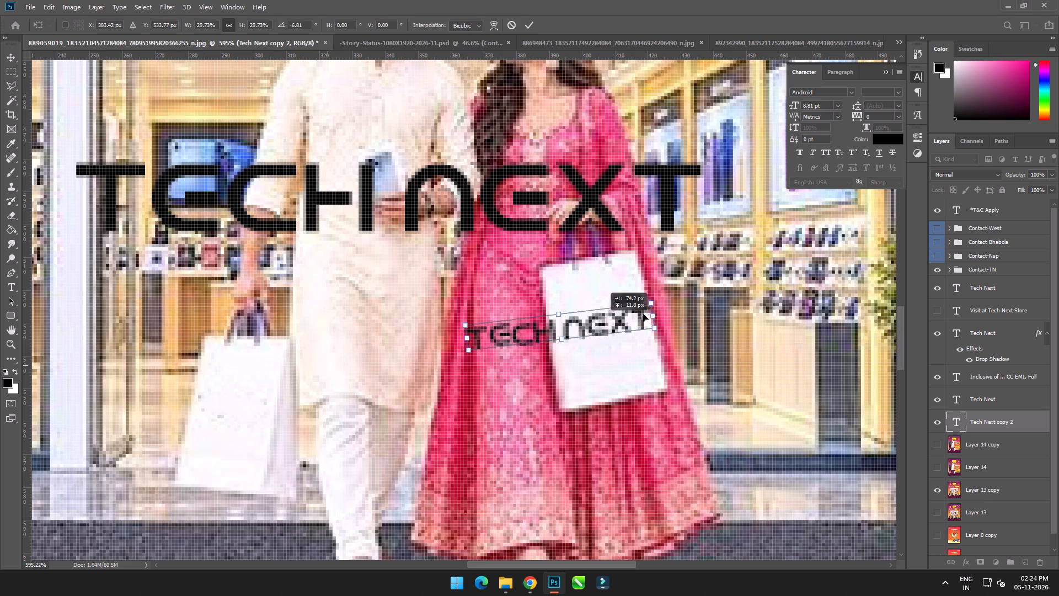
drag(643, 314, 705, 311)
drag(757, 292, 741, 296)
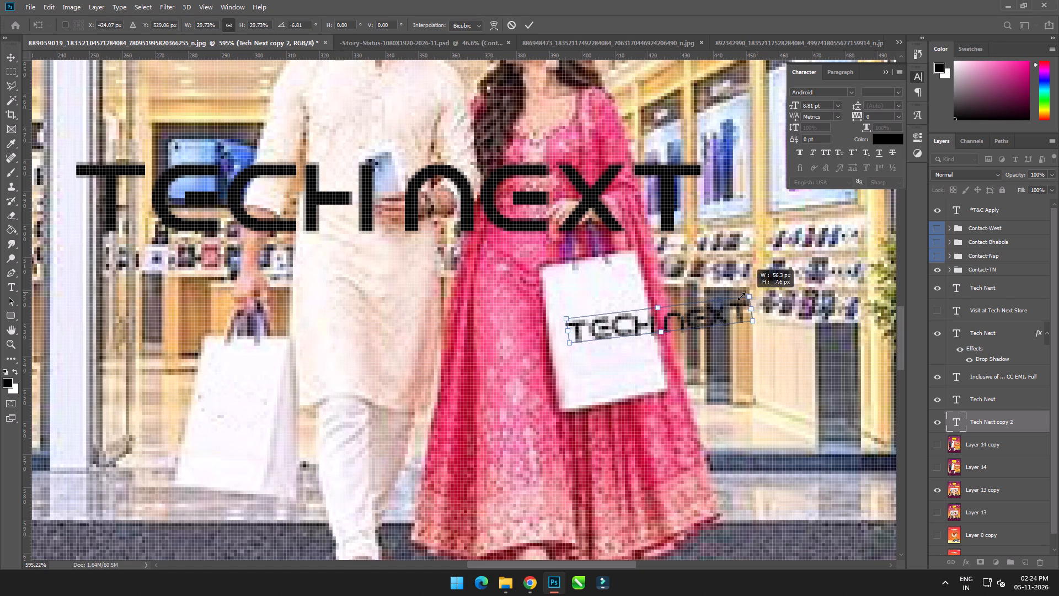
drag(741, 296, 646, 302)
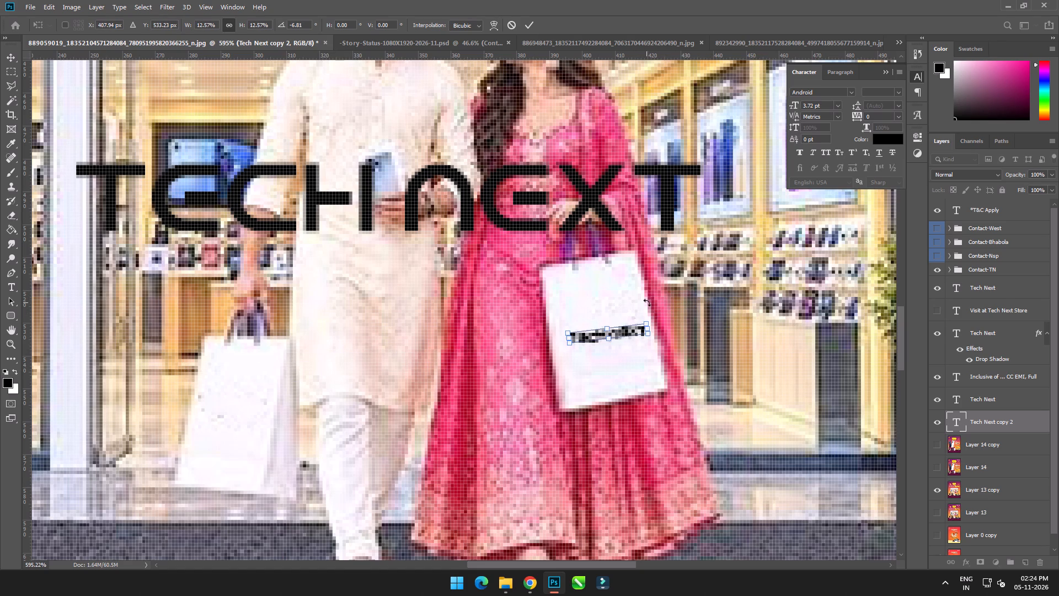
Enlarge Tech Next copy 2 to about 4.34 pt, centre it across the woman's bag, and nudge it slightly up.
scroll(603, 340, up, 4)
alt+scroll(629, 395, up, 3)
click(625, 359)
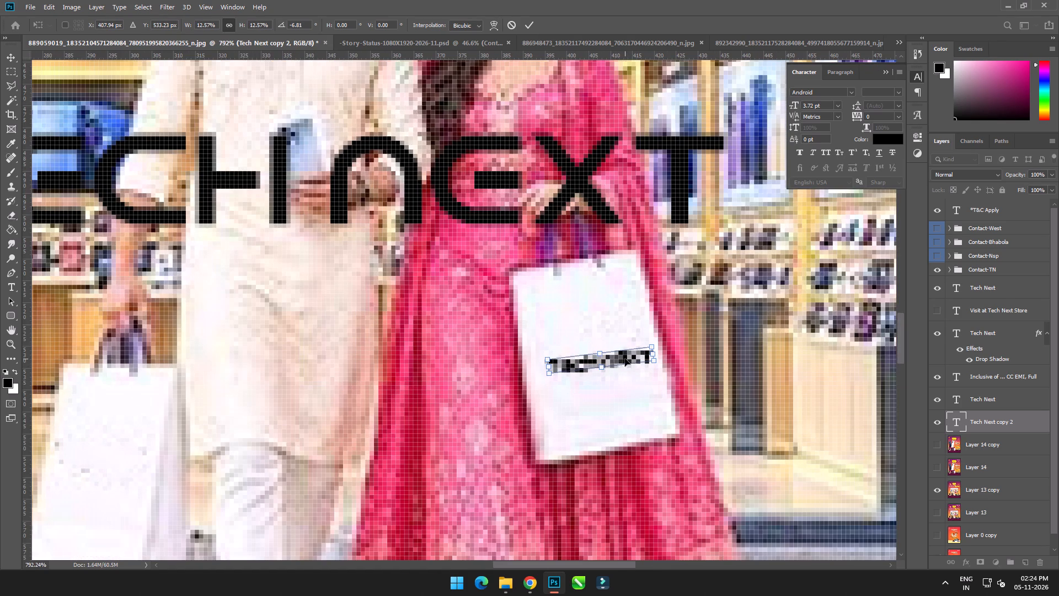
drag(625, 356, 627, 416)
key(ctrl+t)
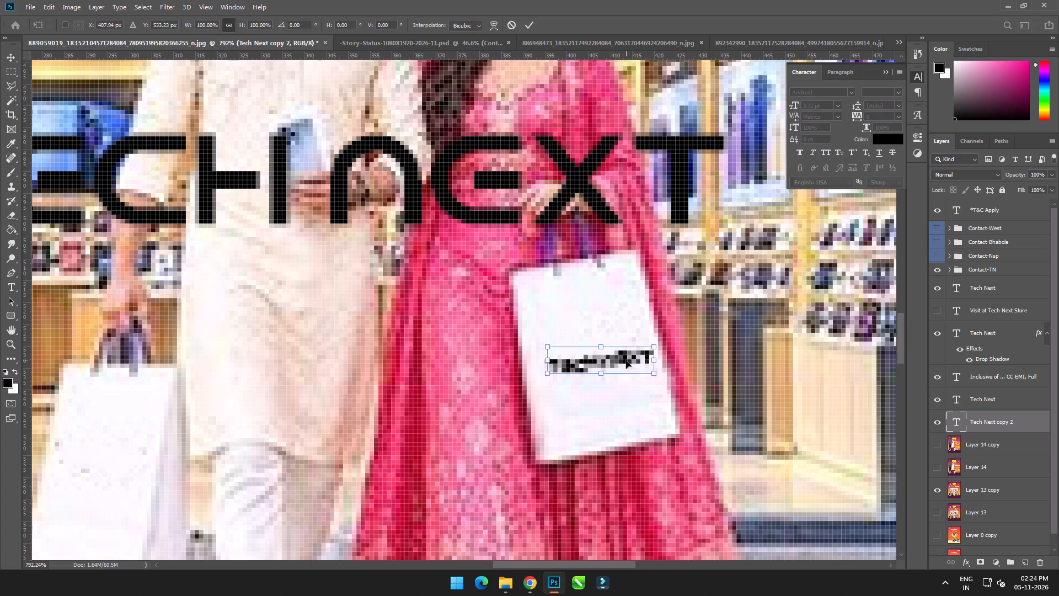
drag(623, 362, 632, 429)
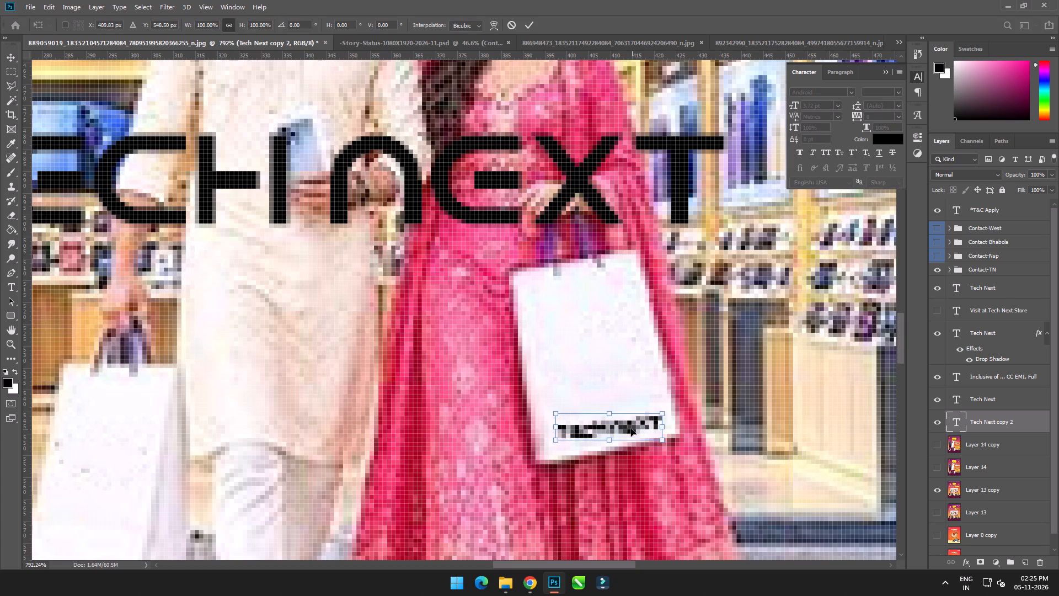
drag(664, 414, 669, 397)
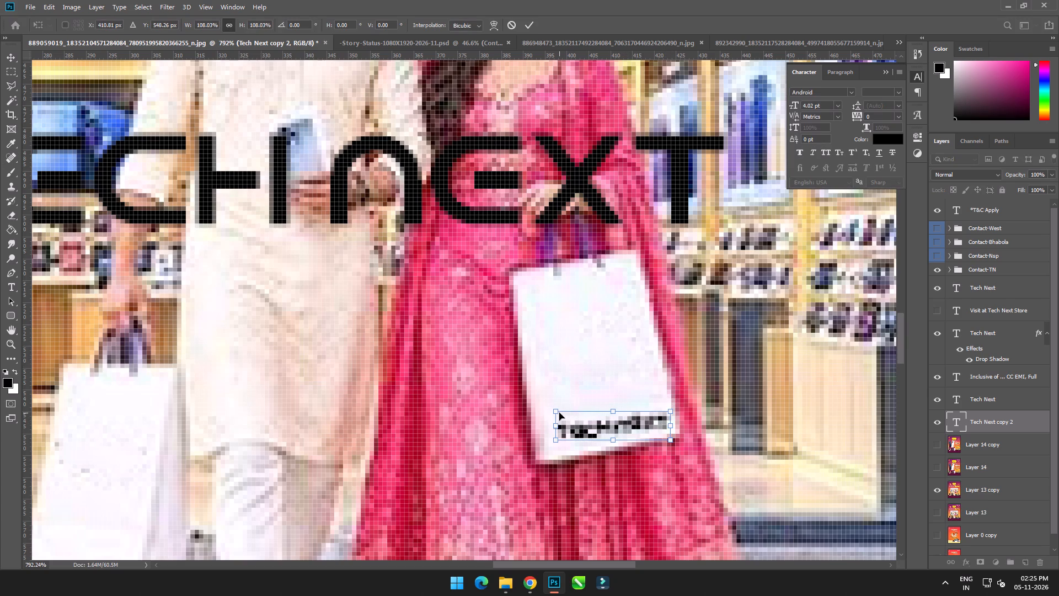
drag(555, 411, 548, 403)
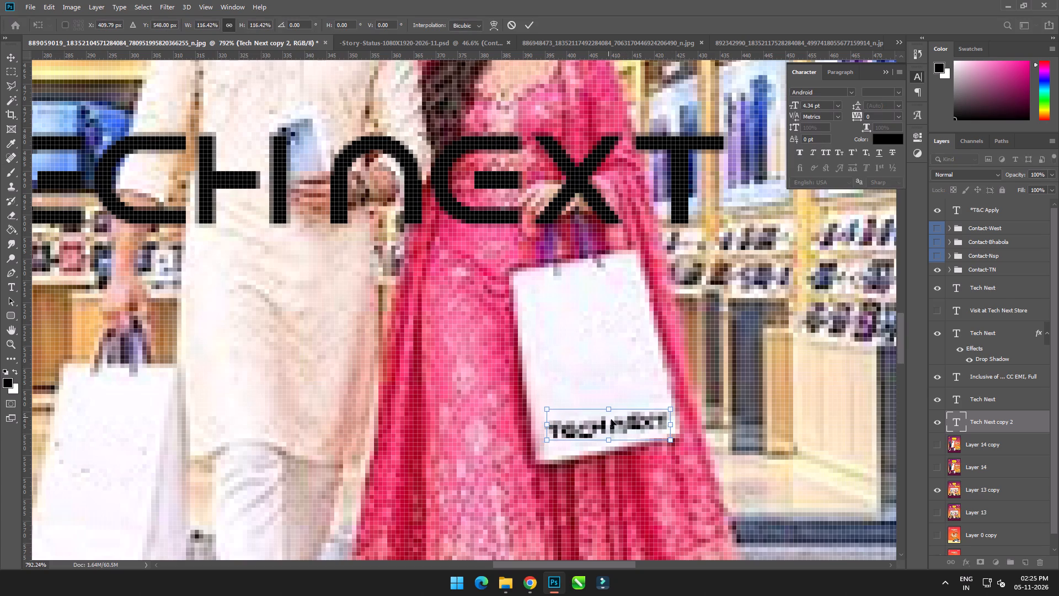
drag(617, 424, 603, 360)
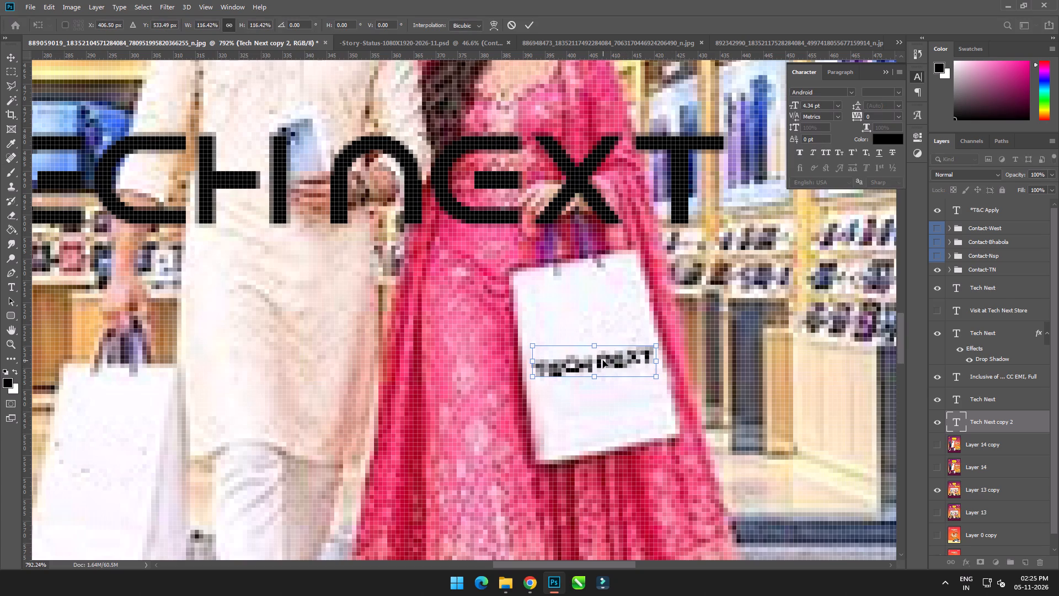
click(528, 28)
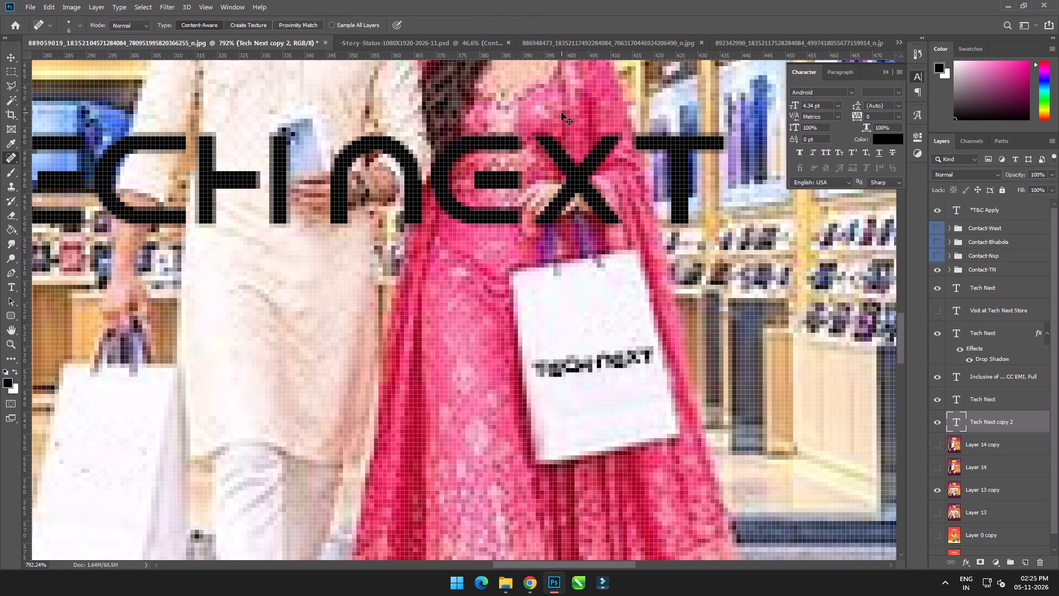
key(ctrl+Right)
key(ctrl+Left)
key(ctrl+Up)
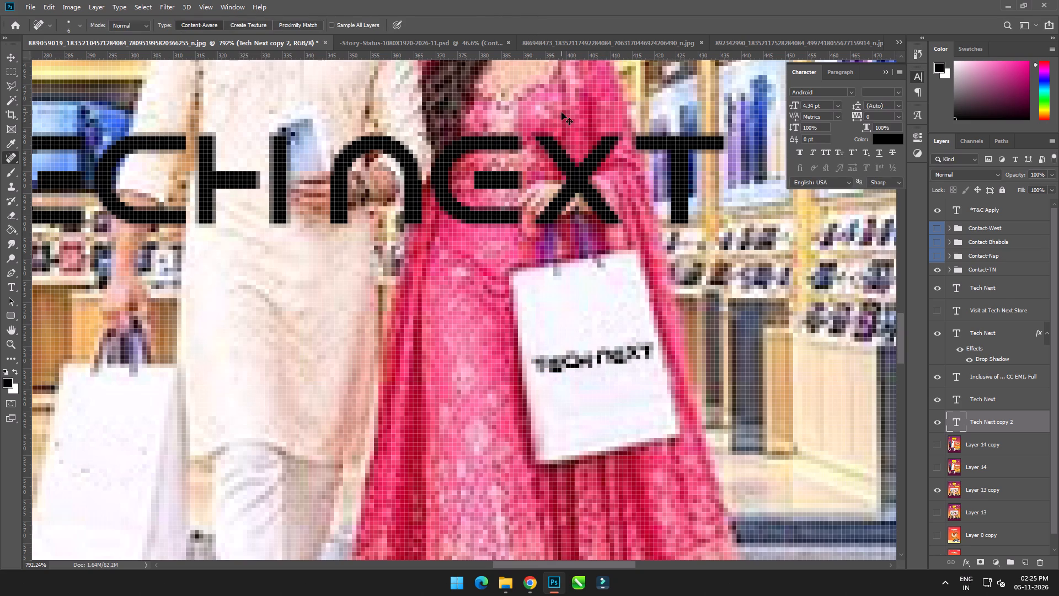
alt+scroll(608, 272, down, 13)
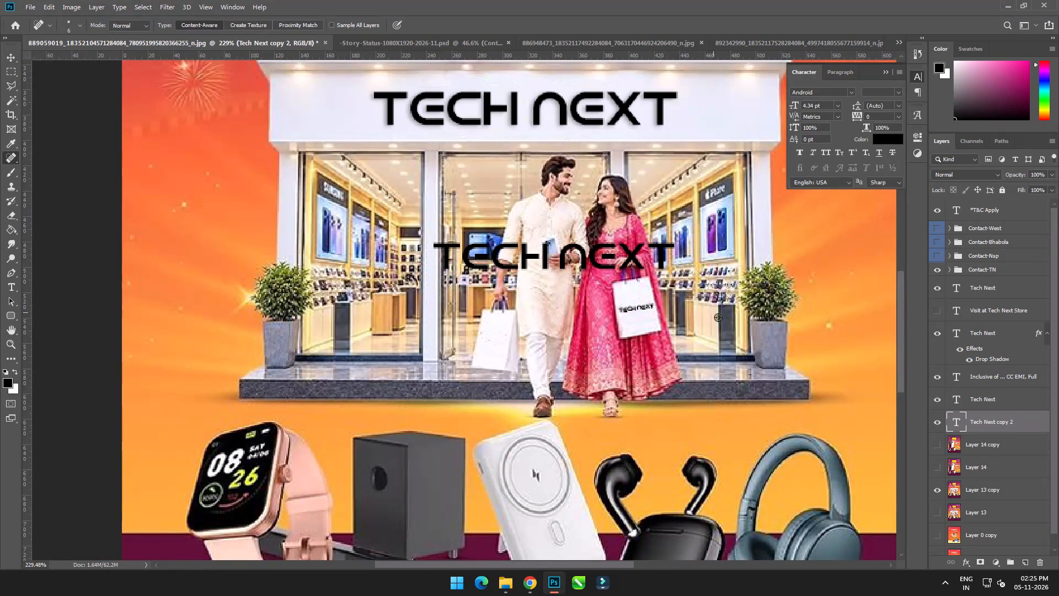
Move the black Tech Next text over the man's shopping bag and rotate it about 1.84°.
alt+scroll(693, 332, up, 1)
click(985, 402)
key(ctrl+t)
drag(600, 246, 568, 272)
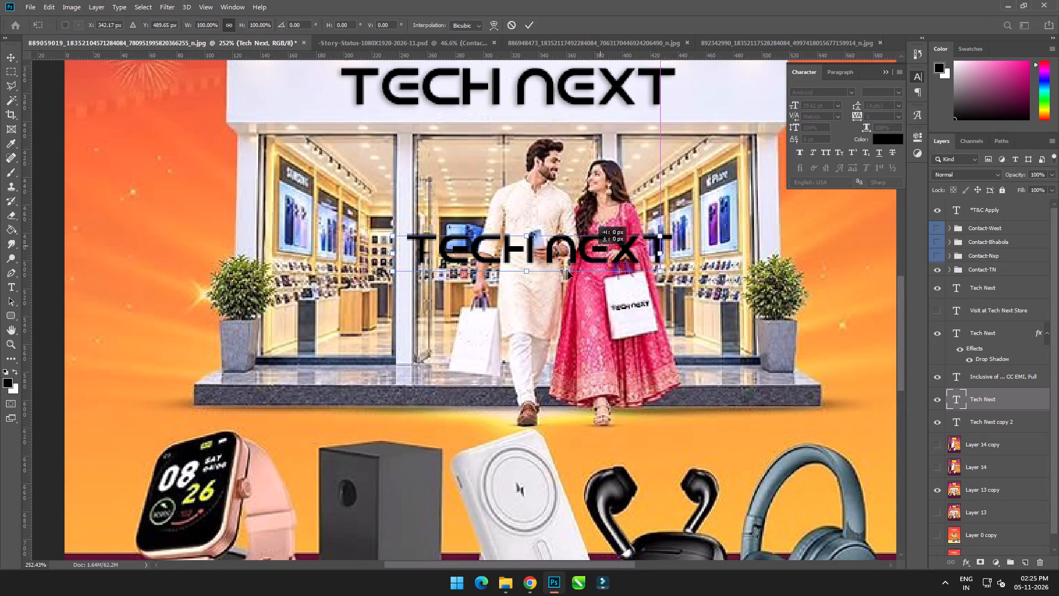
drag(568, 272, 518, 317)
alt+scroll(501, 337, up, 12)
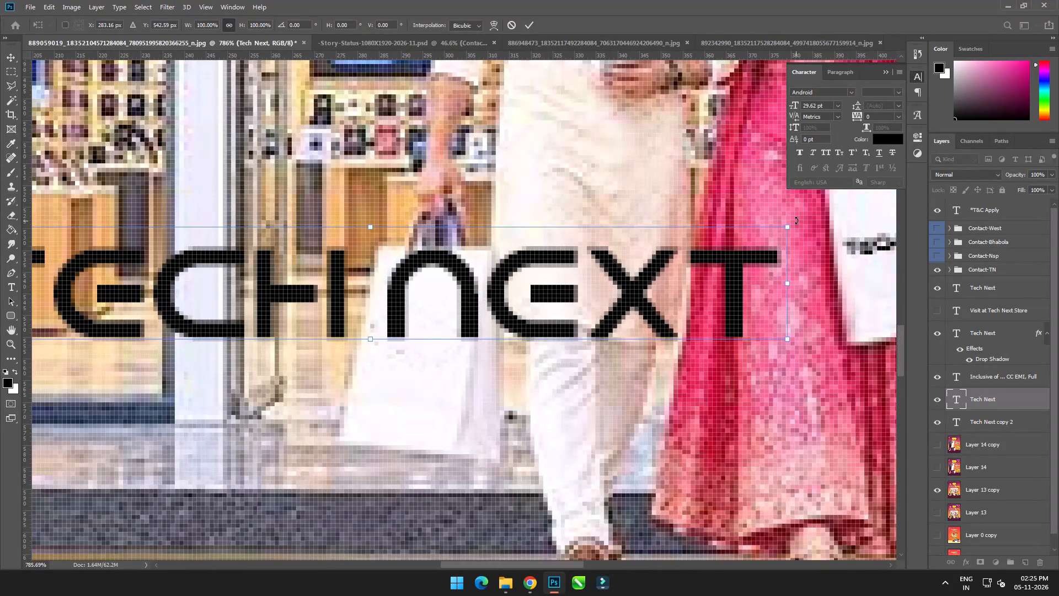
drag(796, 220, 806, 233)
Scale the rotated Tech Next text down to about 12.02% and centre it across the front of the man's bag.
drag(377, 223, 376, 233)
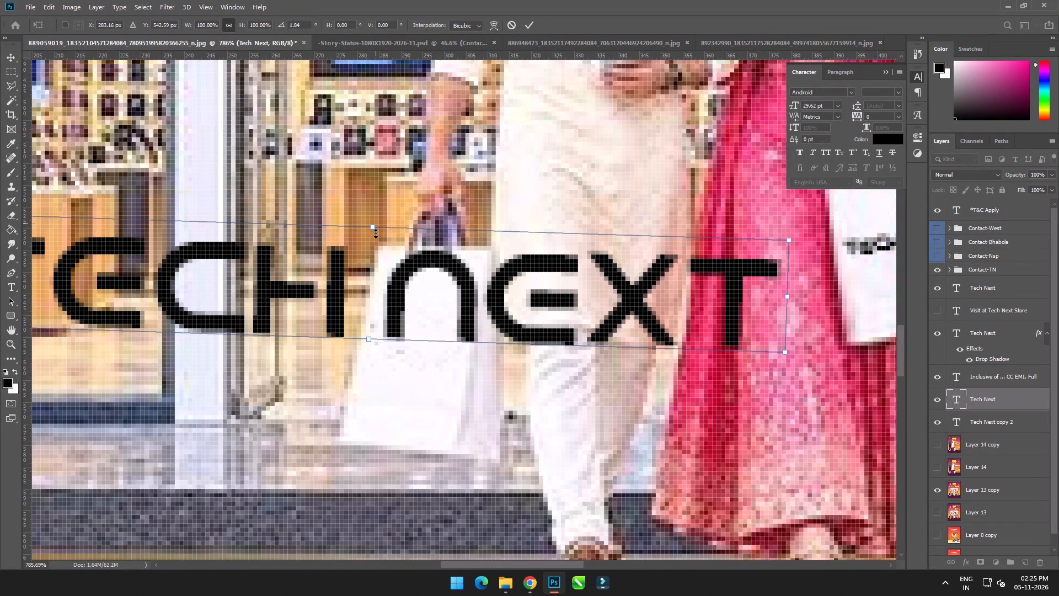
drag(376, 233, 382, 280)
drag(386, 305, 421, 405)
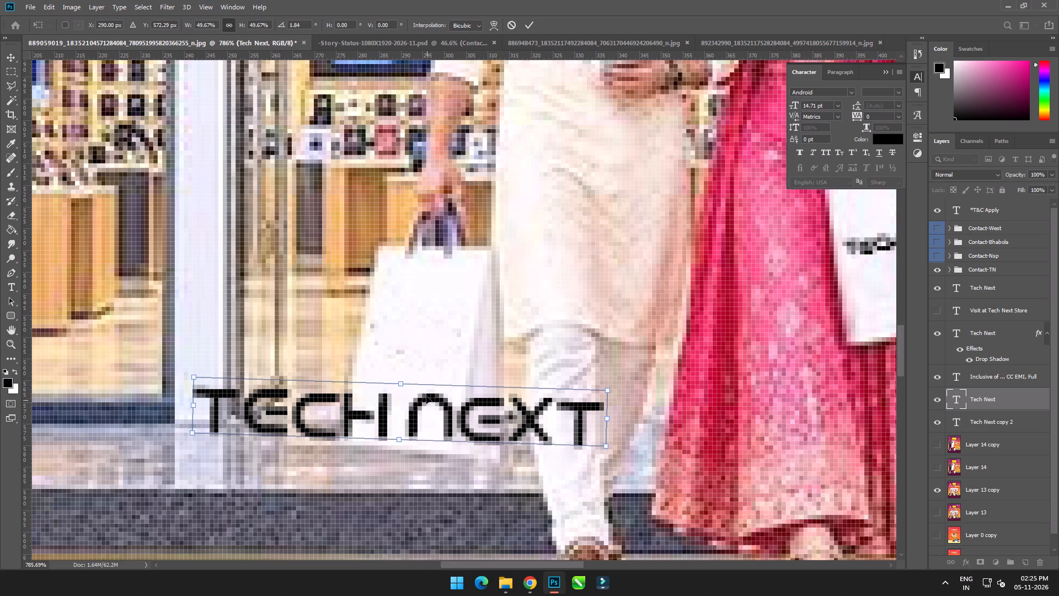
drag(405, 383, 414, 424)
alt+drag(456, 427, 452, 427)
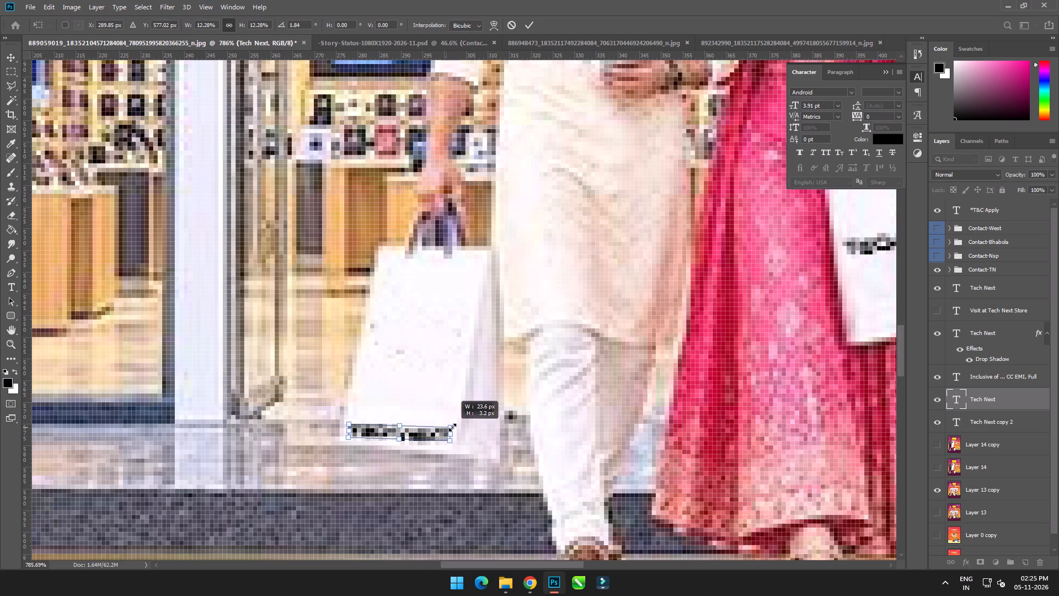
alt+drag(452, 427, 451, 427)
drag(401, 432, 422, 345)
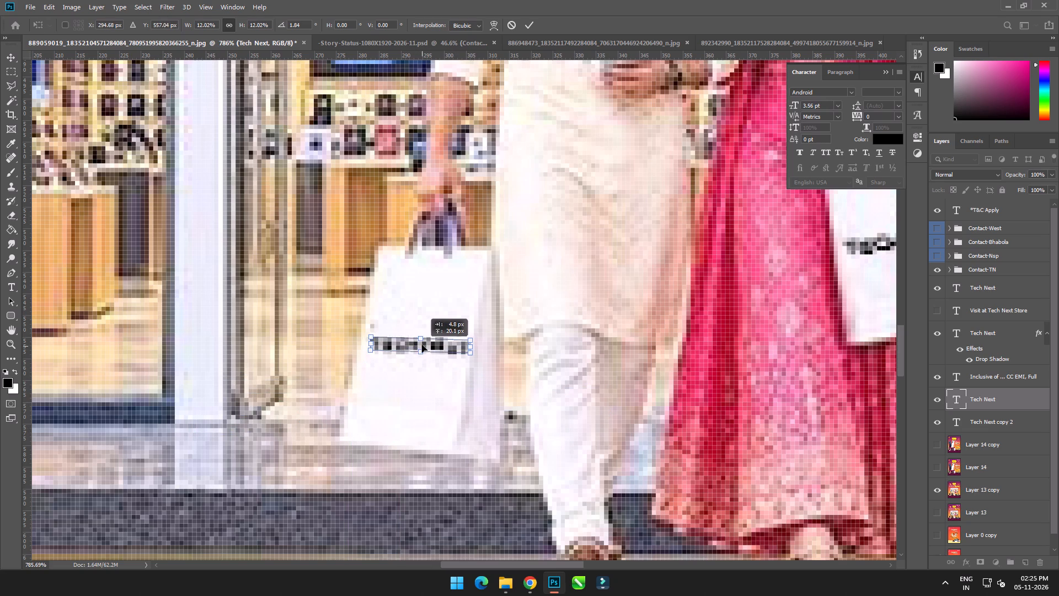
drag(422, 345, 418, 344)
click(533, 23)
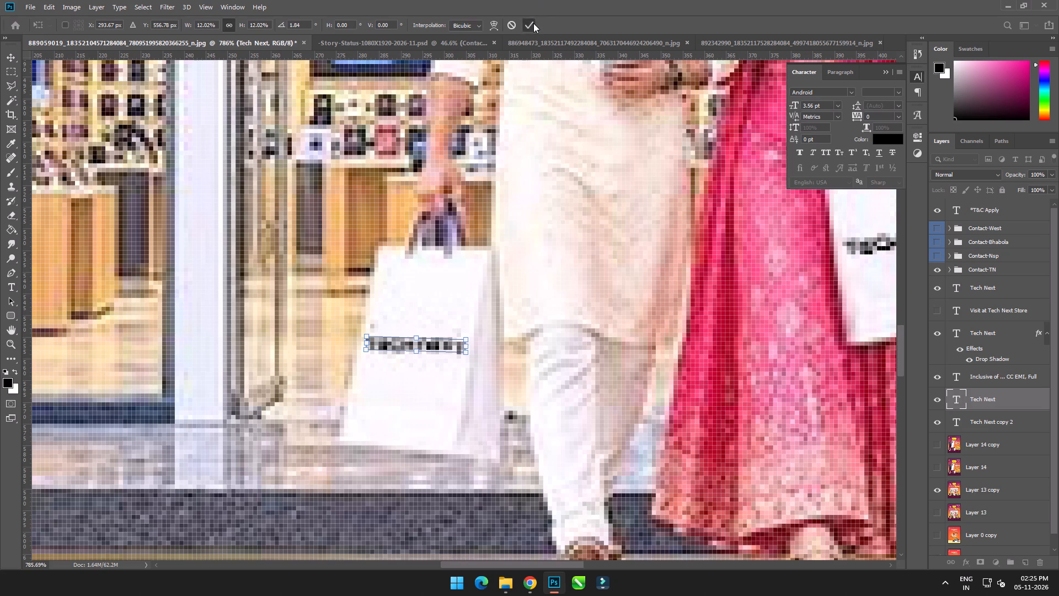
Save the finished poster as a PNG over TN-Diwali-Utsav-Offer-Live-2026-11.png in the Insta Post folder.
key(ctrl+0)
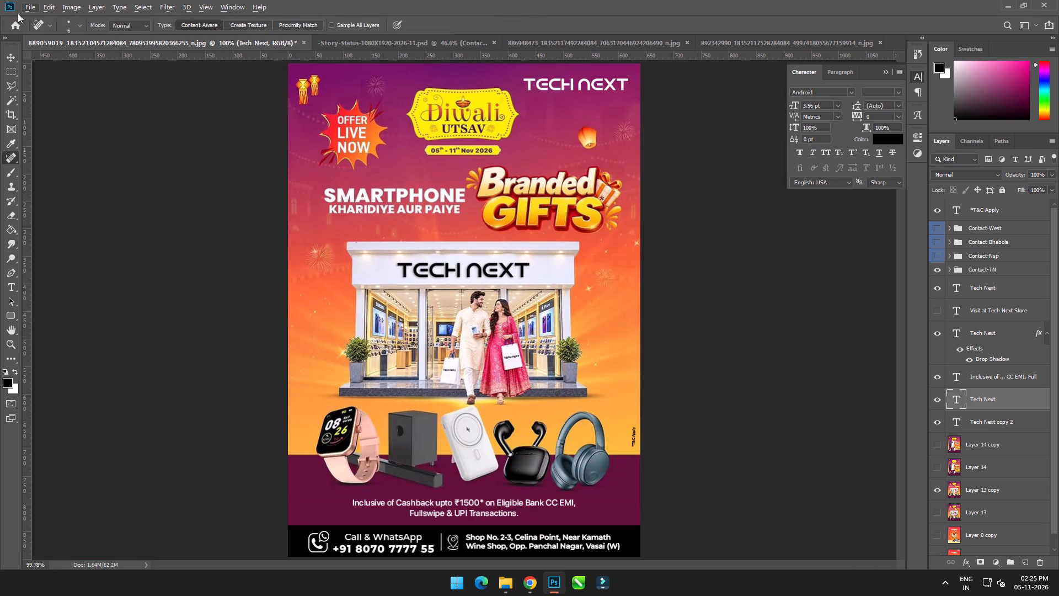
click(25, 2)
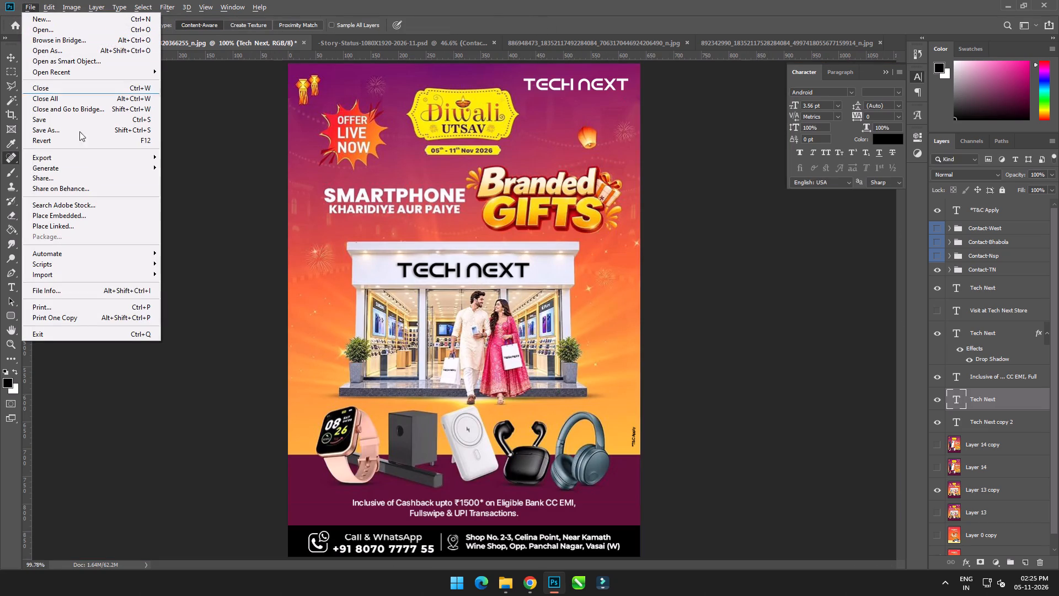
click(174, 153)
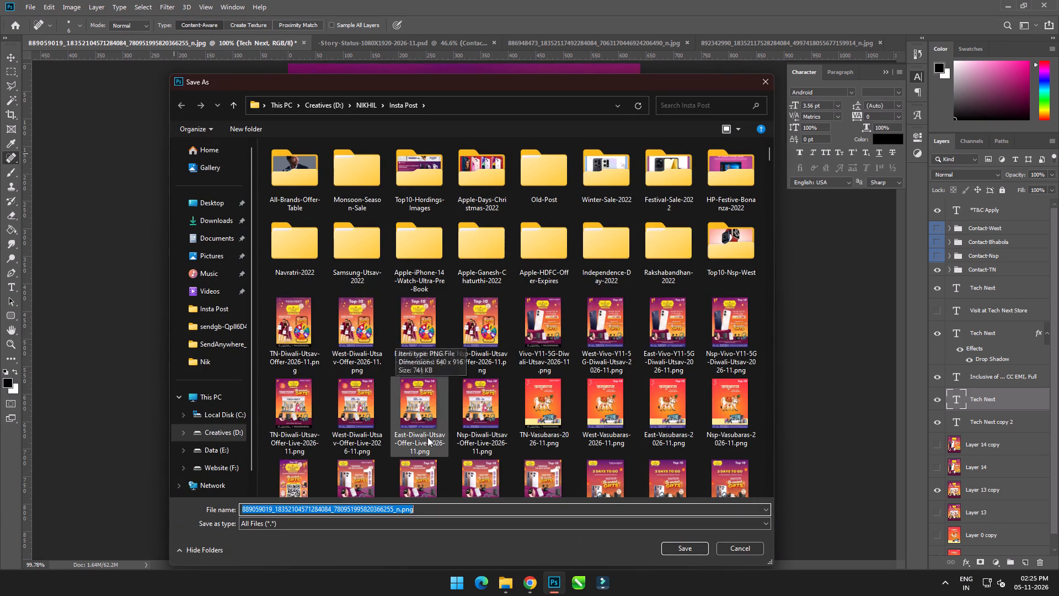
click(307, 434)
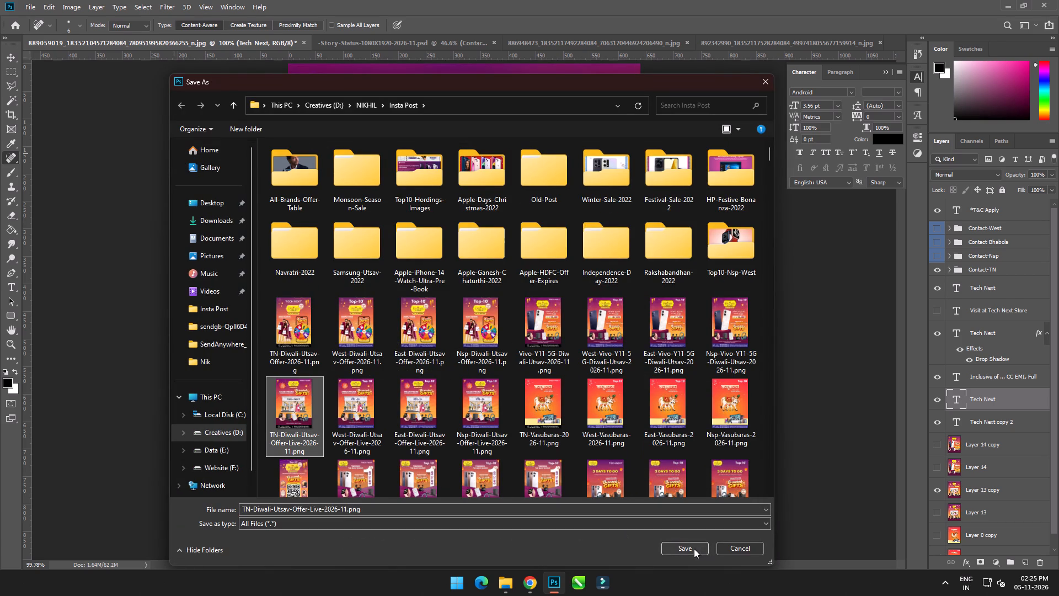
Save the poster as TN-Diwali-Utsav-Offer-Live-2026-11.png in the Insta Post folder, replacing the existing file.
click(694, 549)
click(573, 289)
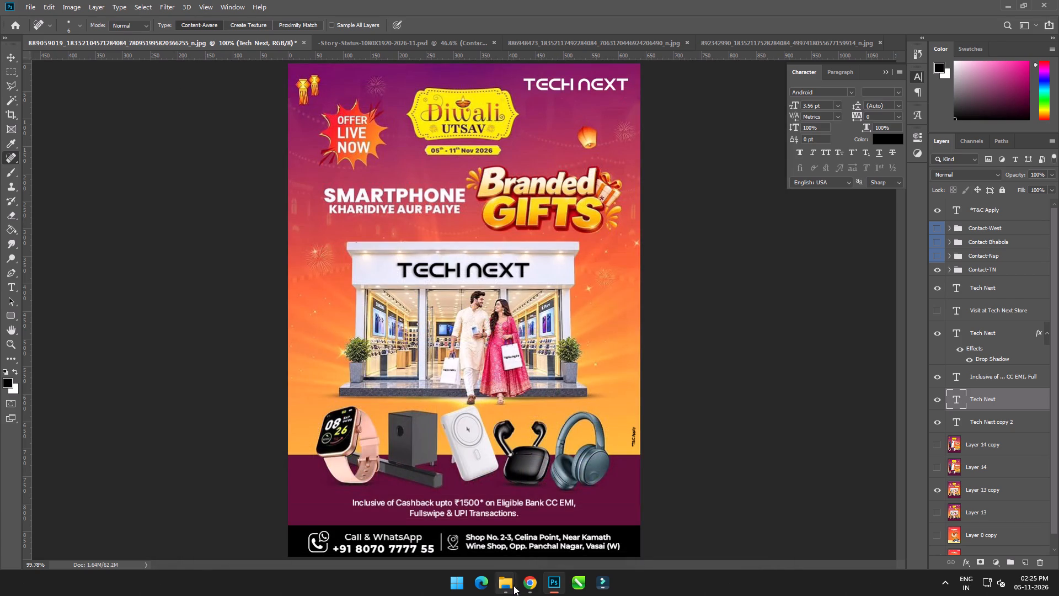
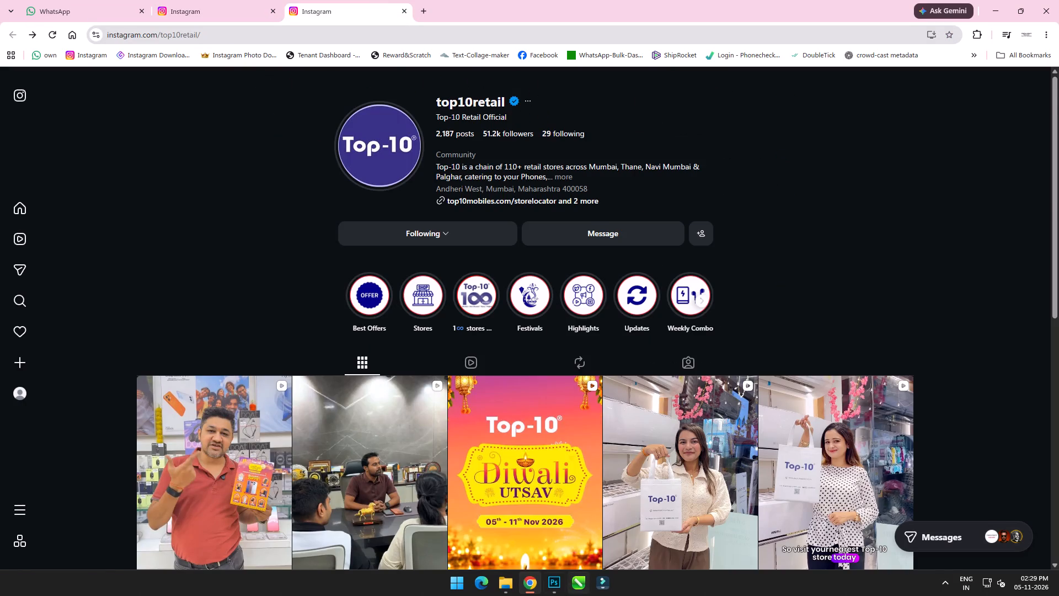
Switch from the top10retail Instagram profile back to Photoshop, where the Tech Next Diwali Utsav offer poster is open.
click(559, 595)
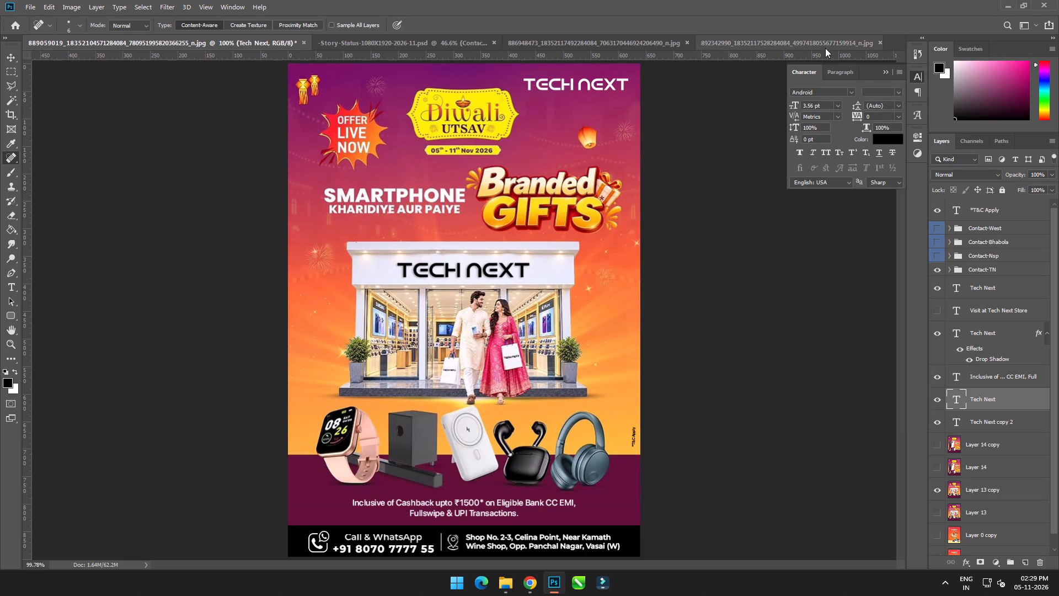